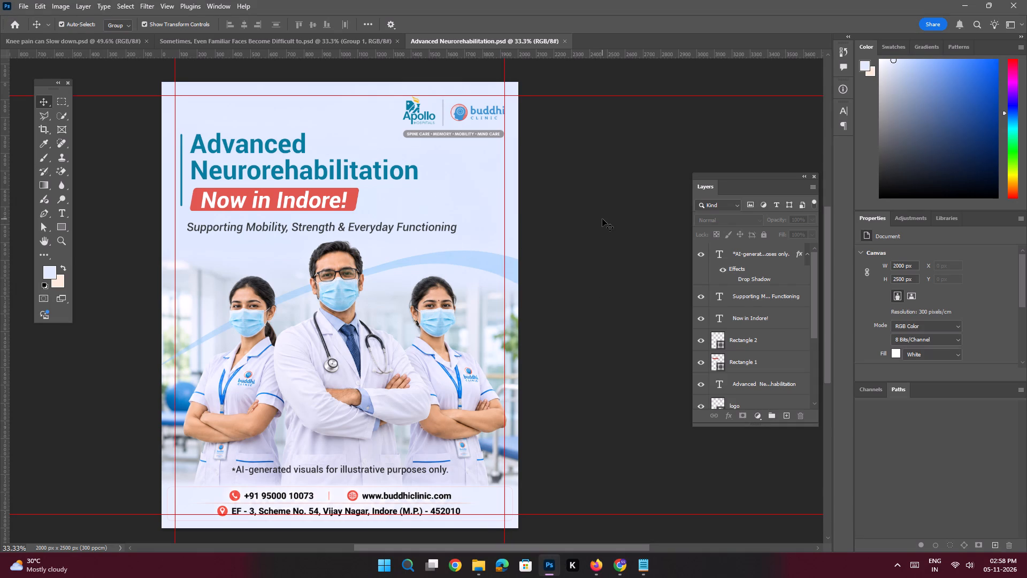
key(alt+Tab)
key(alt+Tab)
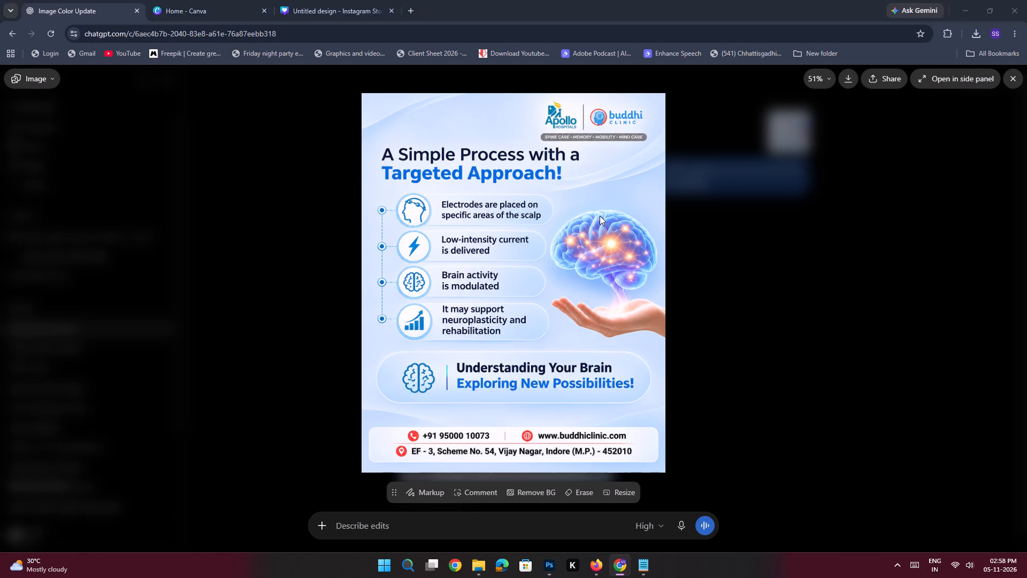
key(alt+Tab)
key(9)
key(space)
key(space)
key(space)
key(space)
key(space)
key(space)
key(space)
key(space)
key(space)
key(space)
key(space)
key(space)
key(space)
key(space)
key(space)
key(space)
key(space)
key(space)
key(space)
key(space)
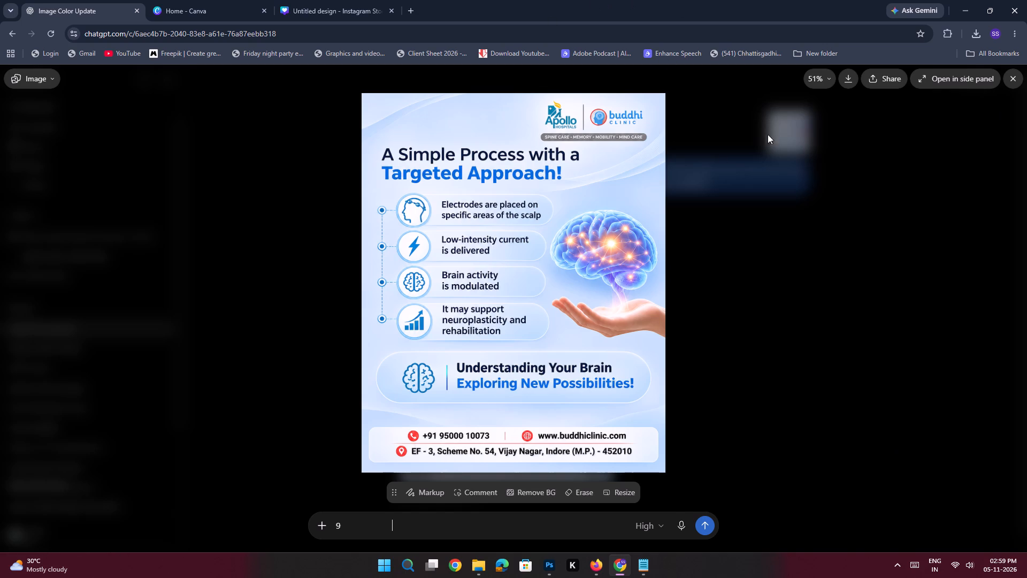
Save the generated poster as the PNG image Targeted Brain Care Infographic in the Downloads folder.
click(845, 82)
triple_click(47, 135)
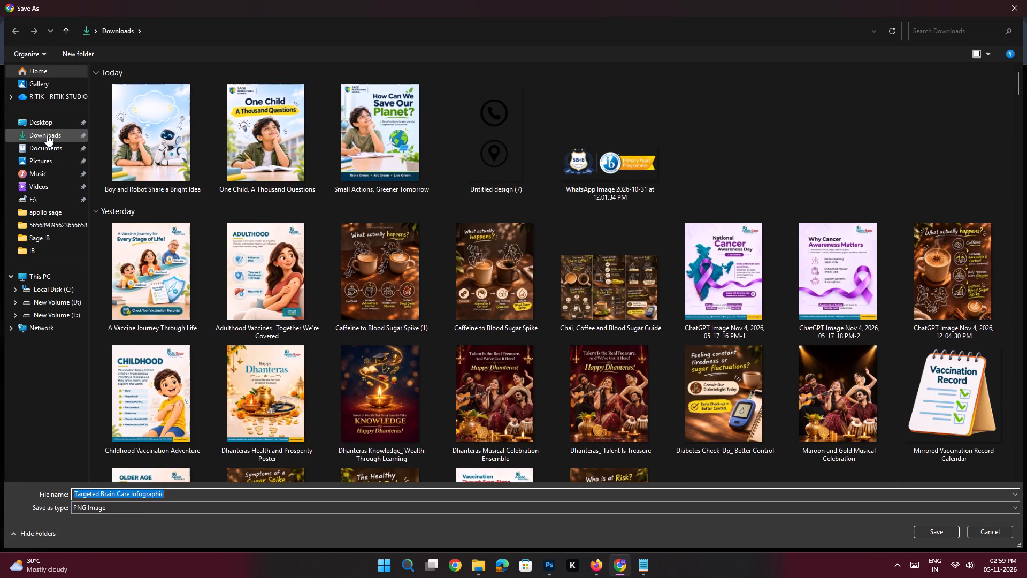
click(47, 135)
click(932, 532)
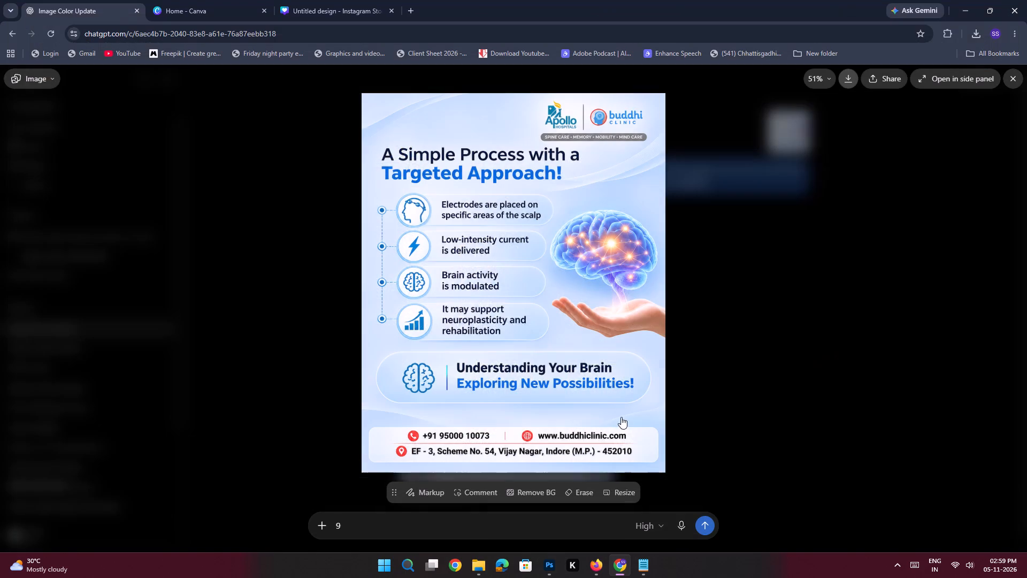
Switch to Photoshop and create a new 2000 x 2500 px document at 300 ppcm from the recent presets.
click(557, 567)
click(587, 211)
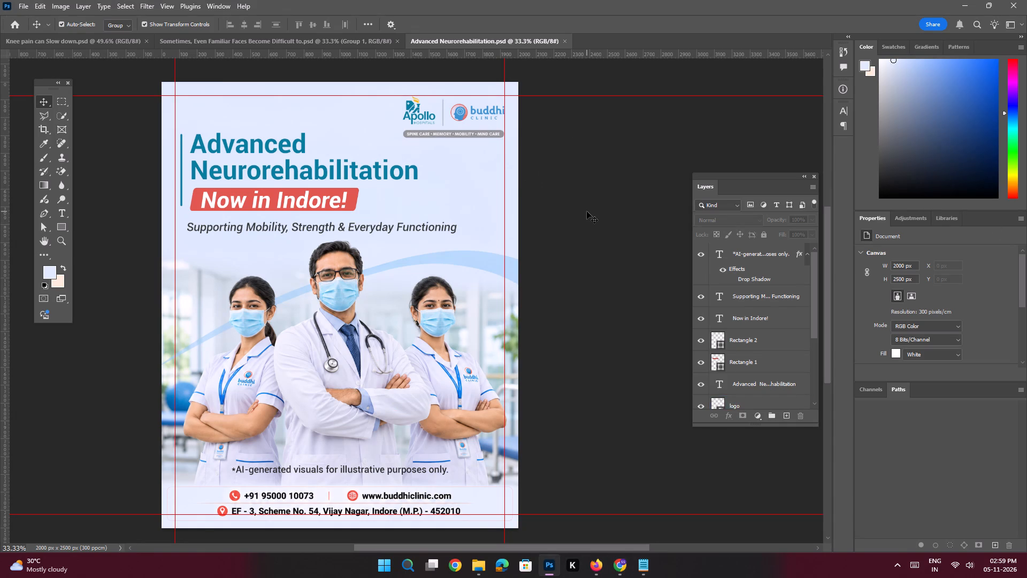
key(ctrl+n)
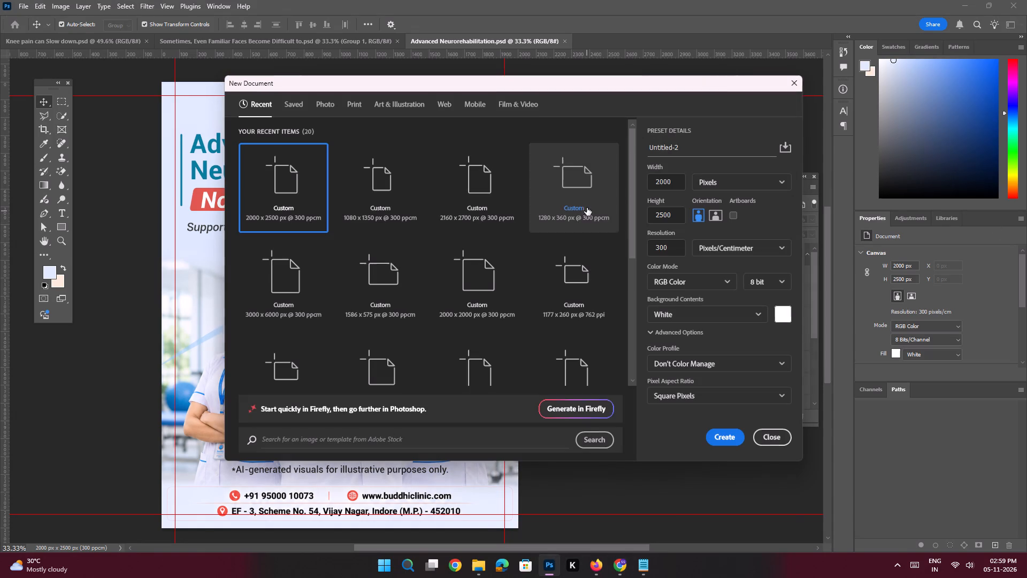
double_click(291, 197)
Add a guide layout with 75 px margins on all four sides of the blank canvas.
key(space)
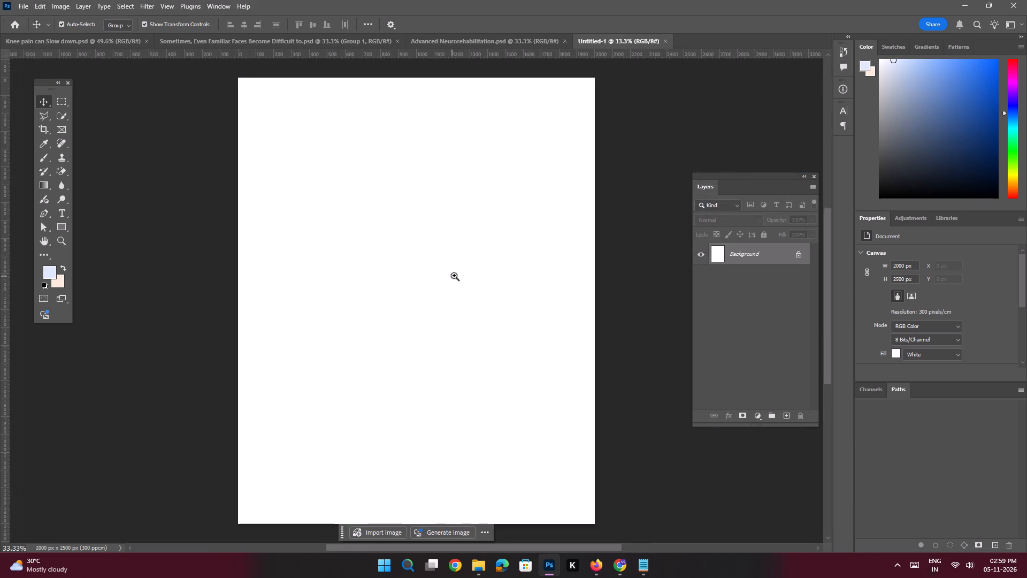
ctrl+drag(454, 276, 434, 270)
click(171, 7)
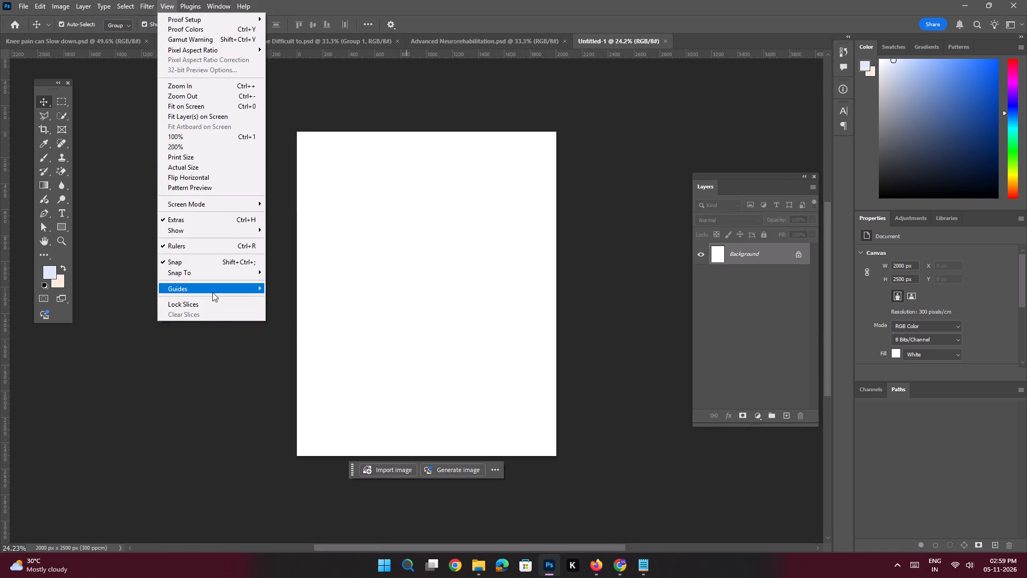
click(299, 360)
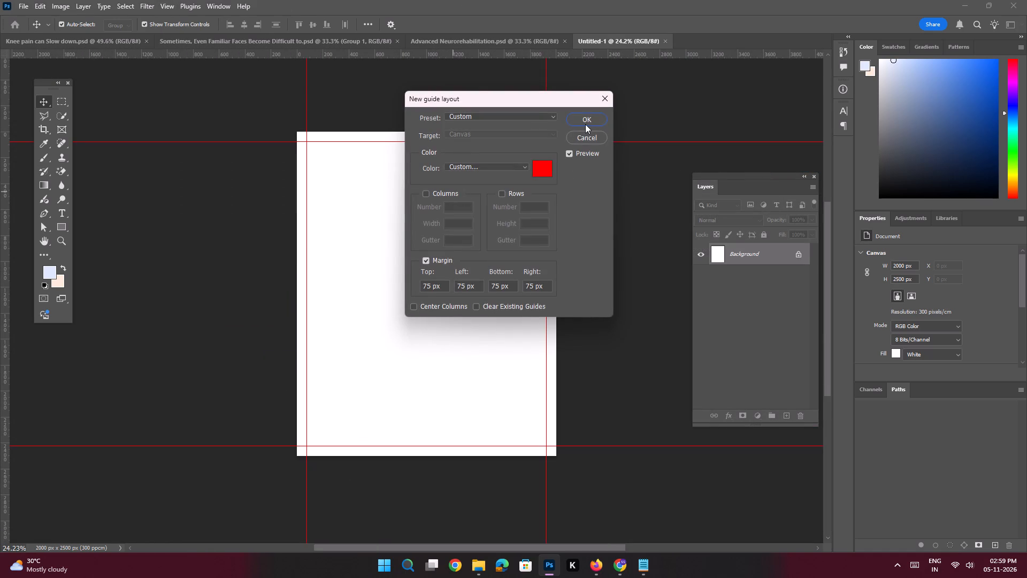
click(585, 124)
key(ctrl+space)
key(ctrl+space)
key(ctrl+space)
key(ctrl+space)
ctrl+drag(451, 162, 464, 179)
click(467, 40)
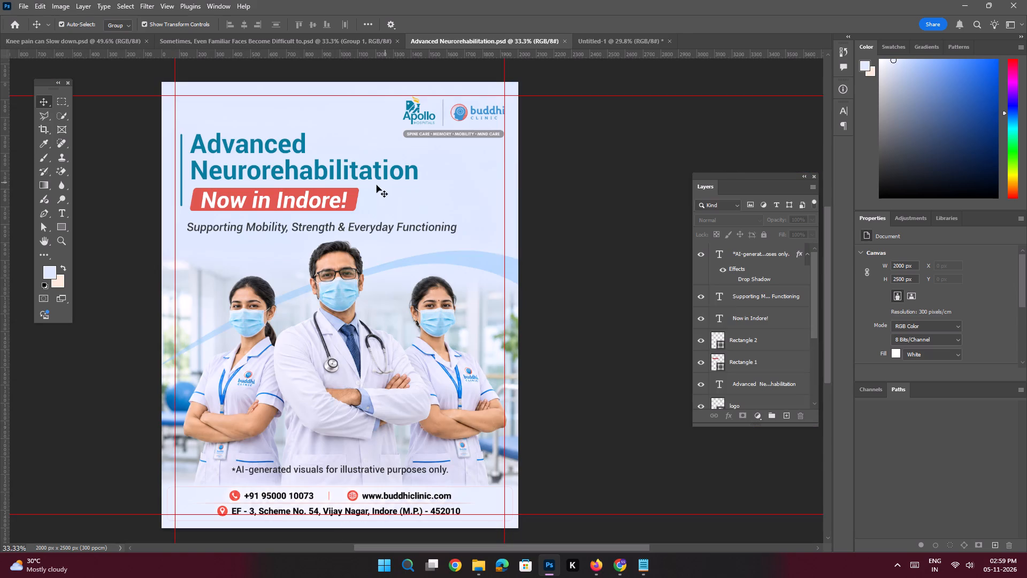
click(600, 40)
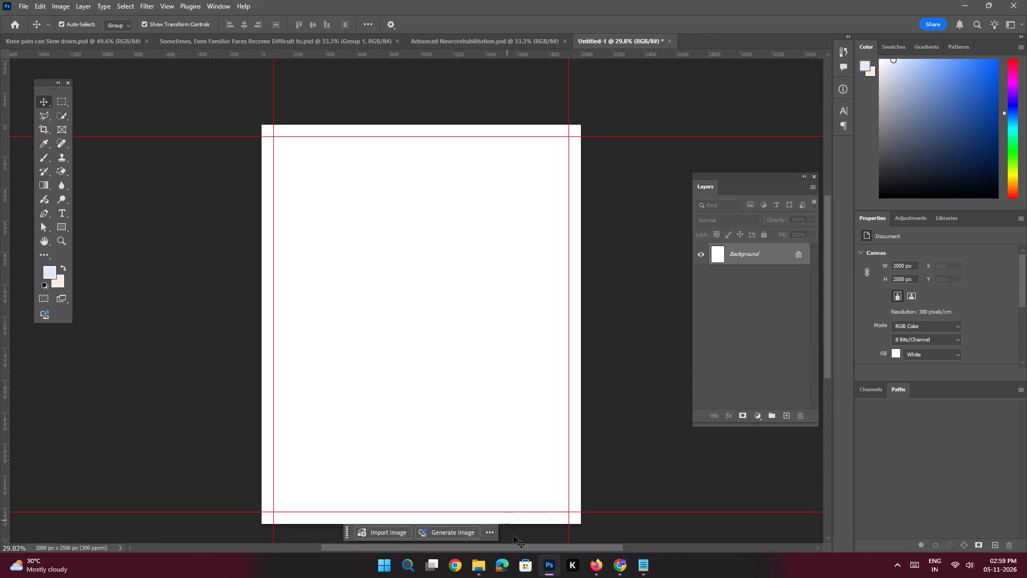
Place the downloaded Targeted Brain Care Infographic image from Chrome's downloads onto the new Photoshop canvas.
click(617, 566)
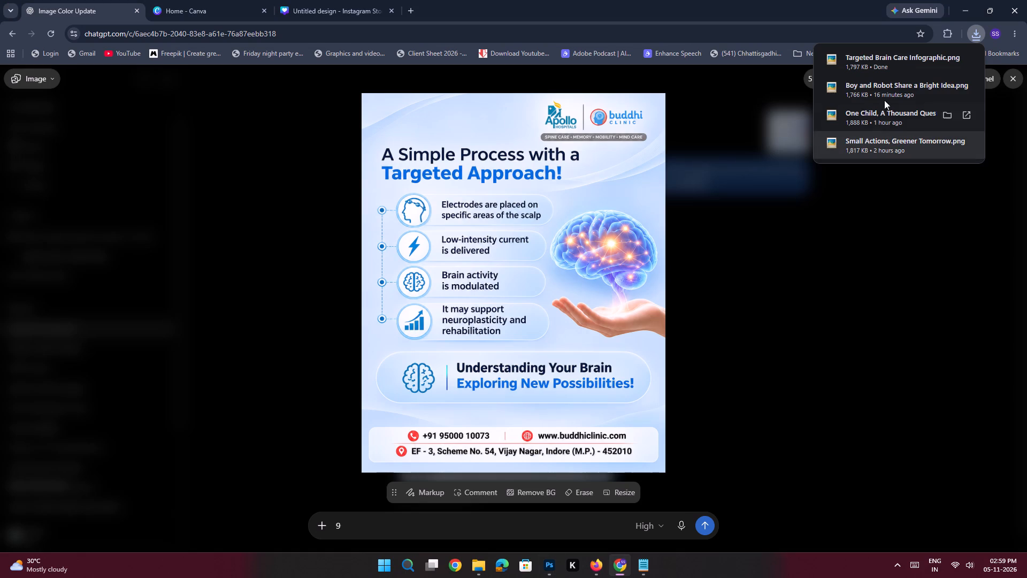
drag(860, 64, 665, 196)
key(alt+Tab)
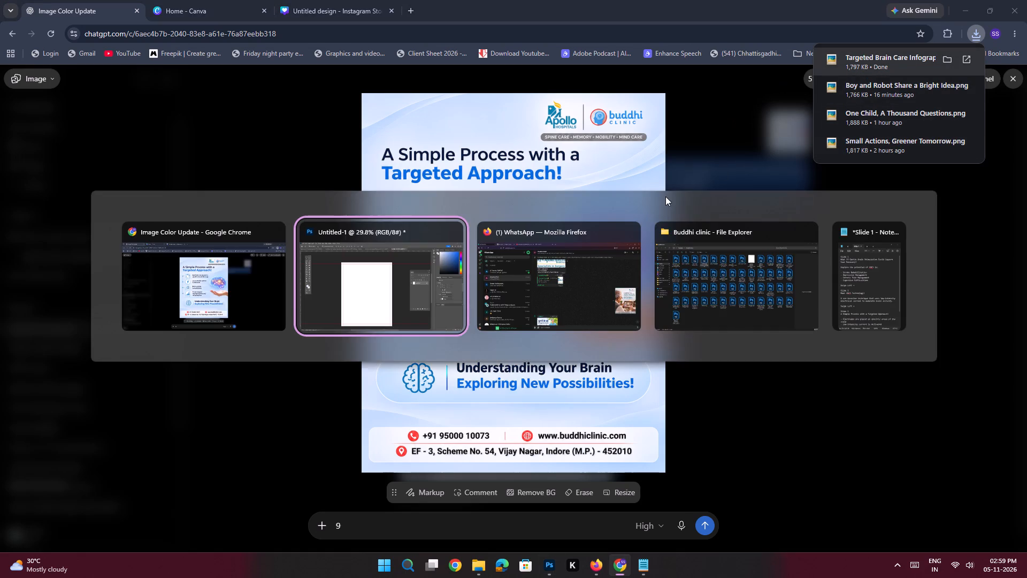
drag(665, 196, 409, 332)
key(Return)
key(Return)
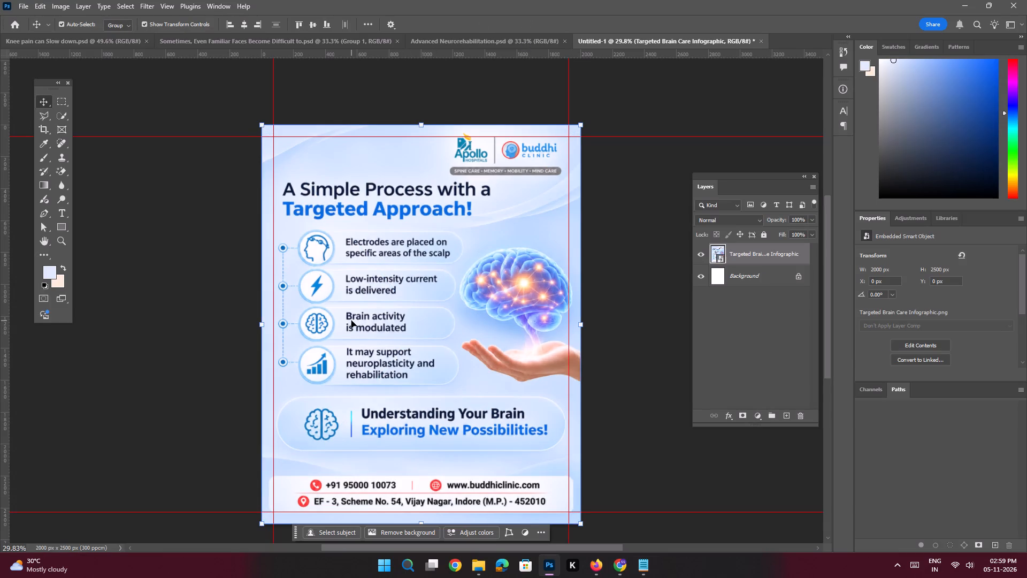
Rasterize the placed Targeted Brain Care Infographic smart object.
key(space)
ctrl+drag(470, 164, 512, 256)
drag(548, 194, 486, 263)
ctrl+drag(493, 225, 497, 239)
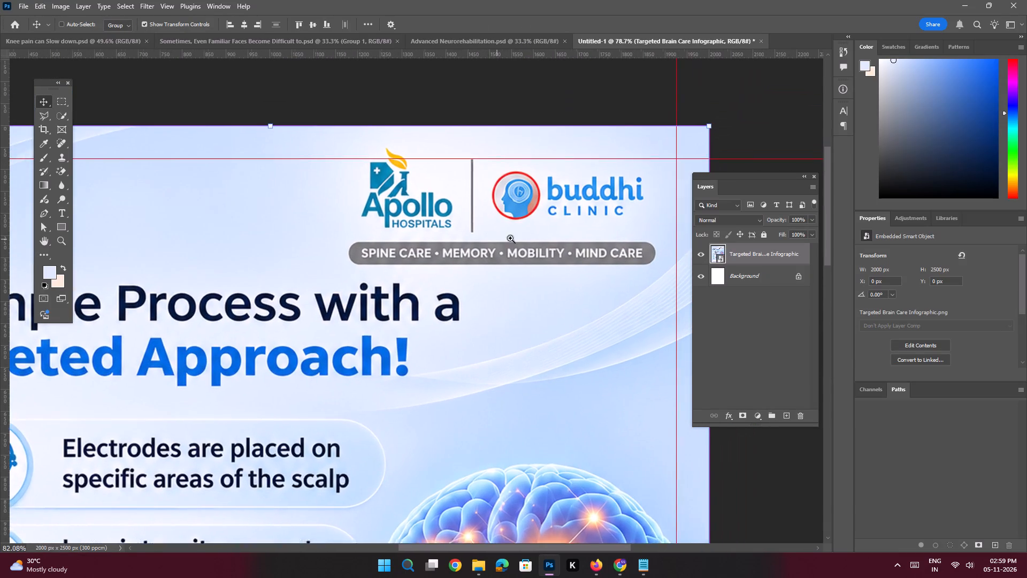
drag(538, 234, 523, 248)
key(e)
click(510, 298)
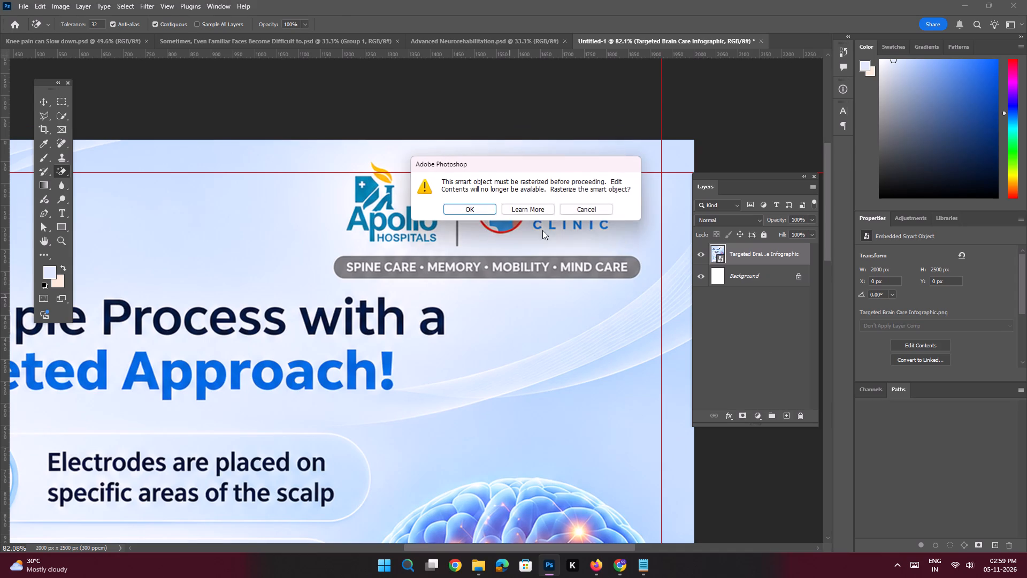
click(484, 210)
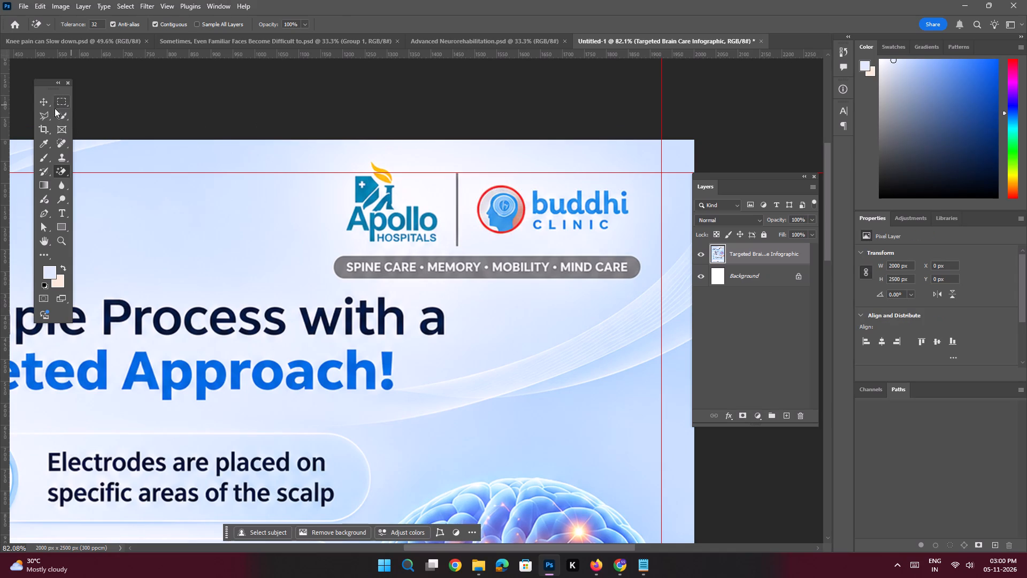
Lasso the Apollo Hospitals and Buddhi Clinic logos with their tagline bar and fill the area with matching background.
click(48, 115)
drag(353, 125, 348, 131)
click(289, 246)
click(296, 283)
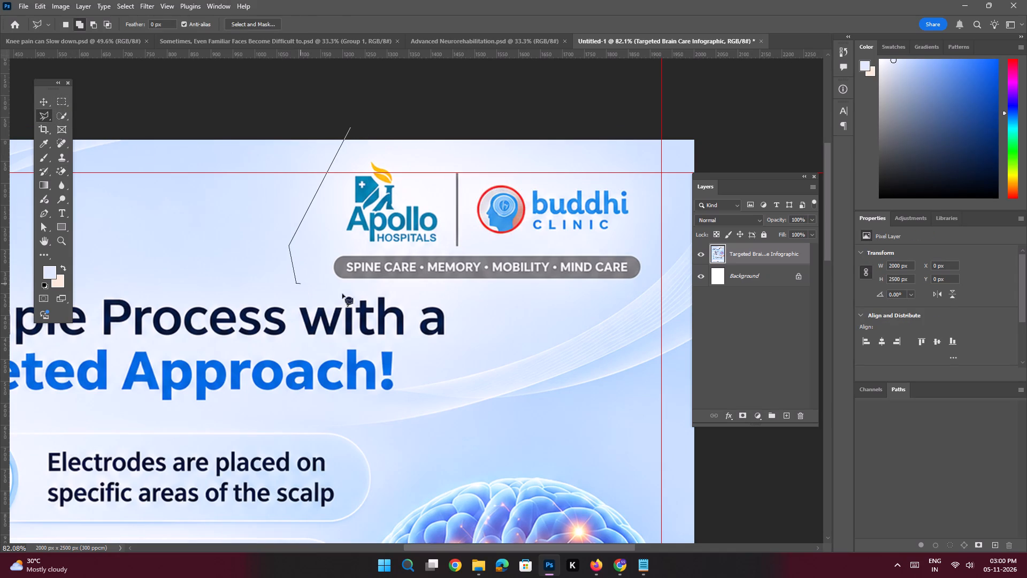
shift+click(639, 284)
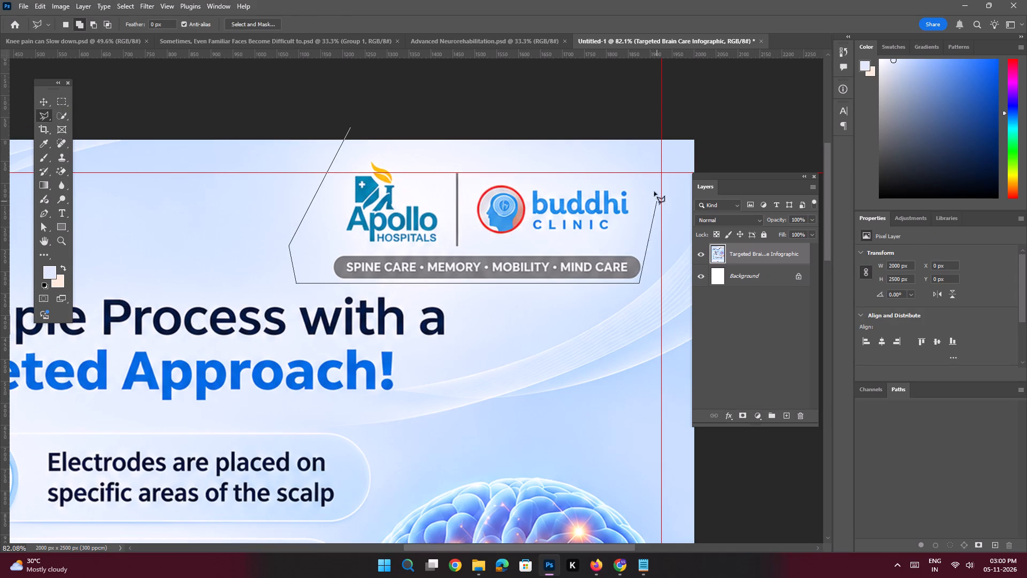
click(647, 120)
click(351, 127)
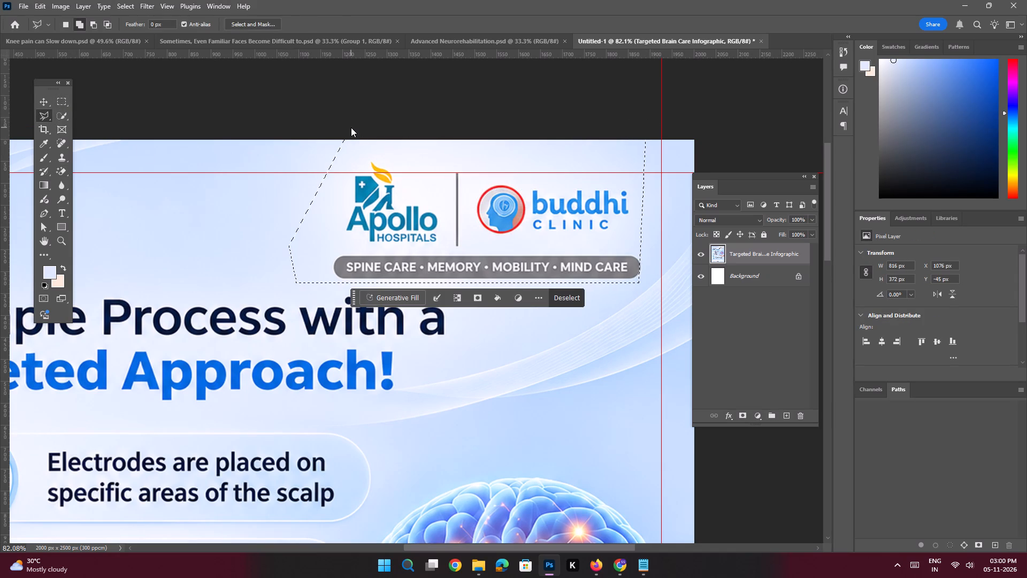
key(shift+BackSpace)
key(Return)
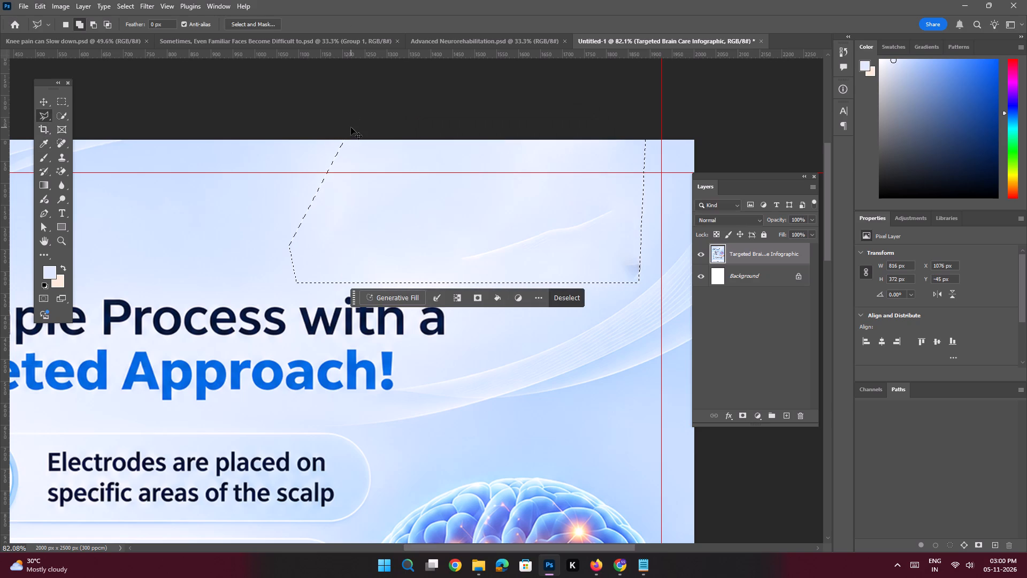
key(ctrl+d)
Lasso the leftover light streak and dark smudge where the logos were and fill them with matching background.
key(space)
ctrl+drag(551, 227, 582, 258)
drag(591, 240, 571, 242)
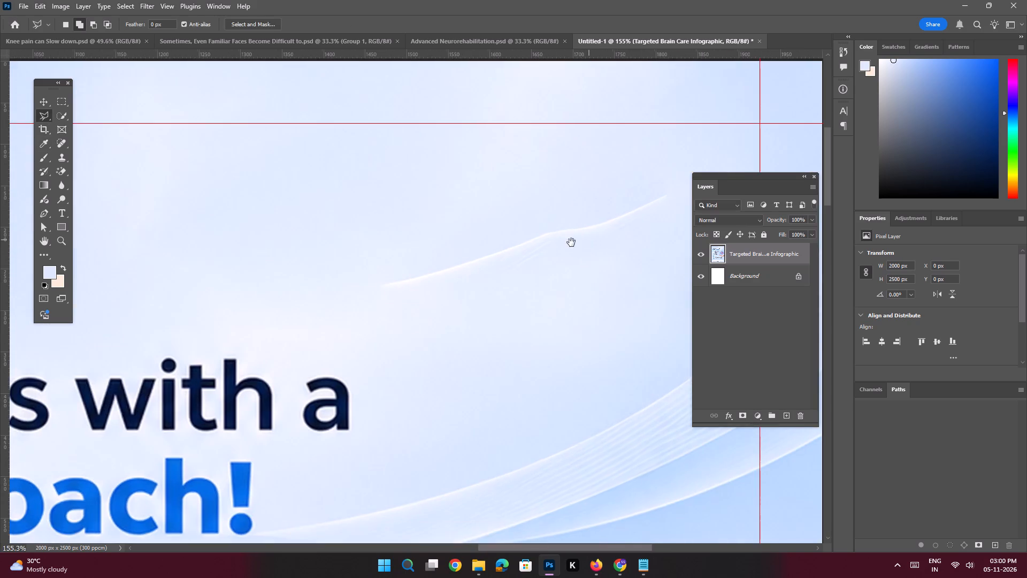
drag(571, 242, 428, 264)
click(375, 239)
click(474, 180)
drag(548, 178, 549, 184)
drag(573, 295, 575, 303)
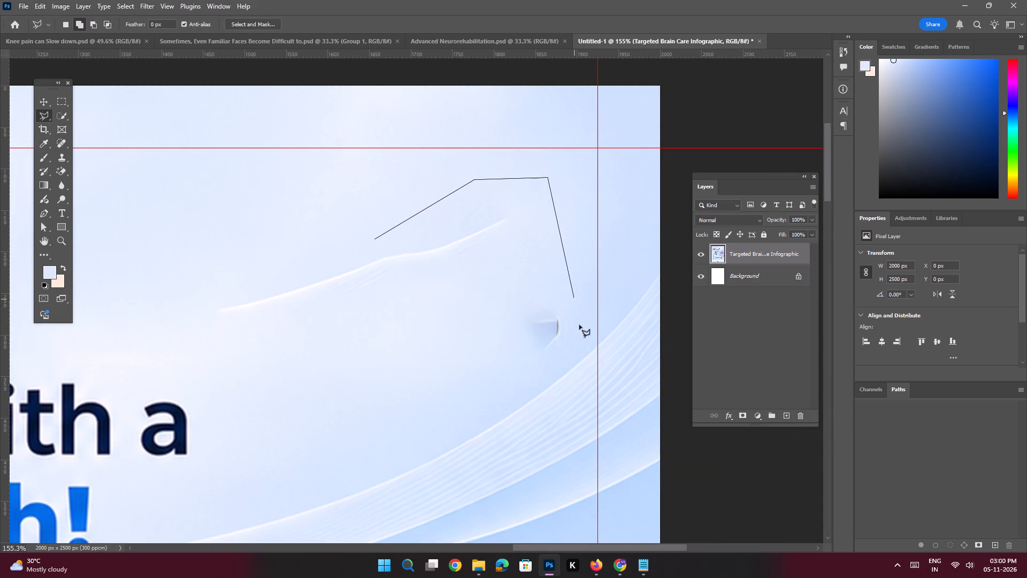
click(580, 335)
click(563, 353)
click(547, 367)
click(215, 357)
drag(201, 329, 201, 320)
click(209, 279)
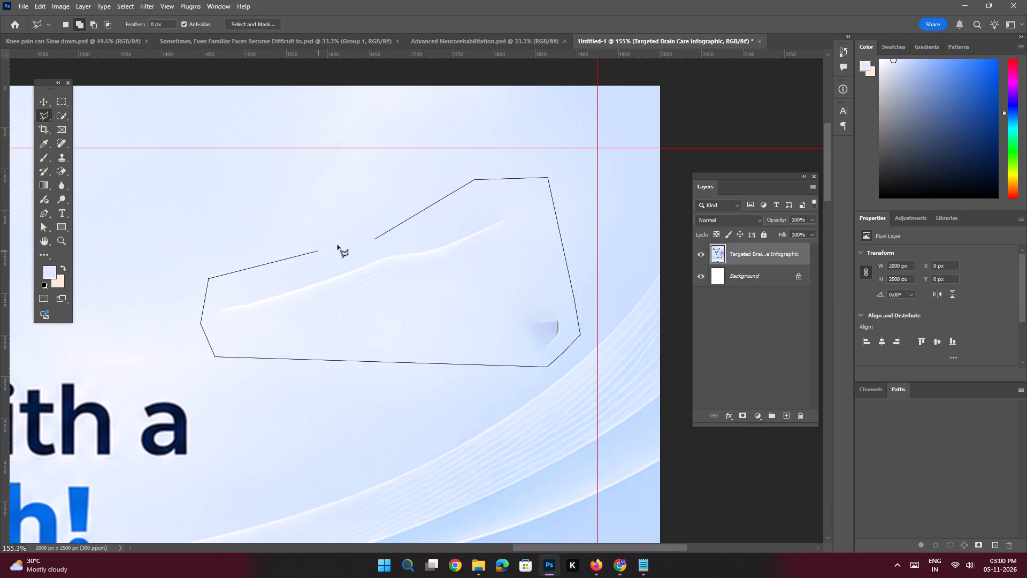
click(370, 240)
click(371, 237)
triple_click(373, 238)
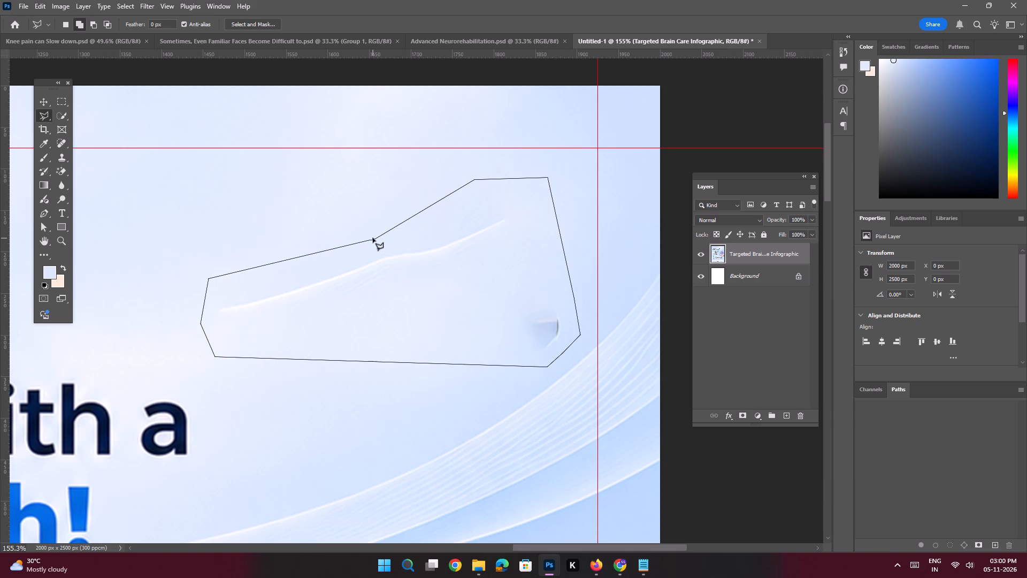
click(373, 238)
click(379, 238)
key(shift+BackSpace)
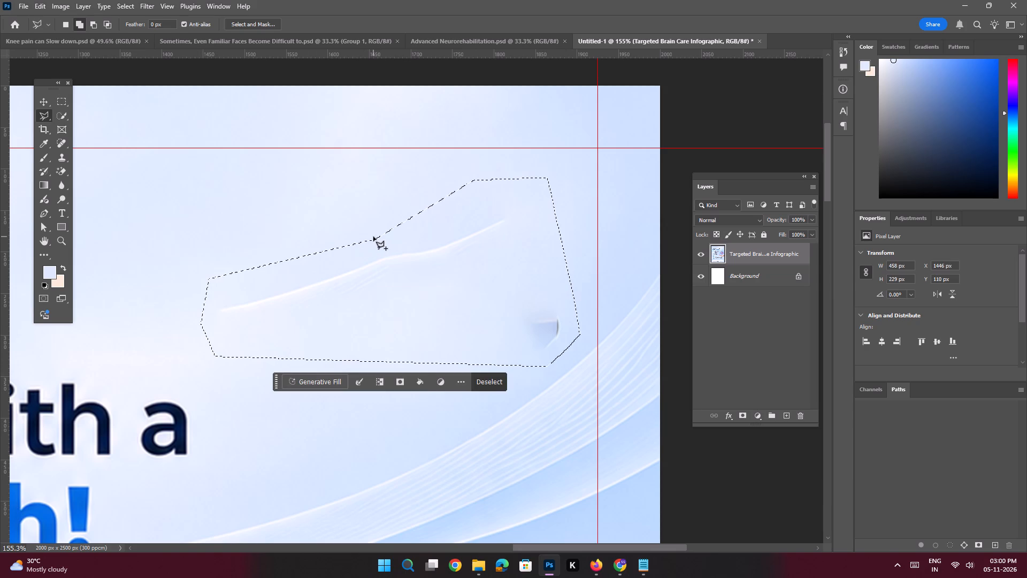
key(Return)
key(Return)
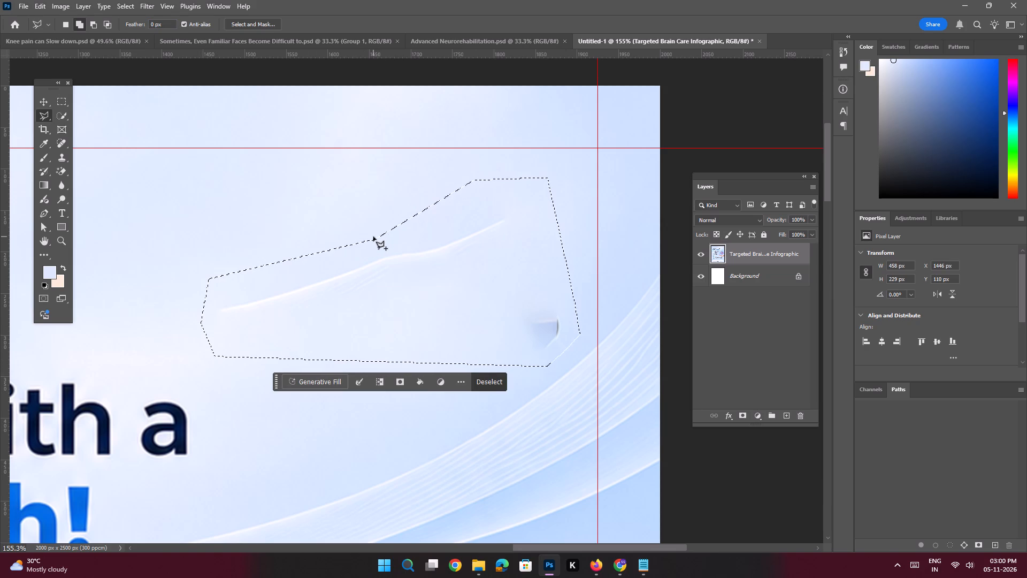
key(shift+BackSpace)
key(Return)
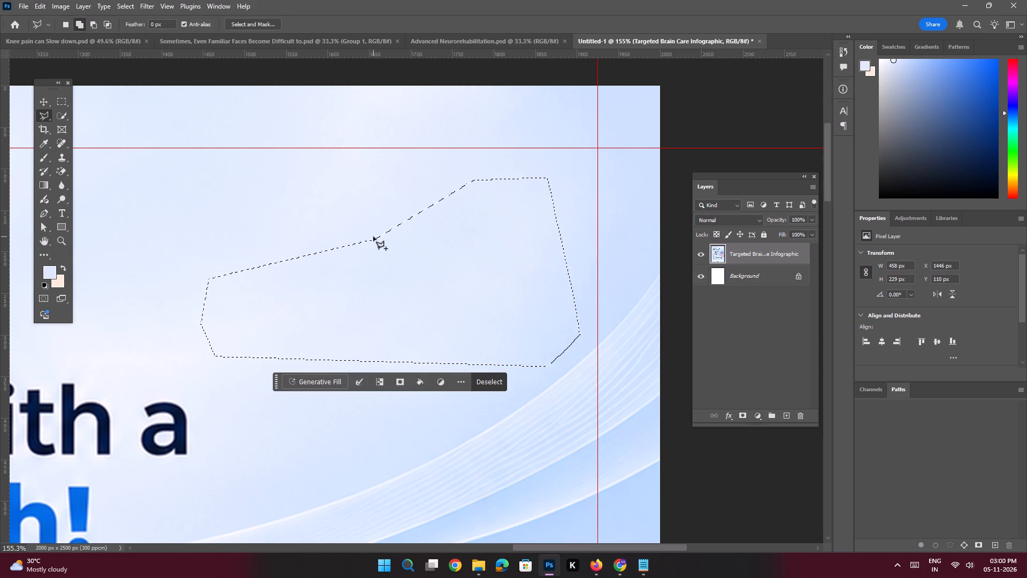
key(ctrl+d)
Lasso the contact footer box at the poster's bottom edge and run Generative Fill on it with the prompt "Remove this".
key(ctrl+0)
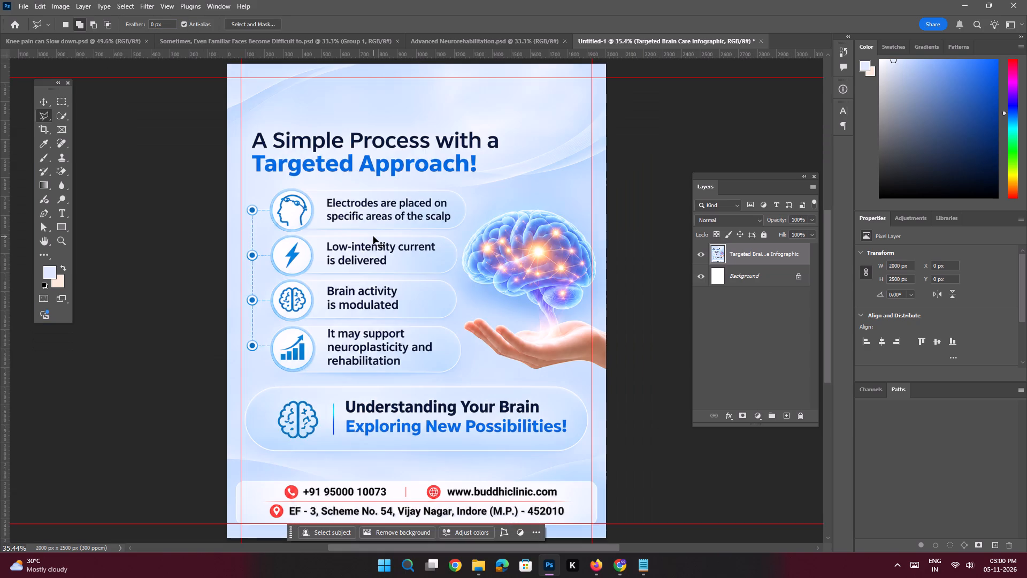
key(space)
key(space)
key(space)
key(space)
key(space)
key(space)
key(space)
key(space)
key(space)
key(space)
key(space)
key(space)
key(space)
key(space)
key(space)
key(space)
key(space)
key(space)
key(space)
key(space)
drag(410, 300, 411, 285)
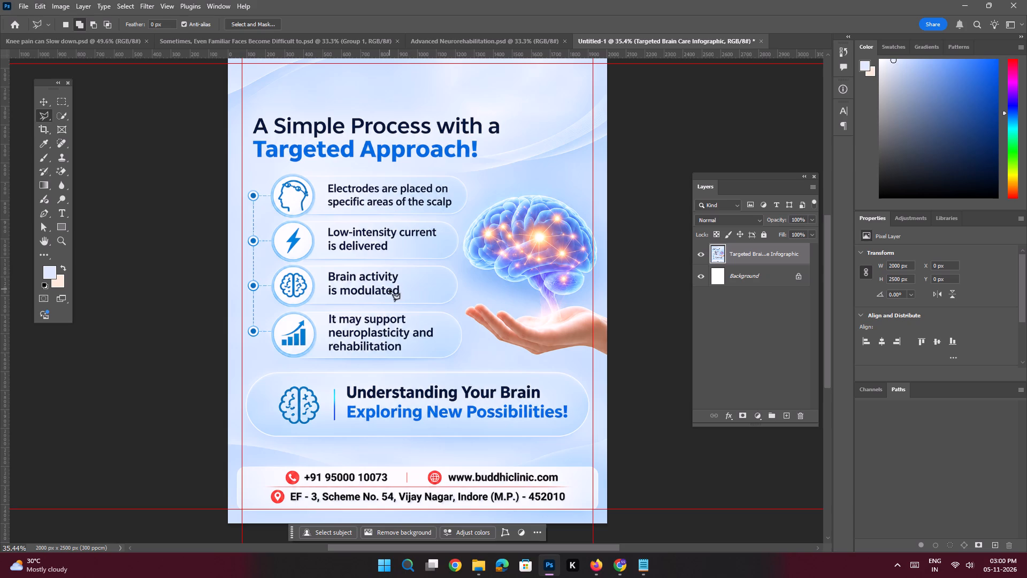
key(space)
key(space)
key(space)
key(space)
key(space)
key(space)
key(space)
key(space)
key(space)
key(space)
key(space)
key(space)
key(space)
key(space)
key(space)
drag(381, 315, 344, 186)
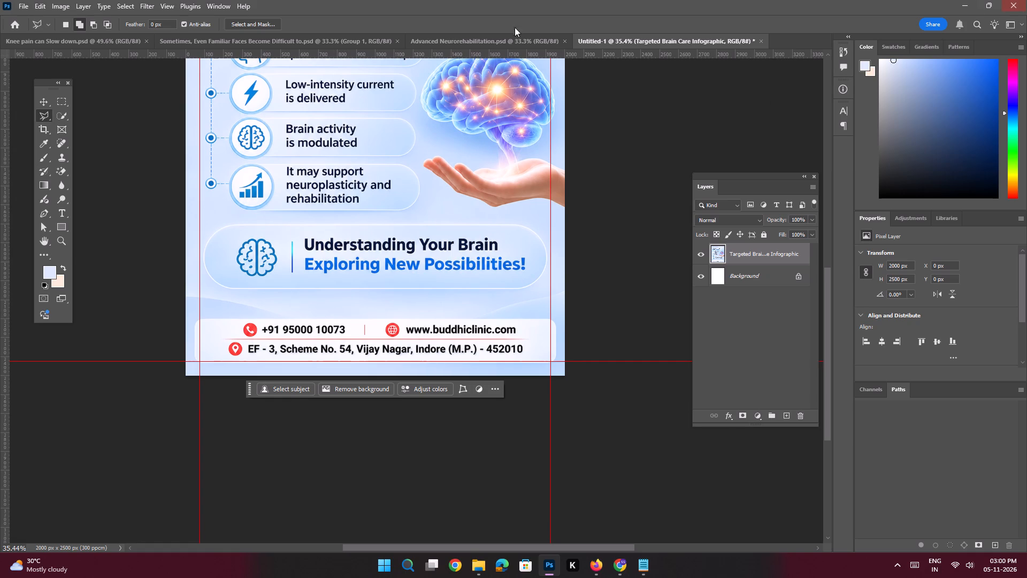
key(ctrl+space)
key(ctrl+space)
key(ctrl+space)
key(ctrl+space)
key(ctrl+space)
key(ctrl+space)
ctrl+drag(369, 306, 384, 319)
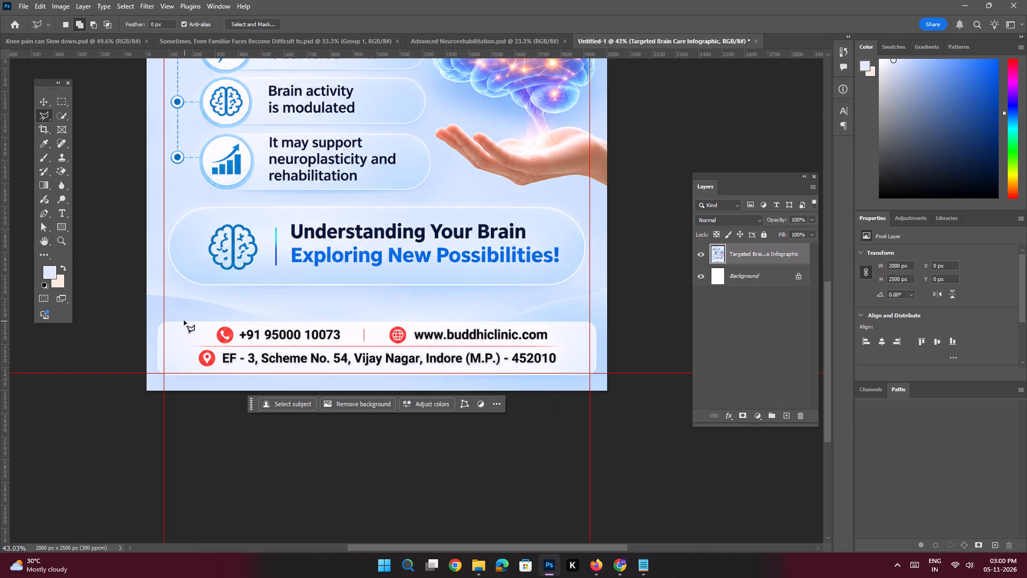
click(181, 320)
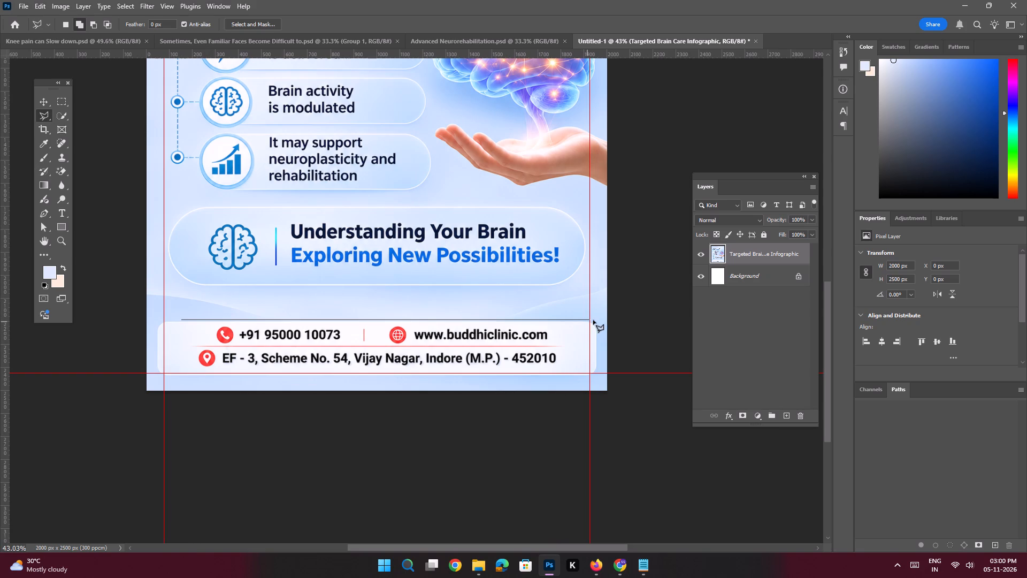
shift+click(593, 320)
click(598, 325)
shift+click(597, 373)
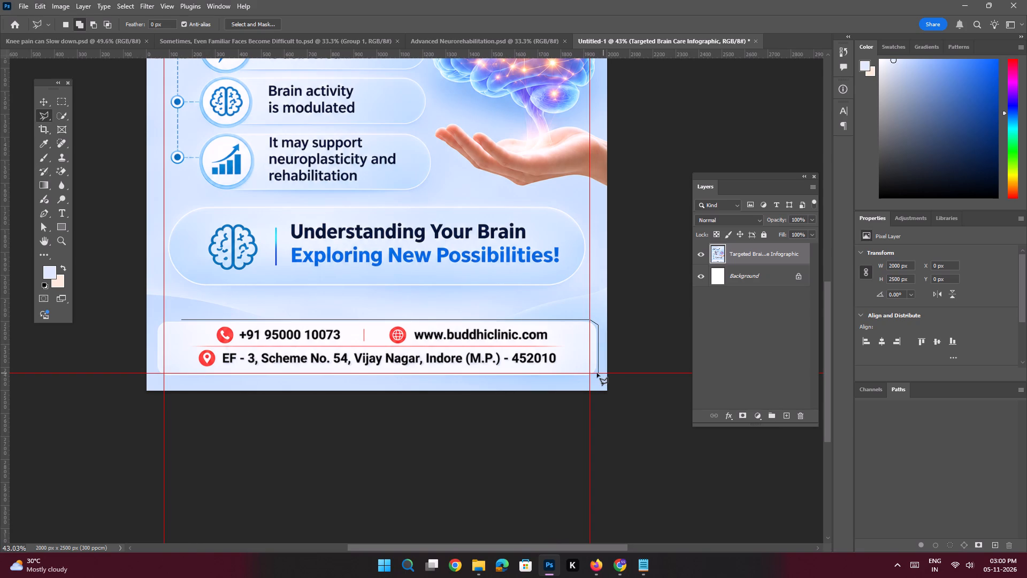
click(591, 379)
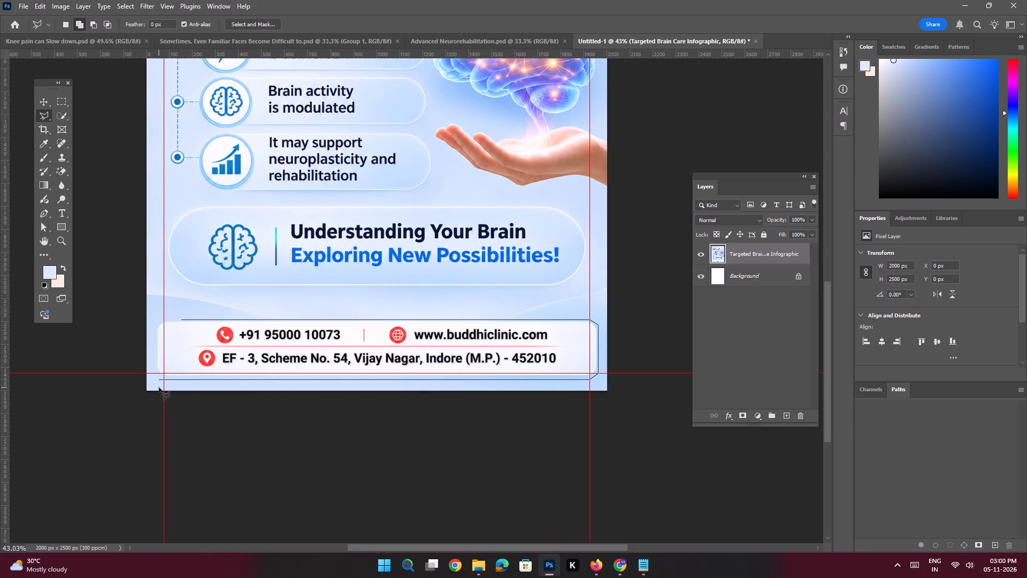
shift+click(162, 387)
click(155, 375)
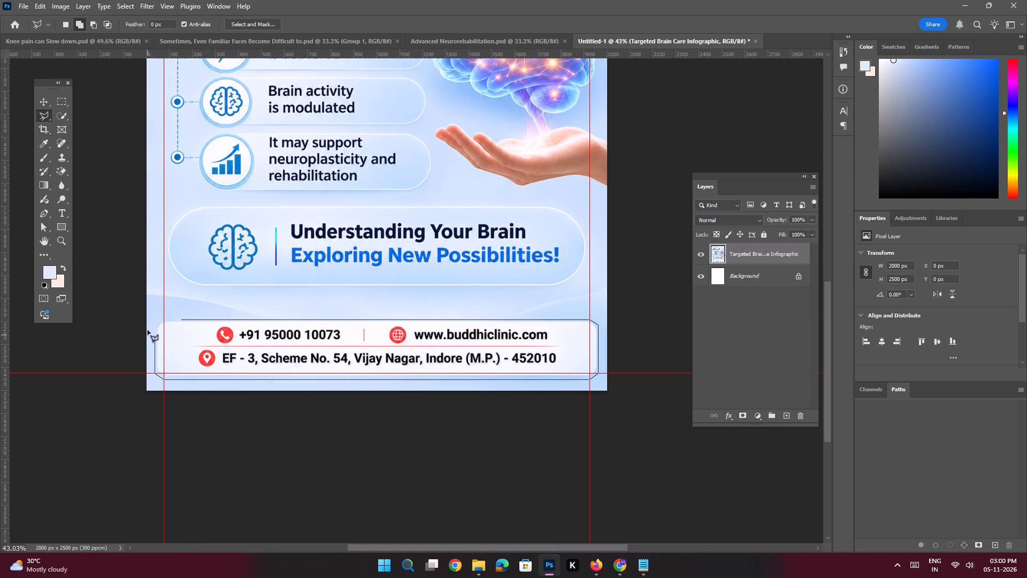
shift+click(151, 324)
click(171, 315)
click(182, 319)
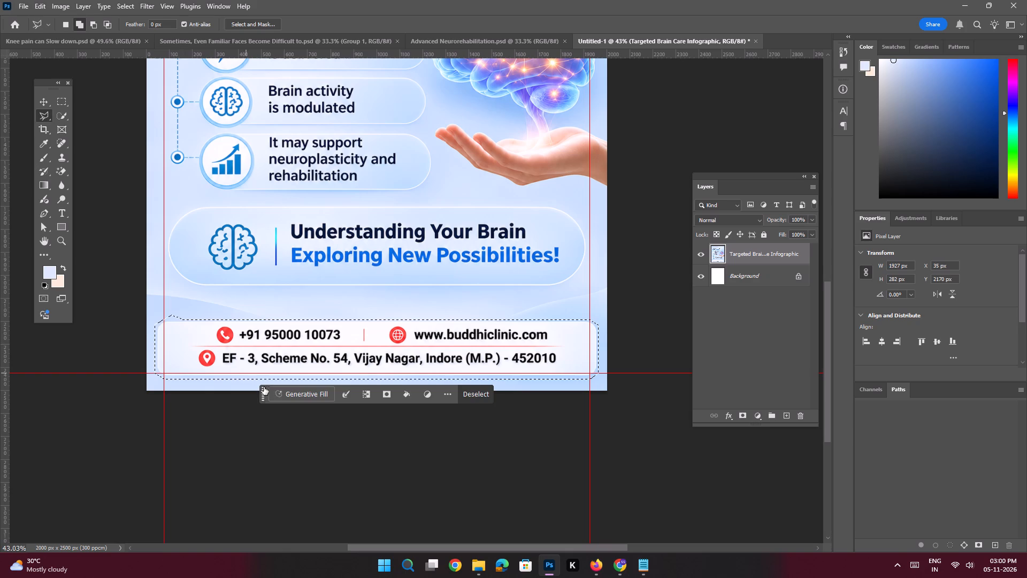
click(283, 398)
text(Remove this)
key(space)
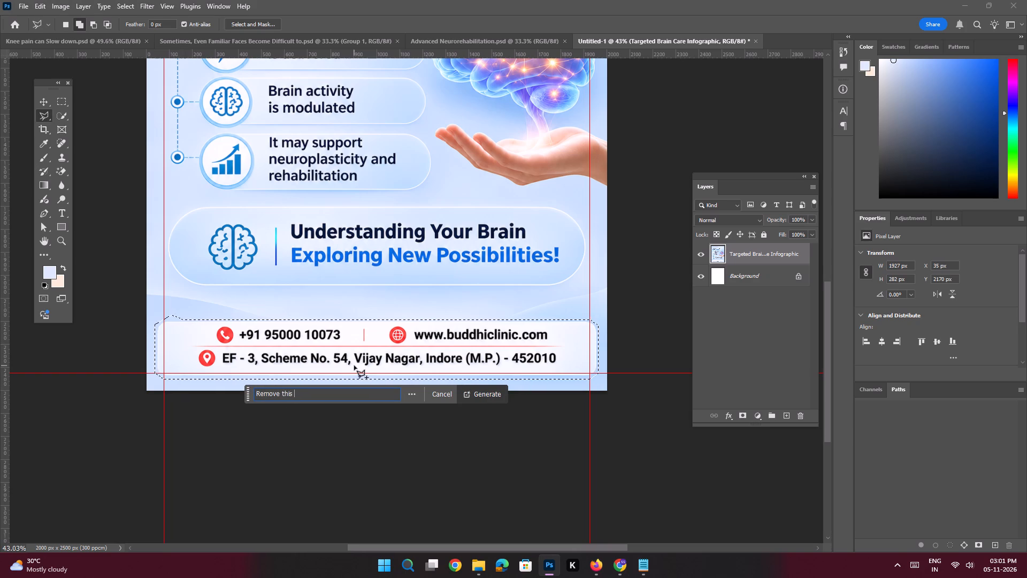
key(Return)
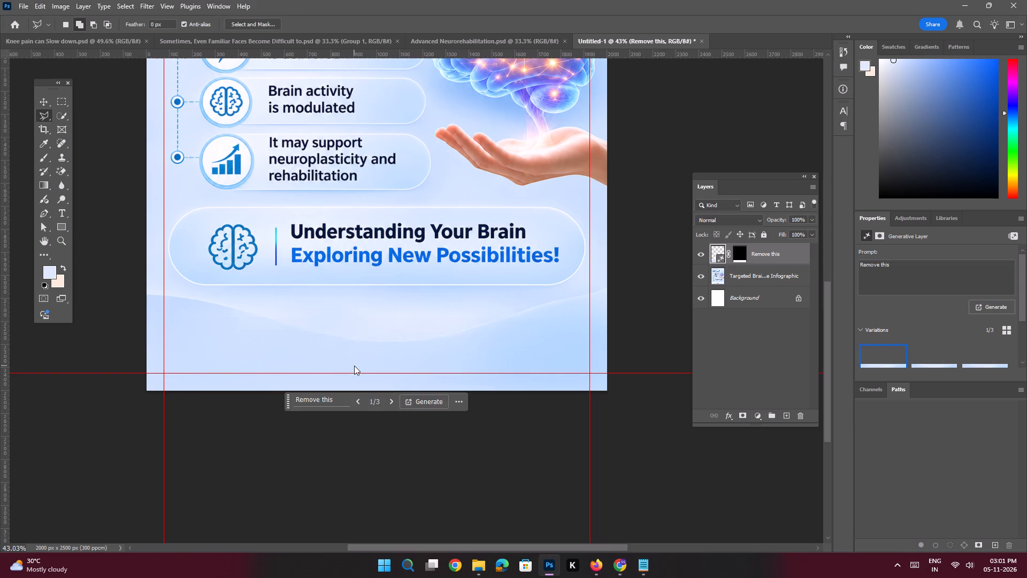
Convert the Remove this generative layer and the Targeted Brain Care Infographic layer together into one smart object, leaving the Move tool active.
shift+click(763, 275)
right_click(764, 255)
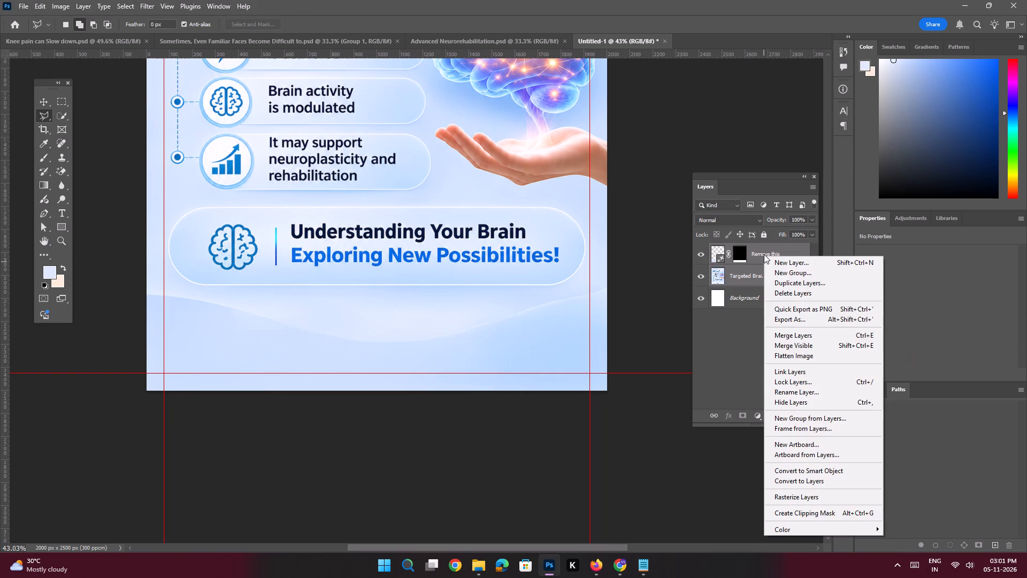
click(808, 474)
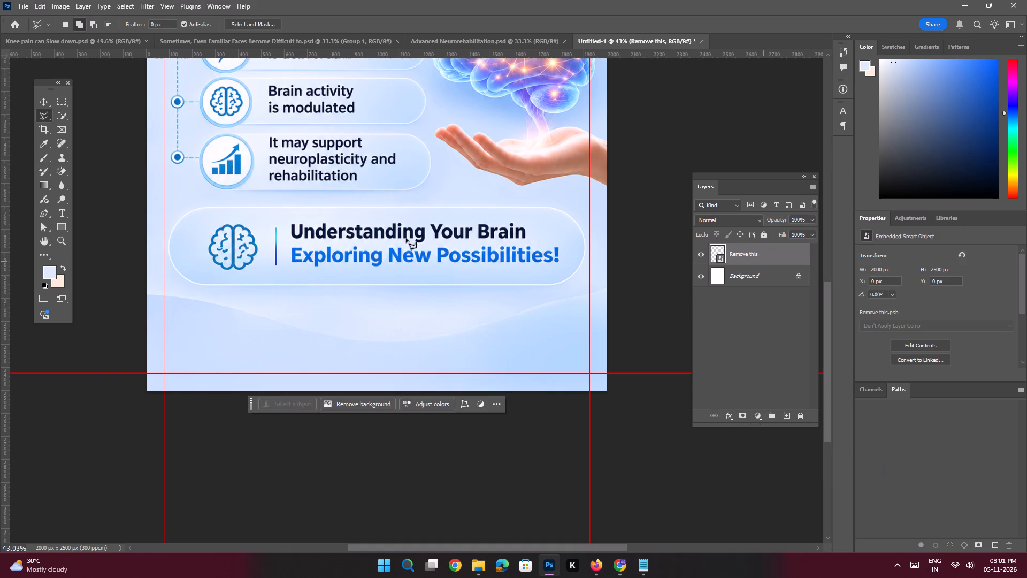
key(space)
ctrl+drag(454, 262, 418, 250)
drag(438, 191, 449, 261)
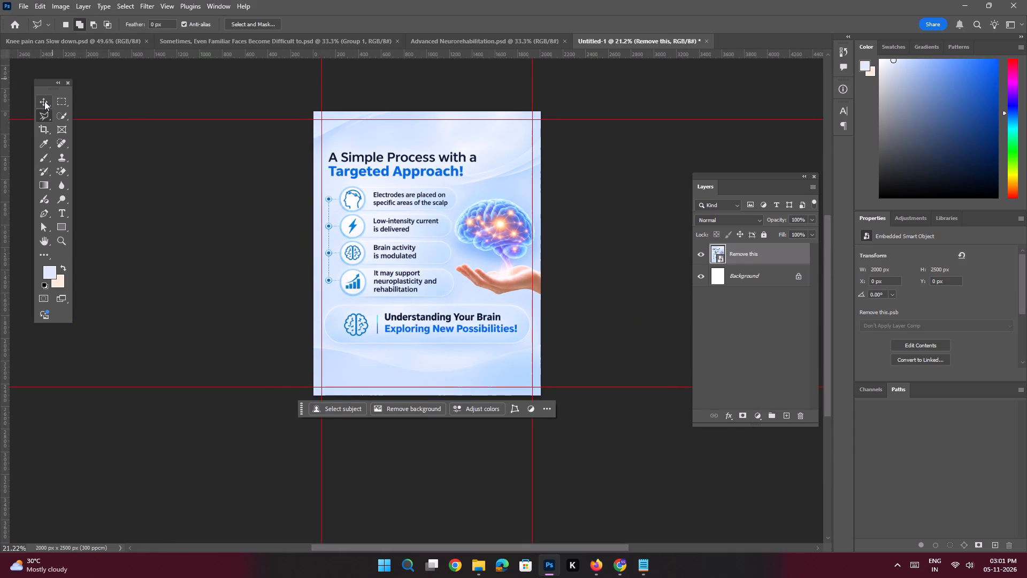
click(44, 101)
click(96, 173)
key(space)
ctrl+drag(457, 168, 470, 195)
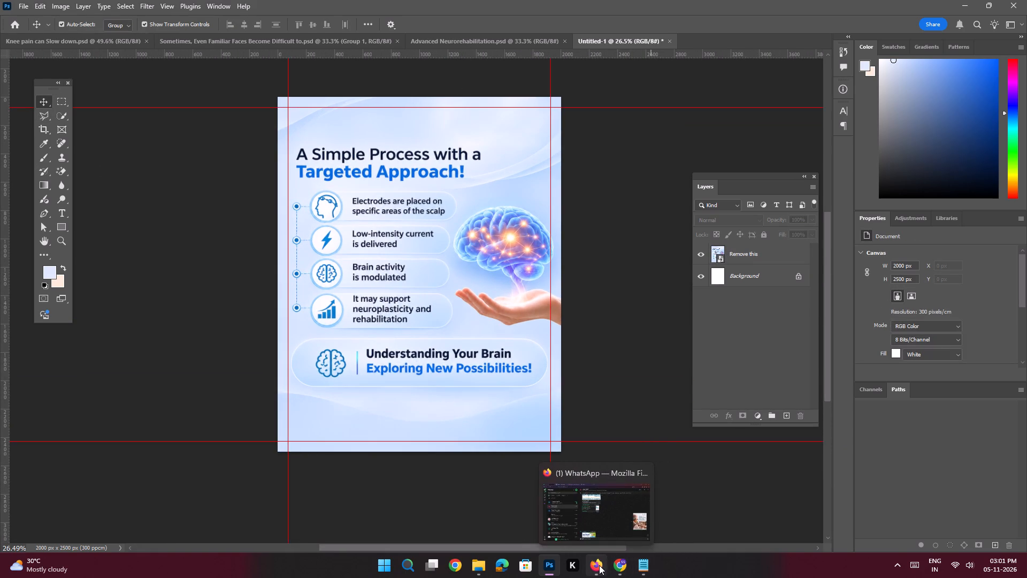
Copy the Slide 3 headline "A Simple Process with a Targeted Approach" from the Notepad script.
click(643, 573)
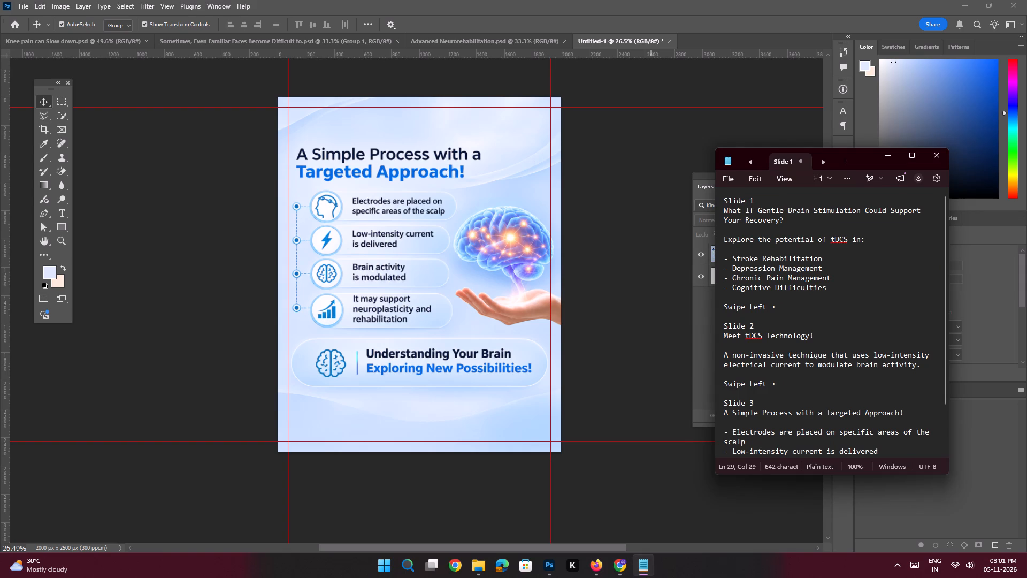
drag(899, 415, 648, 409)
key(ctrl+c)
key(ctrl+c)
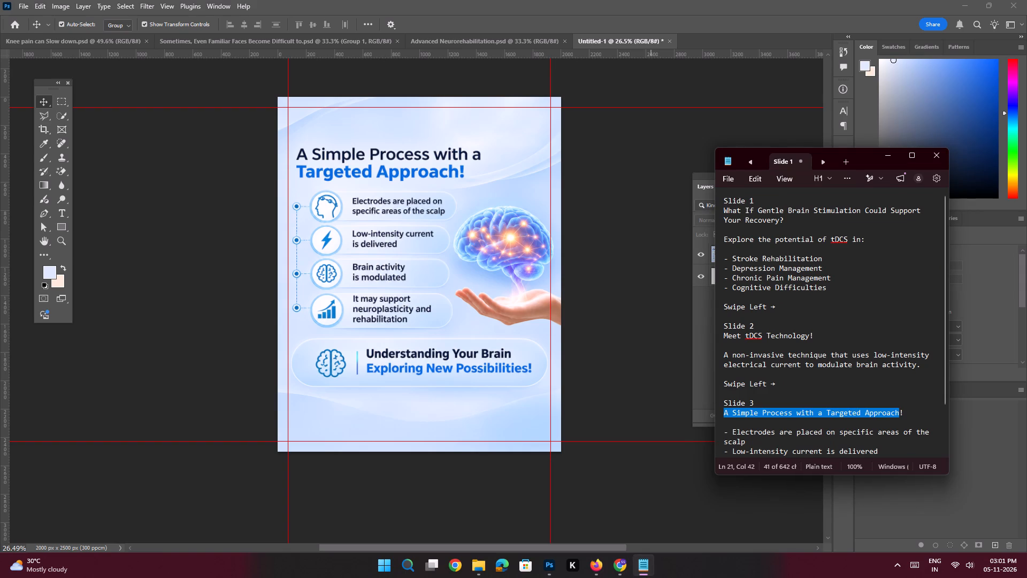
click(887, 154)
Save the poster as a PSD named "A Simple Process with a Targeted Approach" in the Desktop folder Buddhi clinic.
key(ctrl+s)
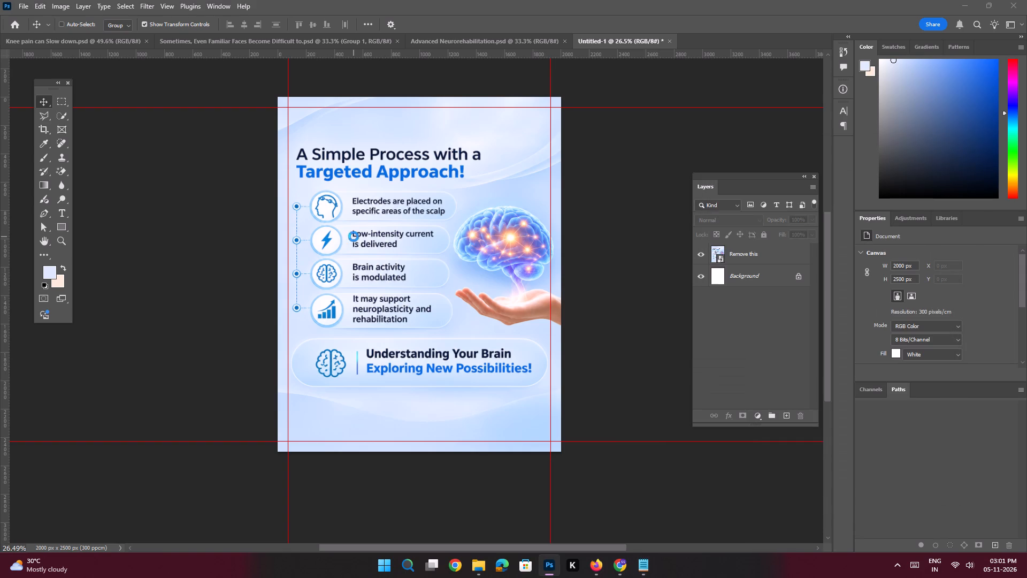
click(27, 94)
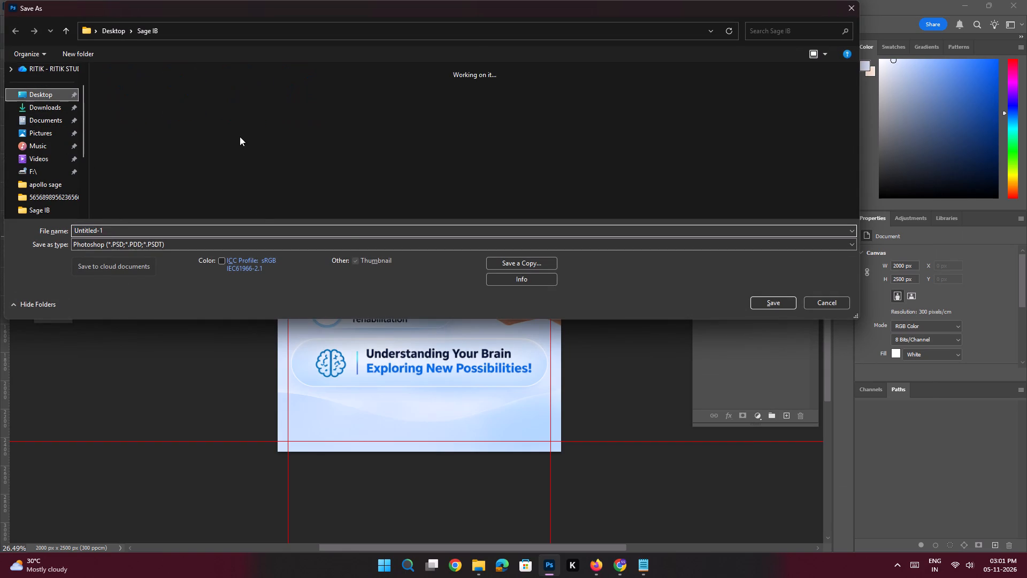
click(140, 119)
key(b)
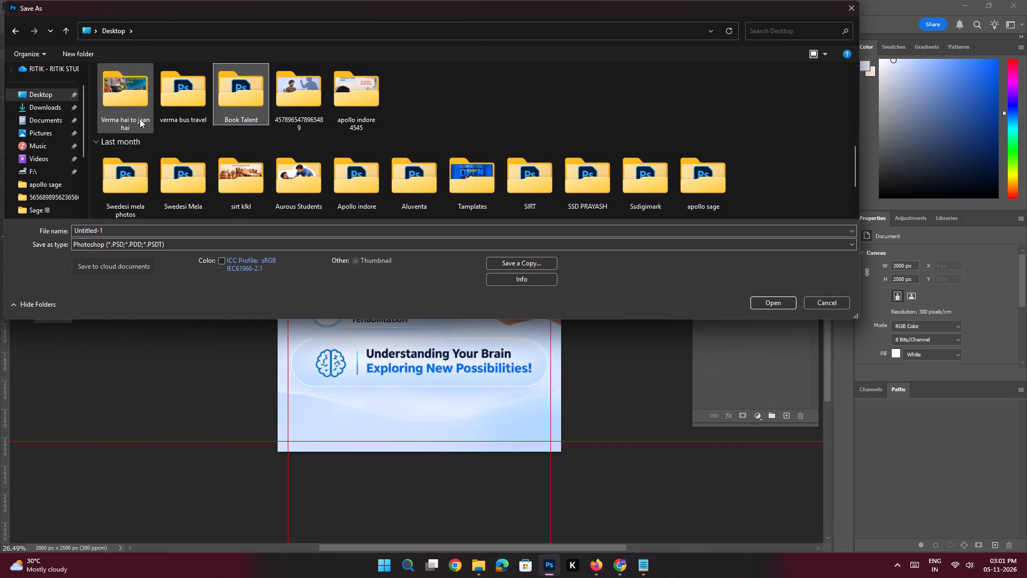
key(b)
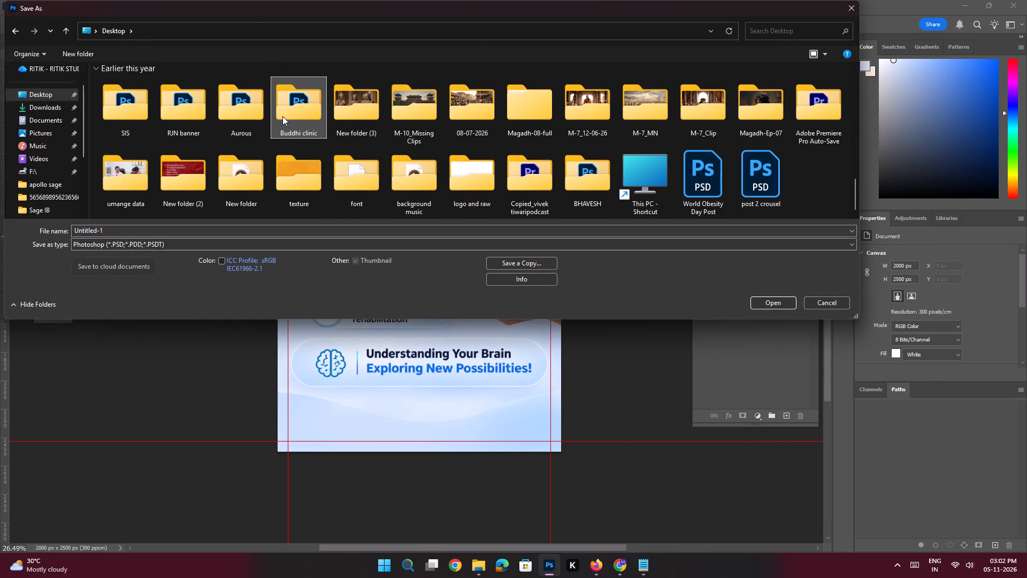
double_click(309, 110)
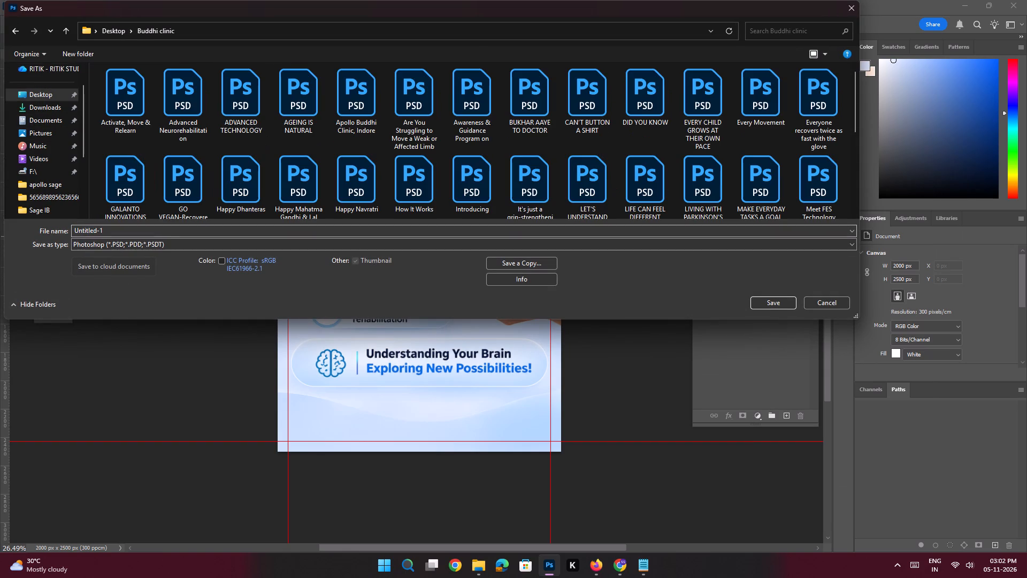
click(158, 229)
key(ctrl+v)
key(Return)
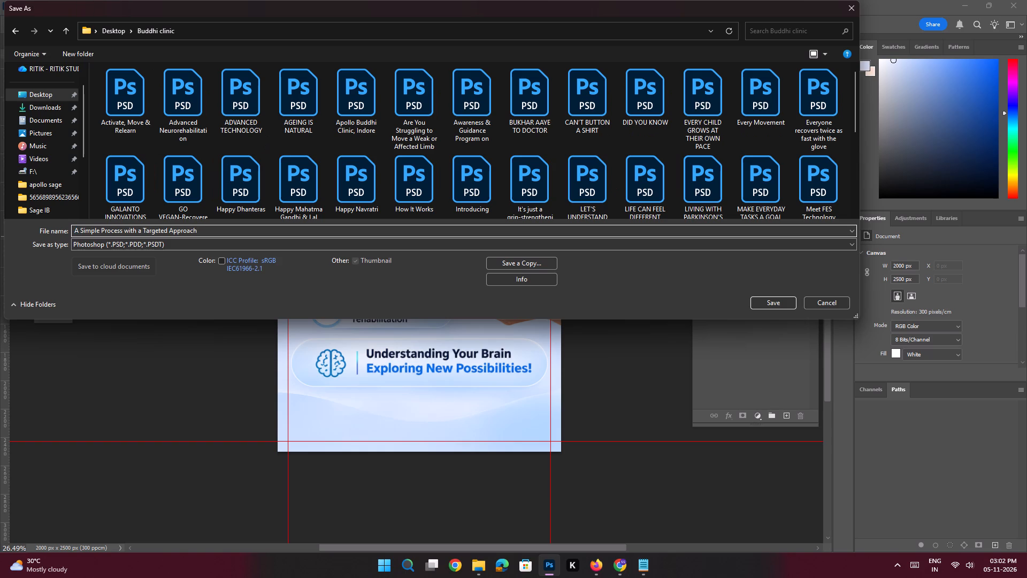
Copy the logo layer from Advanced Neurorehabilitation.psd into the A Simple Process with a Targeted Approach document.
click(501, 39)
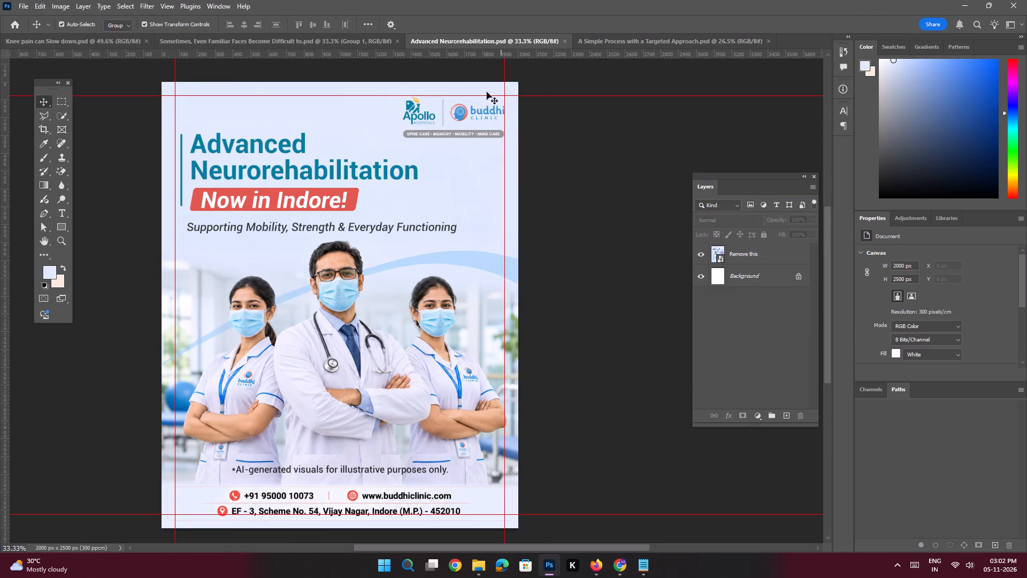
key(space)
ctrl+drag(440, 113, 456, 138)
click(463, 116)
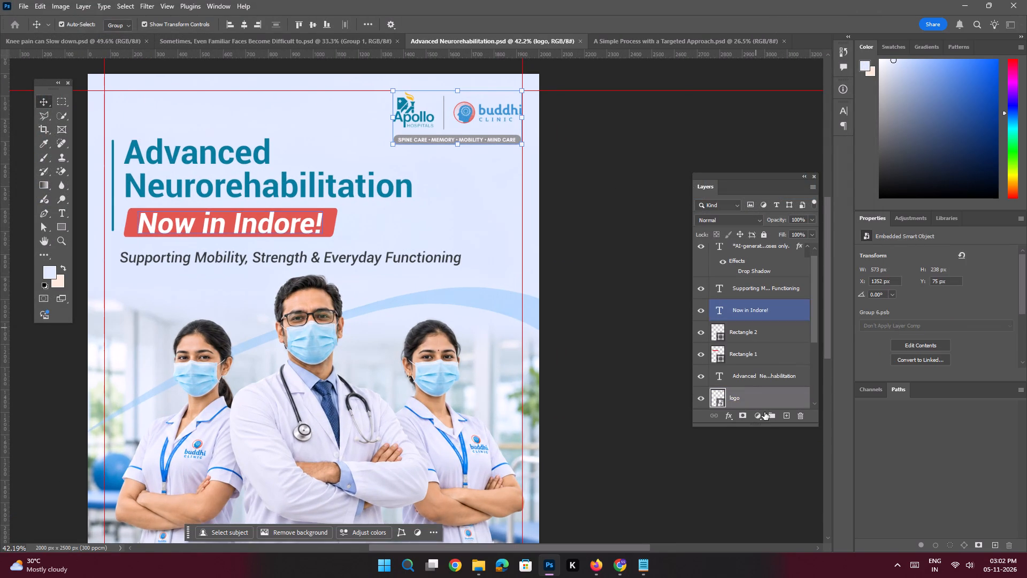
drag(749, 398, 532, 123)
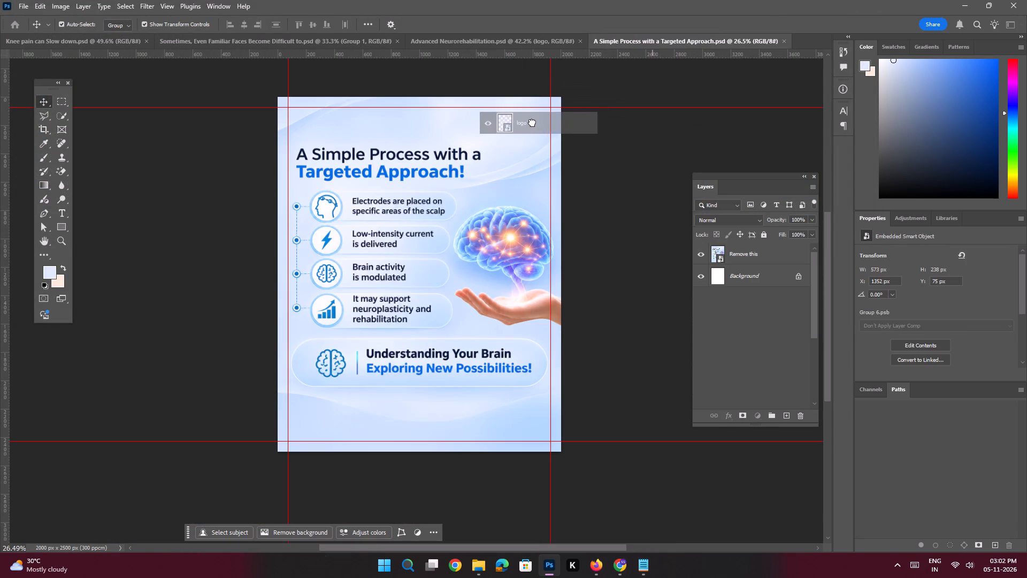
drag(532, 123, 528, 124)
Align the Apollo and Buddhi Clinic logo with the top and right margin guides, at X 1352 px, Y 75 px.
key(ctrl+space)
key(ctrl+space)
key(ctrl+space)
key(ctrl+space)
key(ctrl+space)
key(ctrl+space)
key(ctrl+space)
key(ctrl+space)
key(ctrl+space)
key(ctrl+space)
key(ctrl+space)
key(ctrl+space)
key(ctrl+space)
key(ctrl+space)
key(ctrl+space)
ctrl+drag(518, 116, 573, 207)
drag(560, 126, 558, 170)
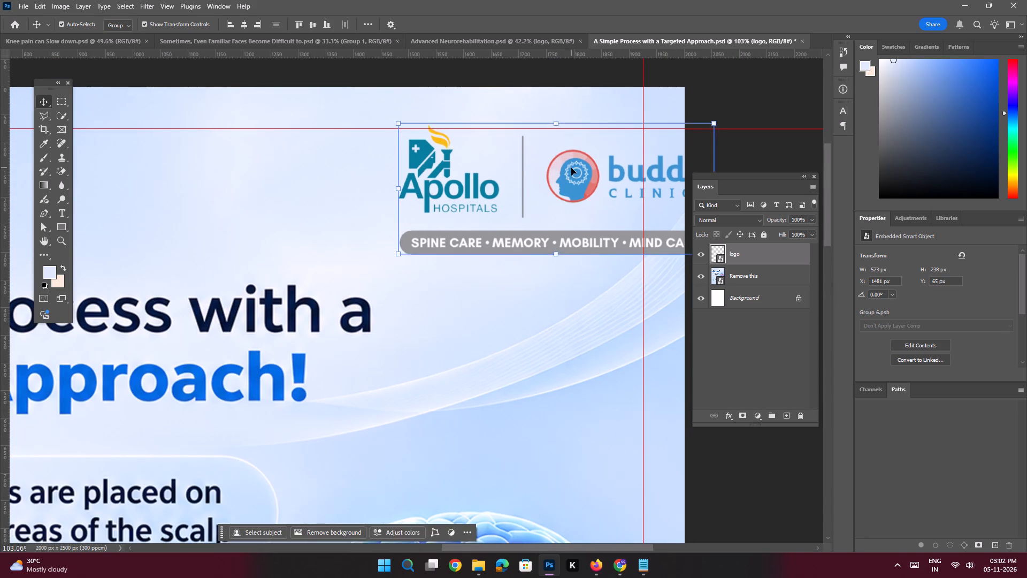
drag(571, 168, 501, 168)
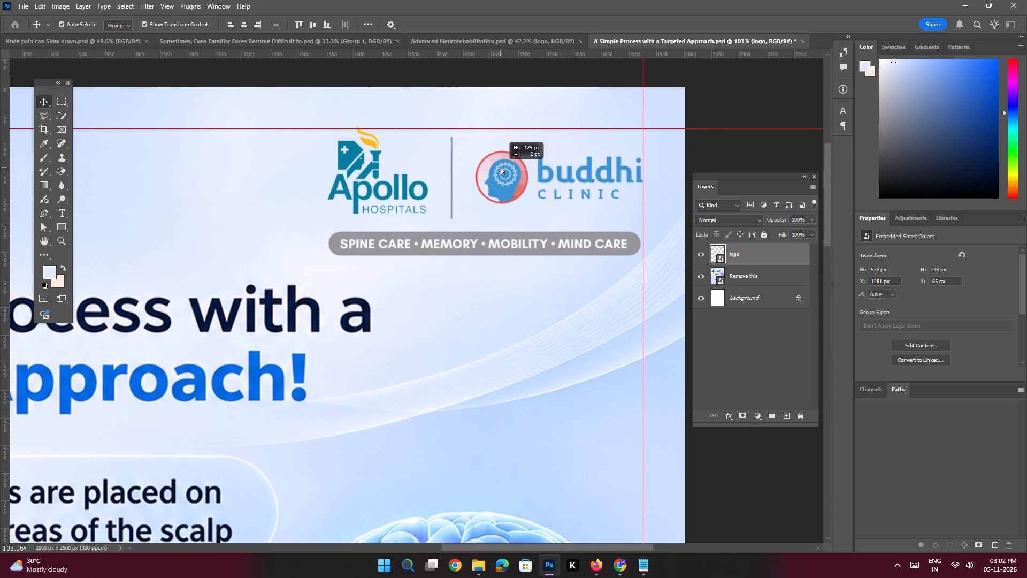
drag(501, 168, 501, 174)
key(space)
ctrl+drag(516, 203, 477, 193)
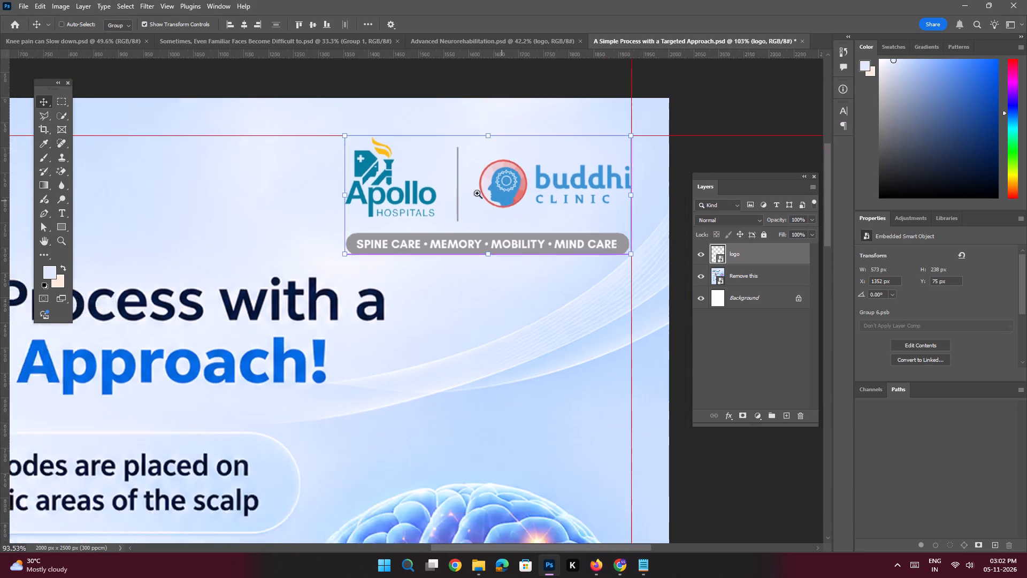
ctrl+drag(477, 193, 445, 184)
drag(458, 235, 459, 222)
Examine the contact footer in Advanced Neurorehabilitation.psd.
click(485, 40)
key(space)
key(space)
key(space)
key(space)
key(space)
key(space)
key(space)
key(space)
key(space)
drag(398, 282, 438, 203)
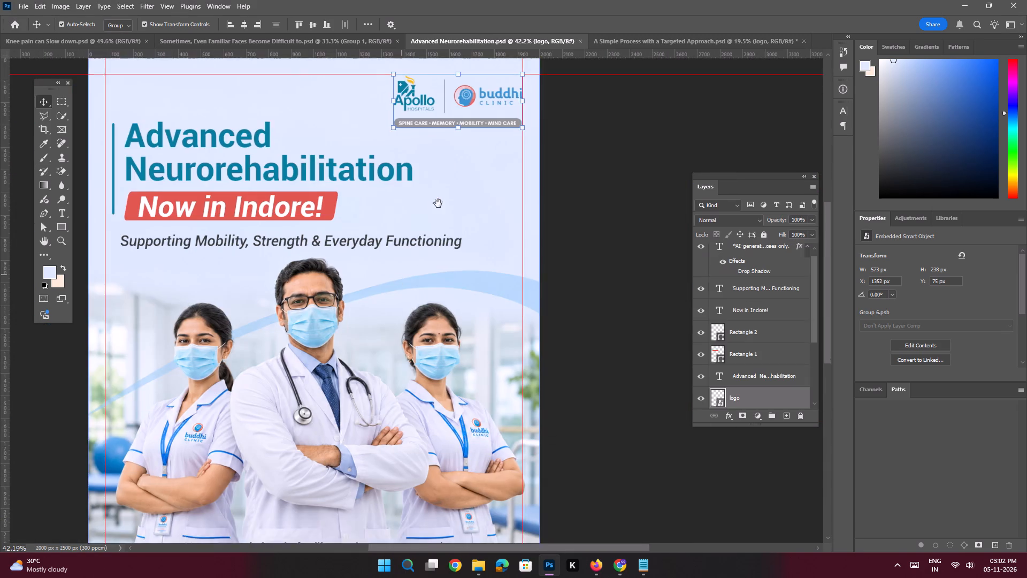
drag(438, 203, 470, 135)
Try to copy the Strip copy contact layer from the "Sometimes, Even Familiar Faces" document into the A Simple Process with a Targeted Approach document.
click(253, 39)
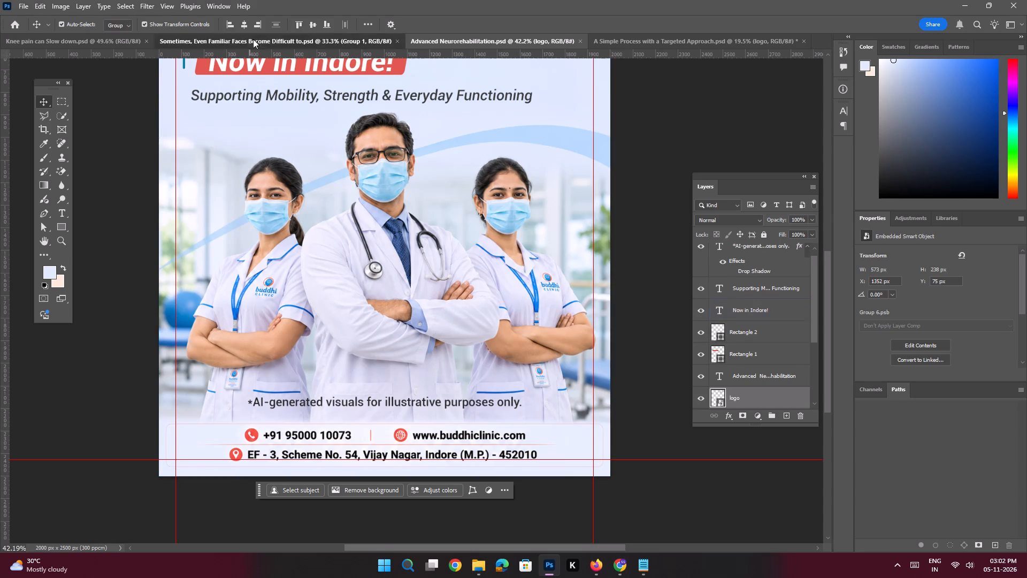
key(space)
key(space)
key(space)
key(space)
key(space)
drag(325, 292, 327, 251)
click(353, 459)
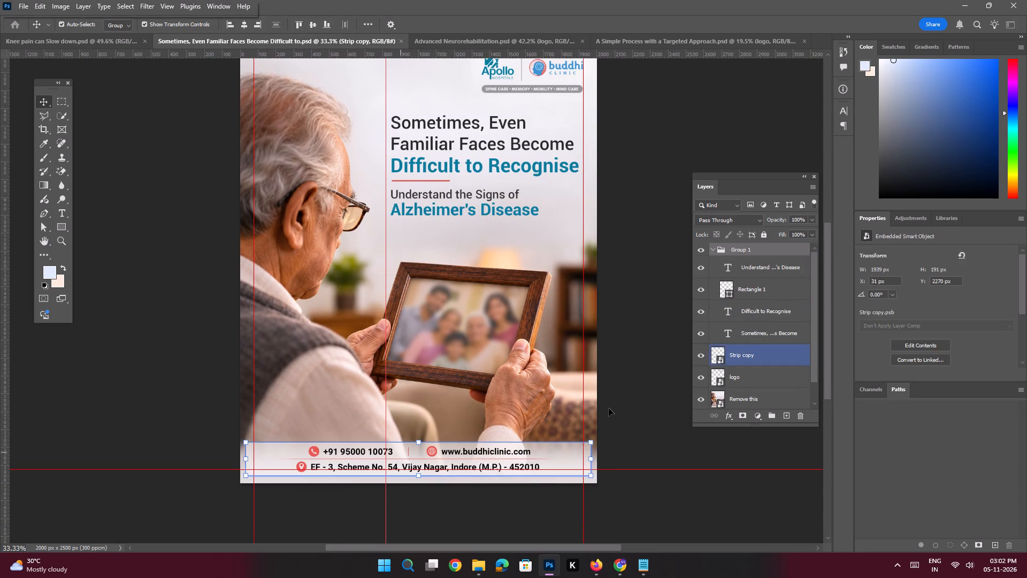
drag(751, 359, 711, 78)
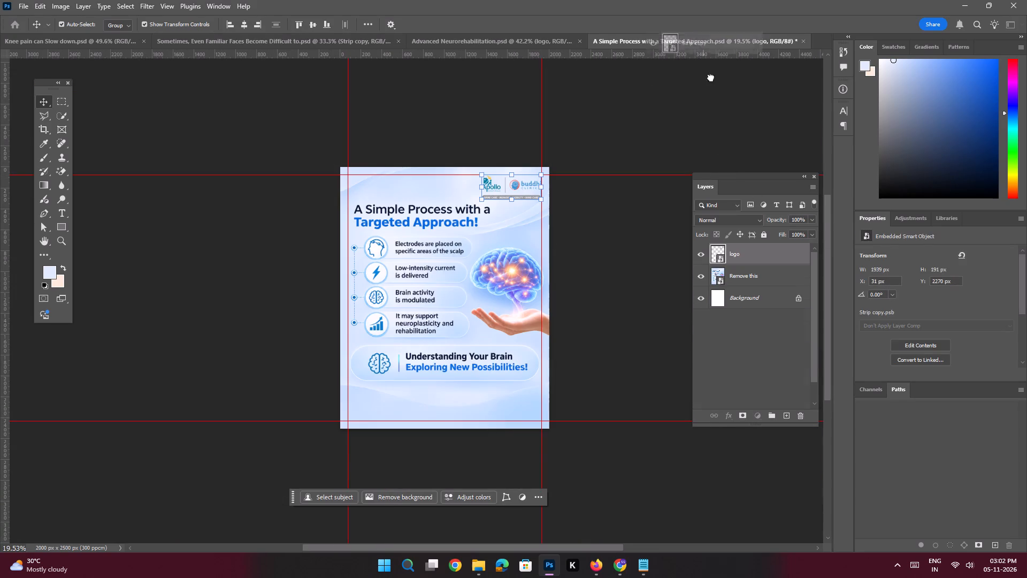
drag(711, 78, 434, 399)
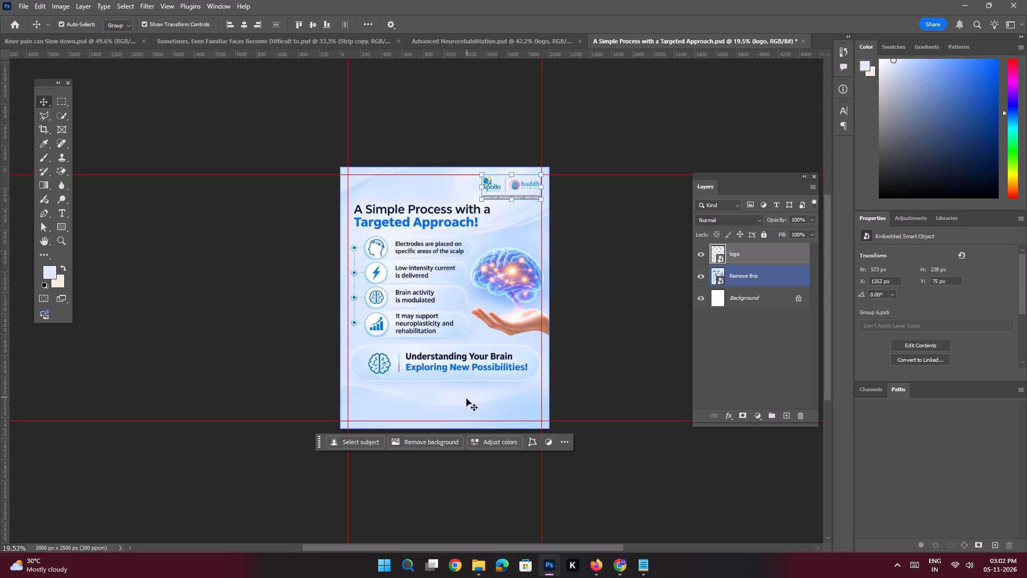
Copy the Strip copy contact layer from the "Sometimes, Even Familiar Faces" document into the A Simple Process with a Targeted Approach document.
click(301, 44)
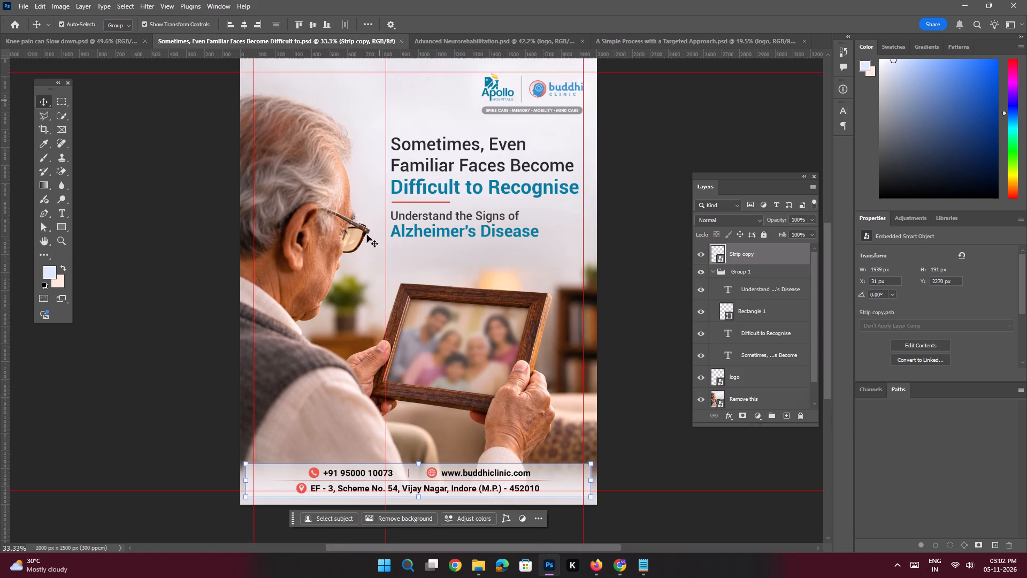
drag(740, 252, 692, 46)
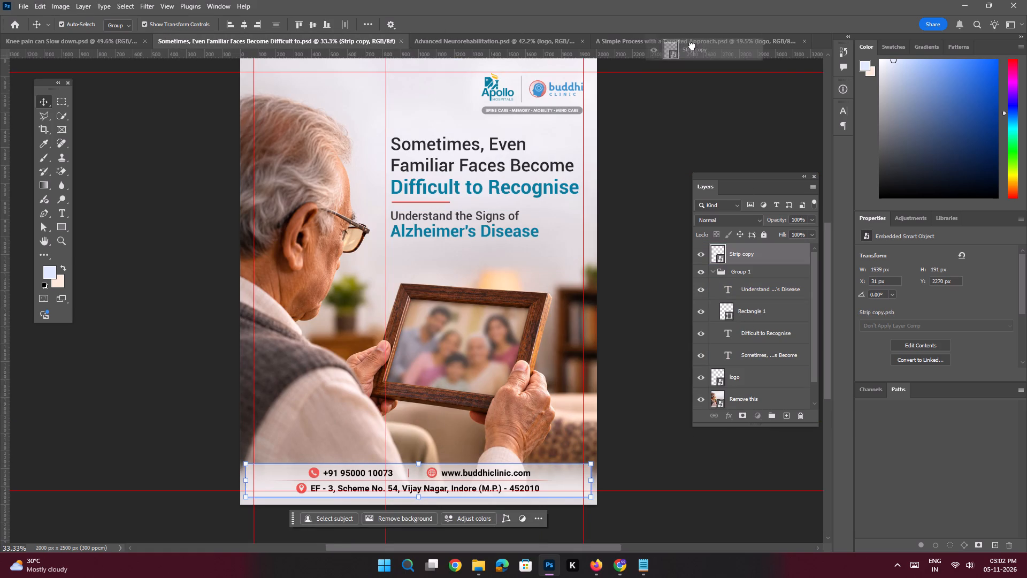
drag(692, 46, 436, 398)
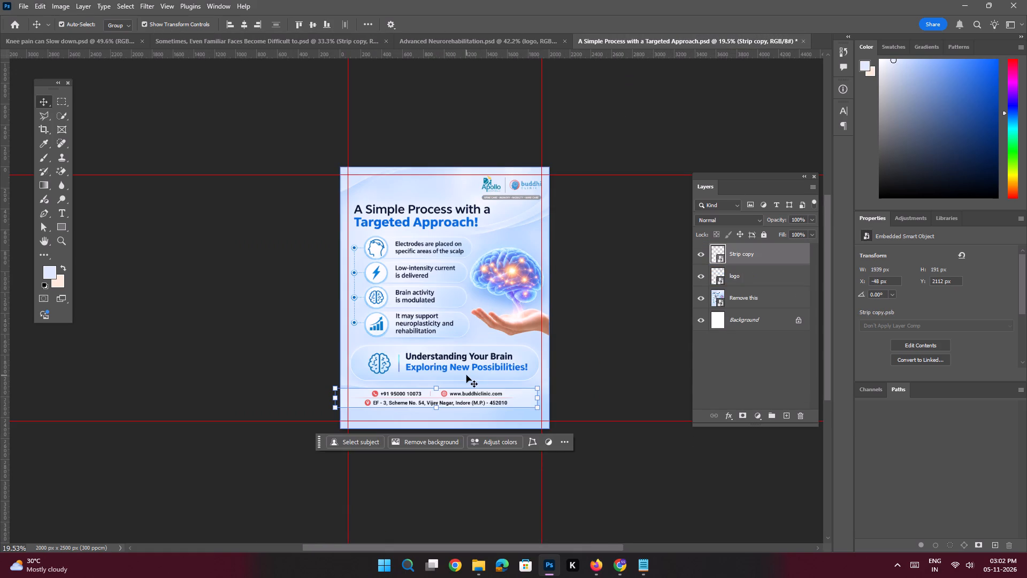
Centre the contact strip horizontally on the canvas and lower it to the poster's bottom edge, at X 31 px, Y 2267 px.
click(244, 29)
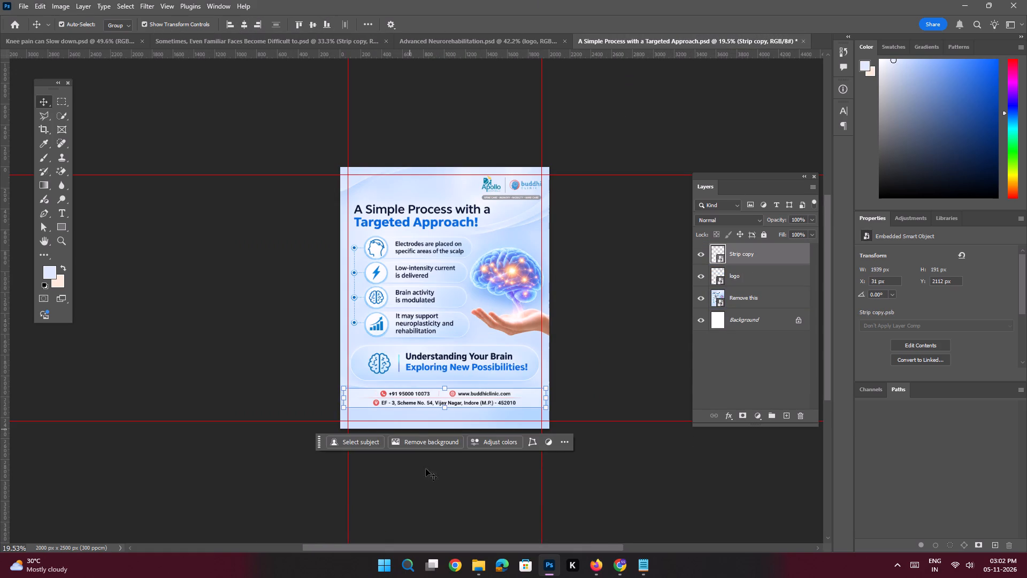
key(ctrl+space)
key(ctrl+space)
key(ctrl+space)
key(ctrl+space)
key(ctrl+space)
key(ctrl+space)
key(ctrl+space)
key(ctrl+space)
key(ctrl+space)
key(ctrl+space)
key(ctrl+space)
key(ctrl+space)
key(ctrl+space)
key(ctrl+space)
key(ctrl+space)
key(ctrl+space)
key(ctrl+space)
key(ctrl+space)
ctrl+drag(408, 407, 454, 448)
shift+drag(431, 384, 436, 420)
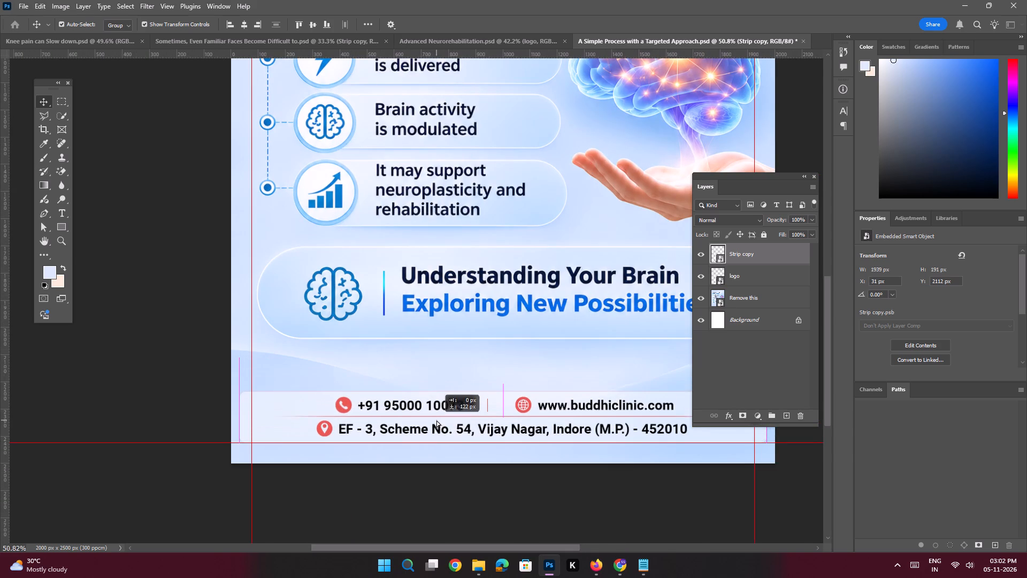
shift+drag(436, 420, 437, 424)
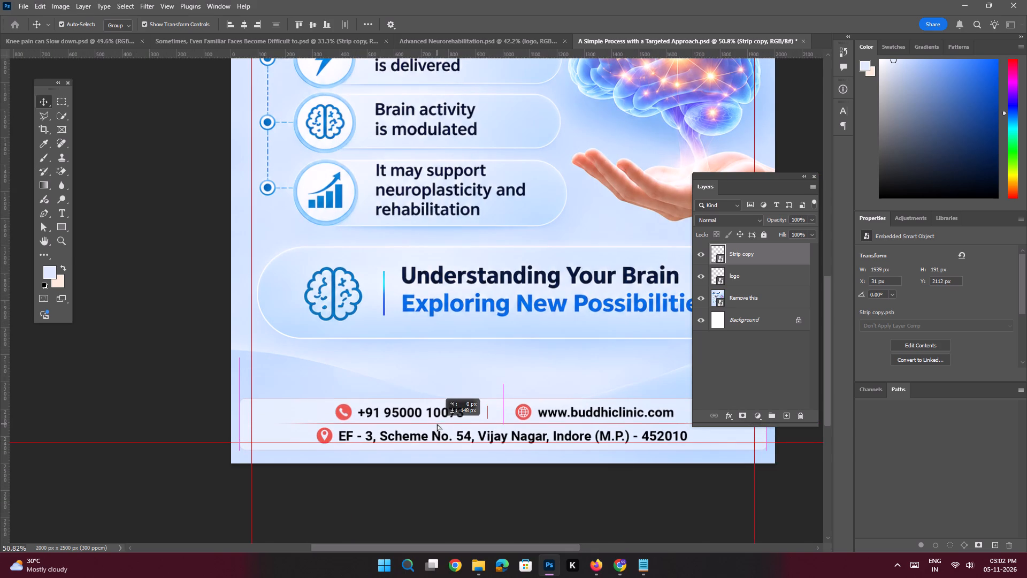
shift+drag(437, 424, 437, 426)
key(ctrl+space)
ctrl+drag(461, 364, 421, 351)
click(302, 322)
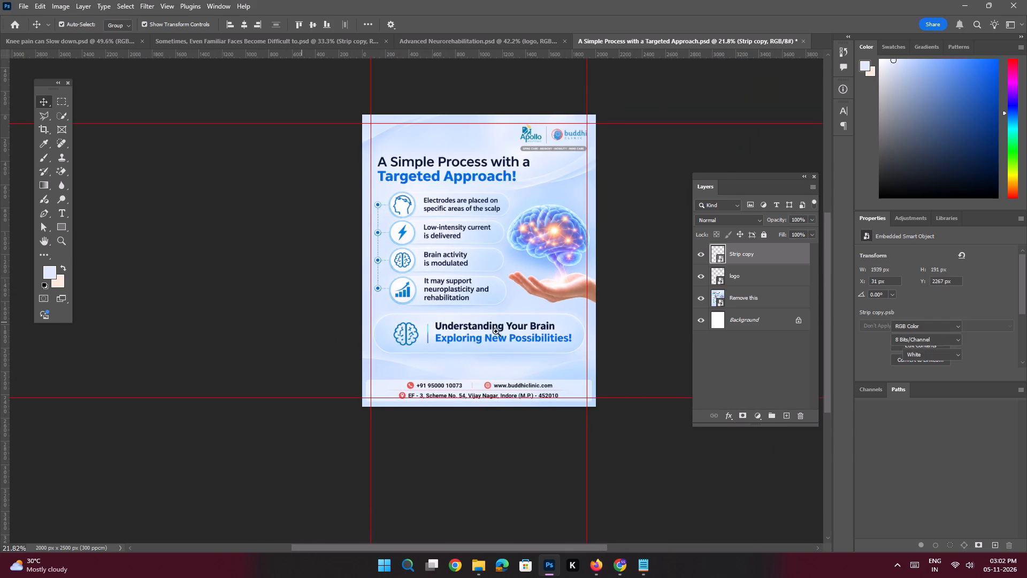
Switch to Notepad and copy the heading text "A Simple Process with a" from Slide 3.
key(ctrl+space)
key(ctrl+space)
key(ctrl+space)
key(ctrl+space)
key(ctrl+space)
key(ctrl+space)
key(ctrl+space)
key(ctrl+space)
key(ctrl+space)
key(ctrl+space)
key(ctrl+space)
key(ctrl+space)
key(ctrl+space)
key(ctrl+space)
key(ctrl+space)
key(ctrl+space)
key(ctrl+space)
key(ctrl+space)
key(ctrl+space)
key(ctrl+space)
ctrl+drag(502, 254, 532, 331)
drag(504, 233, 495, 359)
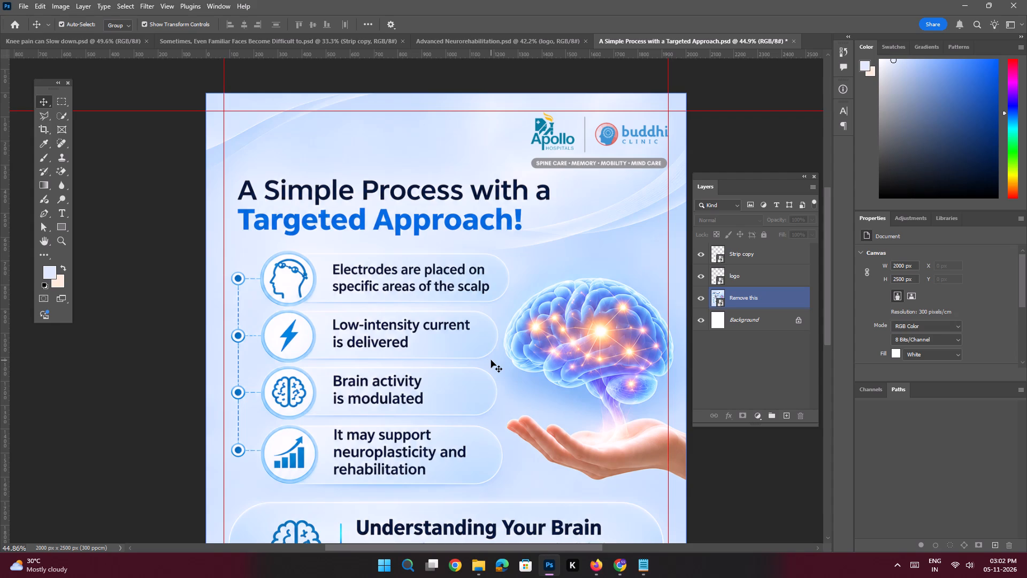
key(ctrl+space)
key(ctrl+space)
key(ctrl+space)
key(ctrl+space)
key(ctrl+space)
key(ctrl+space)
key(ctrl+space)
key(ctrl+space)
ctrl+drag(416, 202, 428, 233)
drag(427, 239, 447, 278)
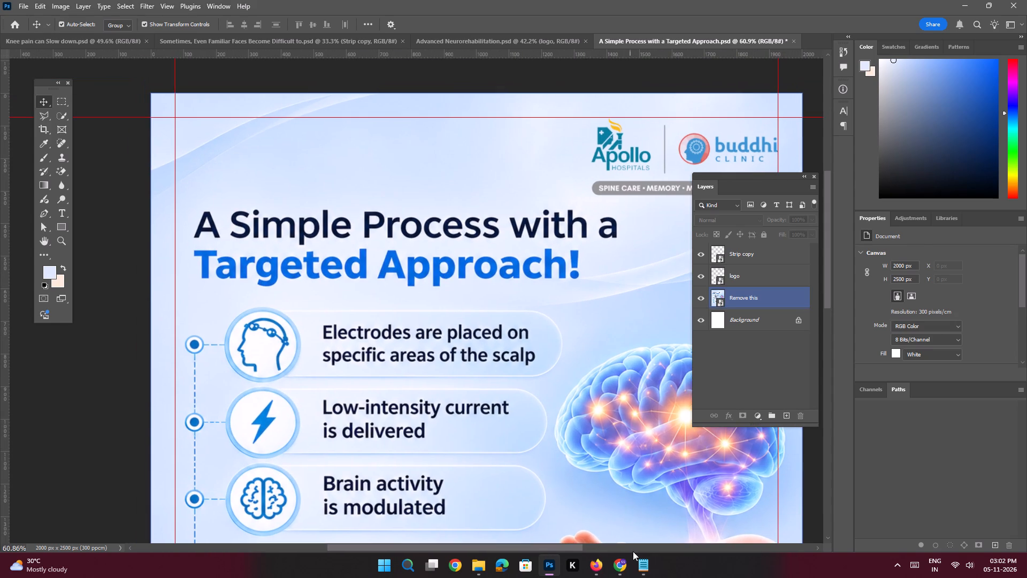
click(644, 559)
click(794, 419)
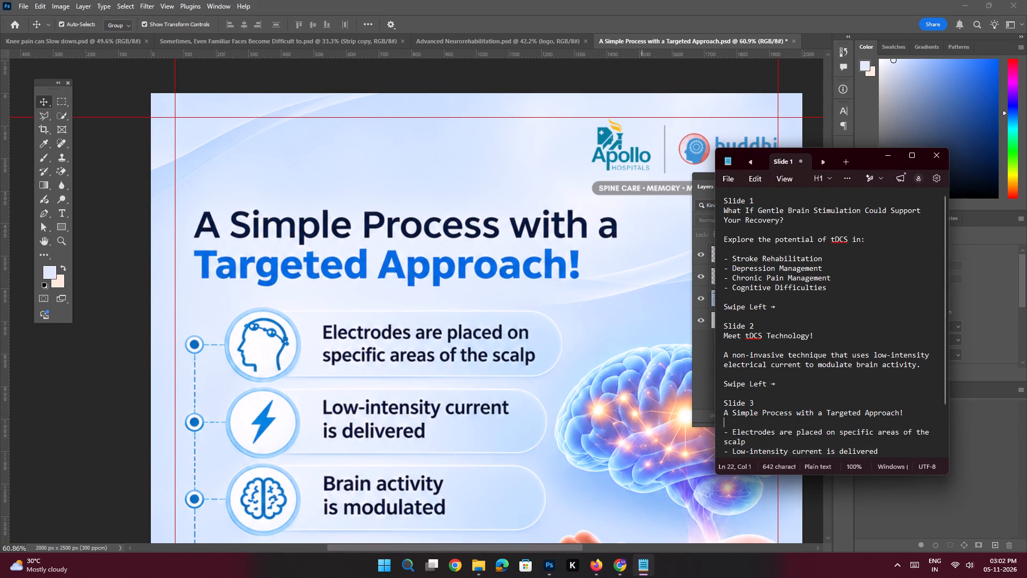
drag(822, 414, 696, 410)
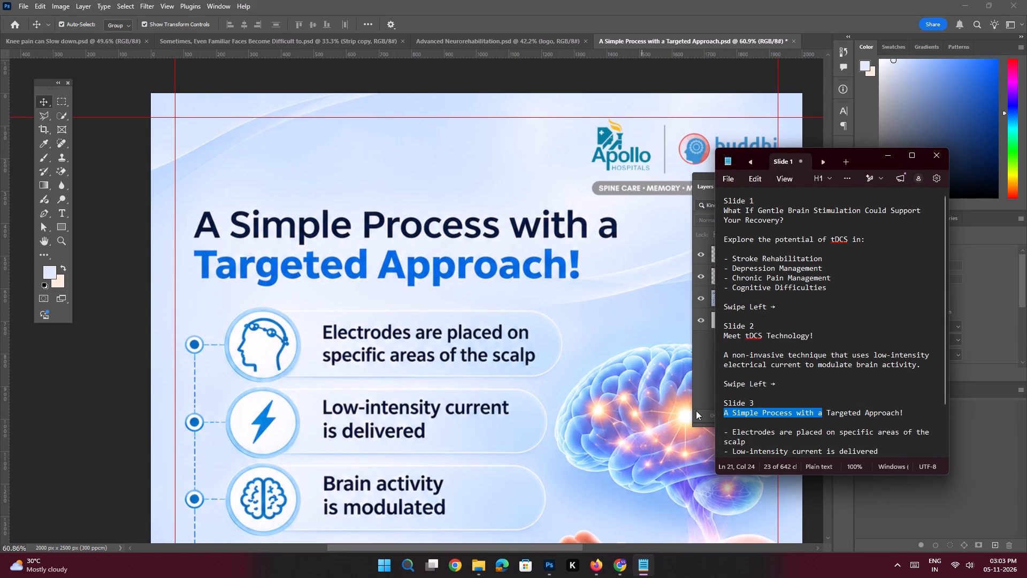
key(ctrl+c)
key(ctrl+c)
click(882, 154)
Add a text layer above the Strip copy layer containing the copied heading "A Simple Process with a".
key(space)
key(space)
key(space)
key(space)
key(space)
key(space)
key(space)
key(space)
key(space)
key(space)
key(space)
key(space)
key(space)
key(space)
key(space)
key(space)
key(space)
key(space)
key(space)
key(space)
drag(312, 222, 315, 225)
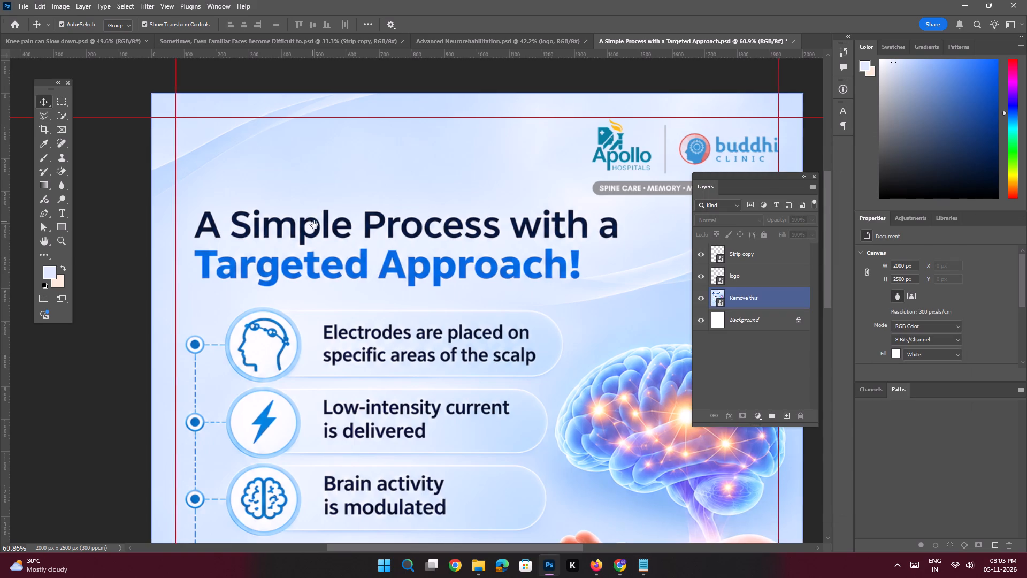
drag(315, 225, 336, 263)
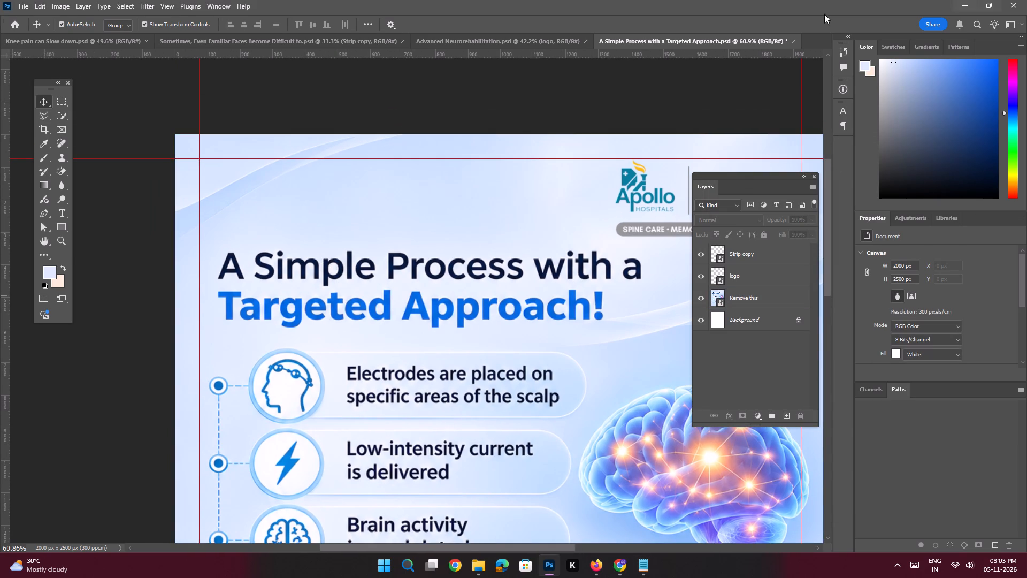
click(752, 249)
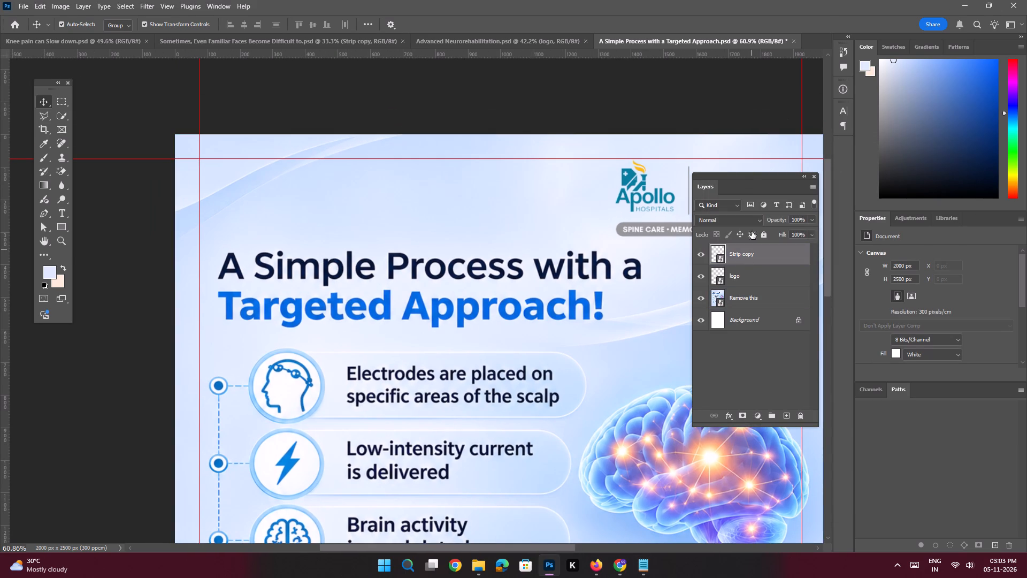
click(786, 418)
key(t)
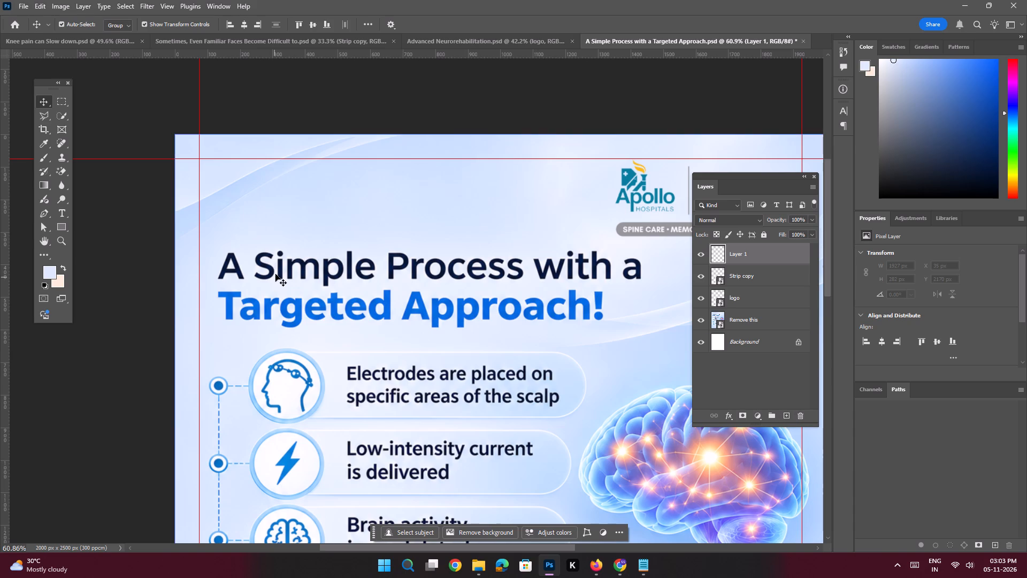
click(260, 229)
key(ctrl+v)
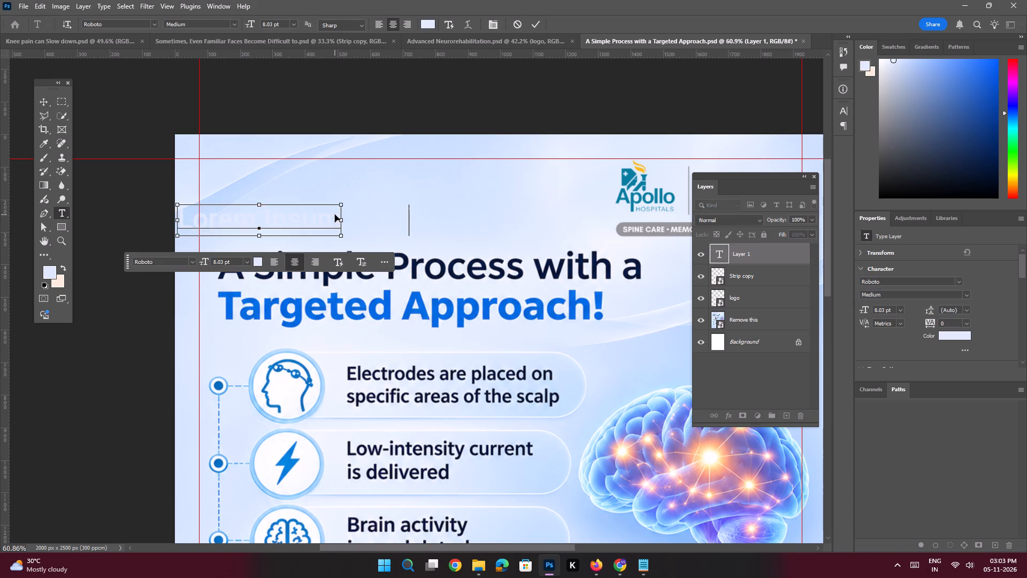
click(41, 102)
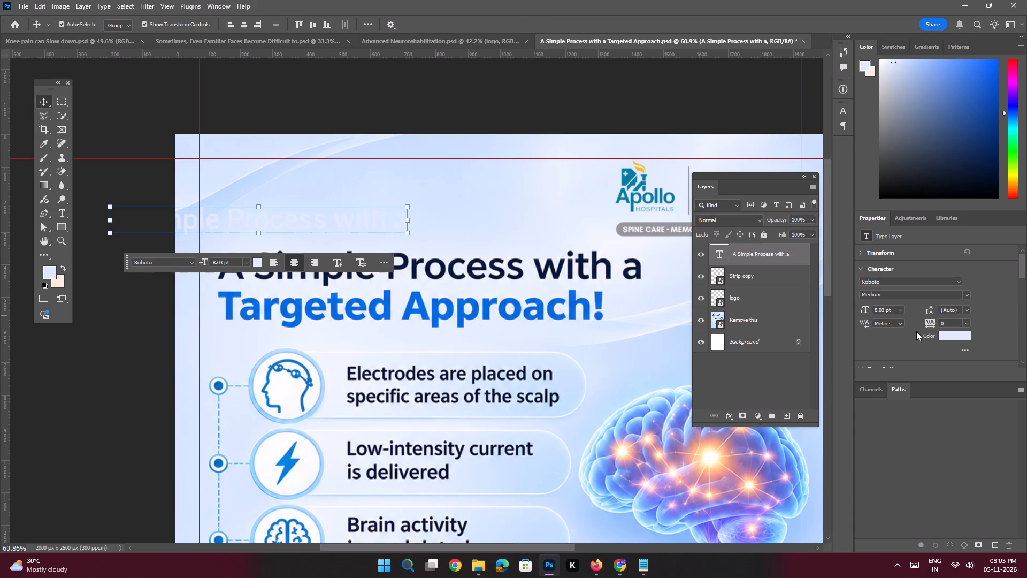
Recolour the new heading text dark grey and place it over the start of the original heading's first line.
click(947, 335)
drag(767, 409, 590, 427)
key(Return)
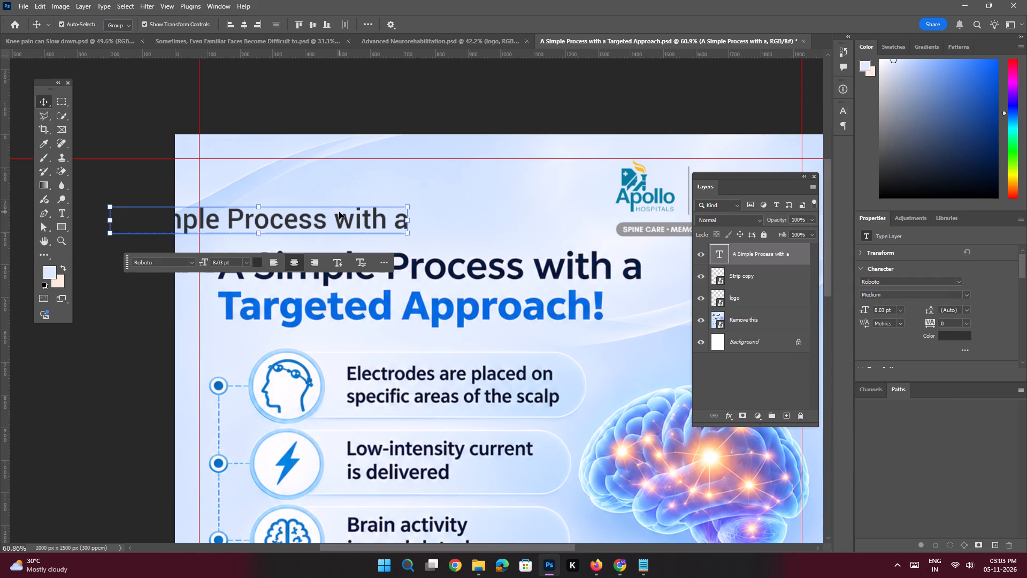
drag(339, 215, 449, 261)
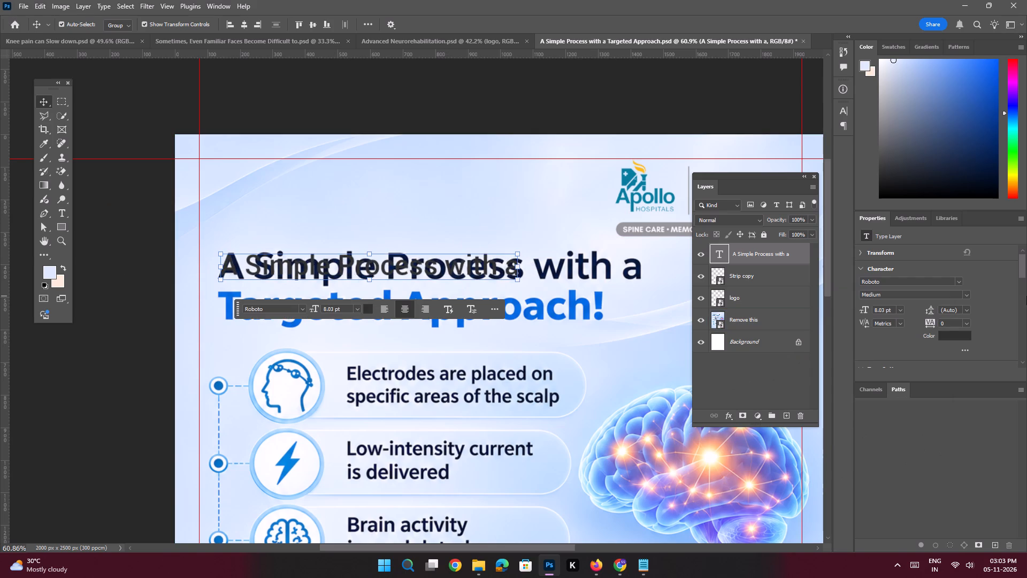
Set the "A Simple Process with a" text to Roboto Bold and scale it up to 9.7 pt.
click(966, 295)
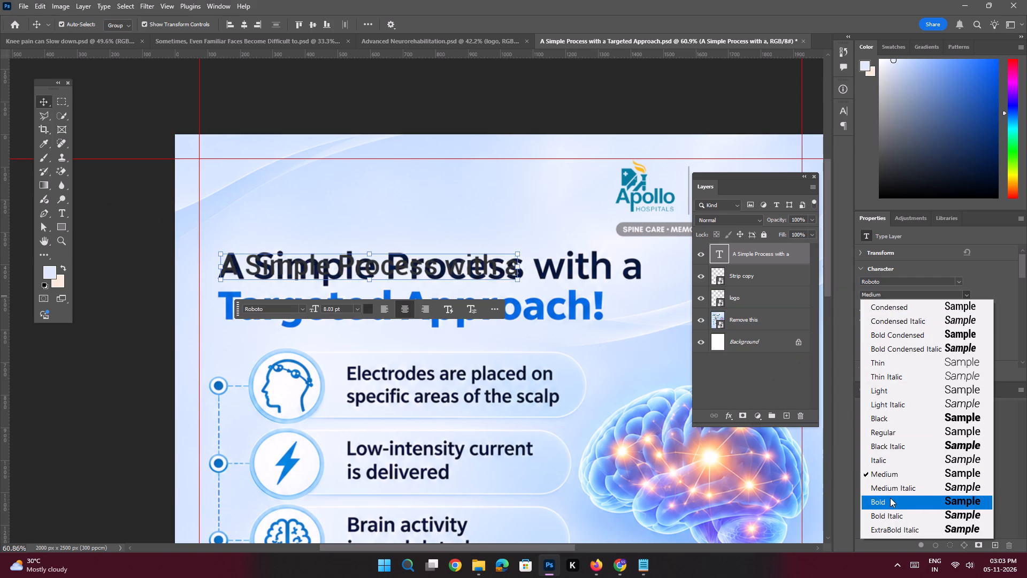
click(889, 500)
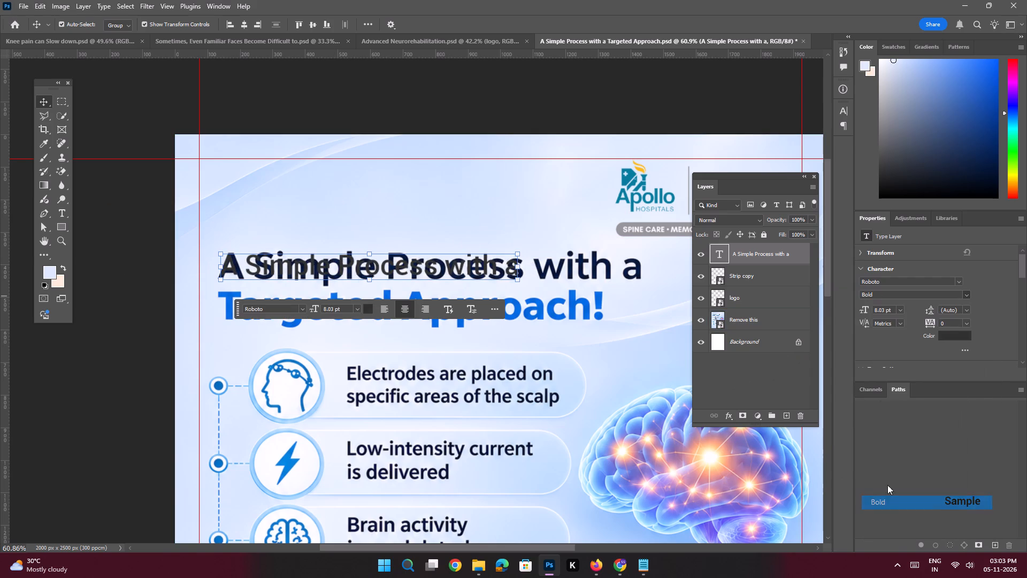
key(ctrl+t)
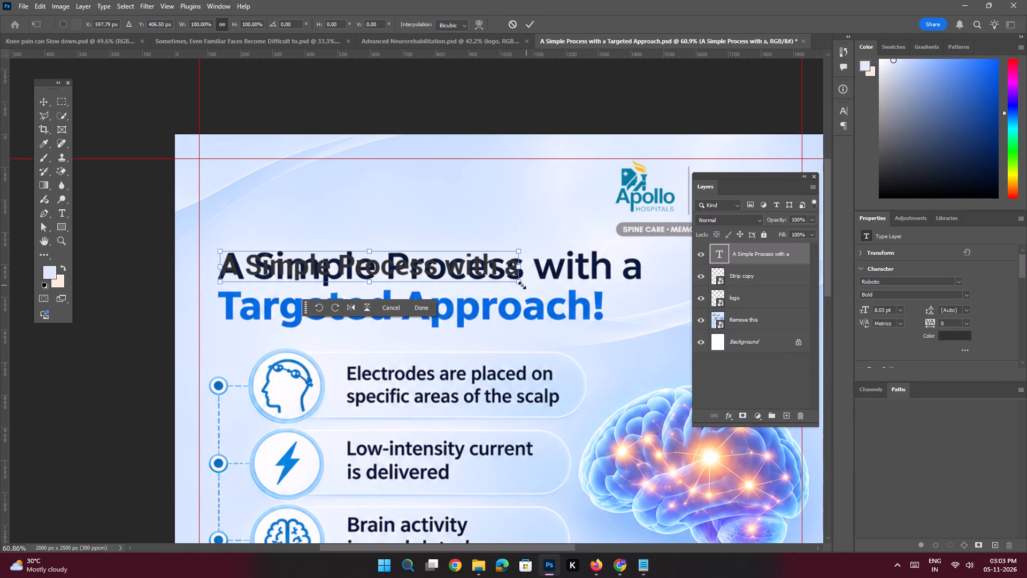
drag(520, 285, 564, 285)
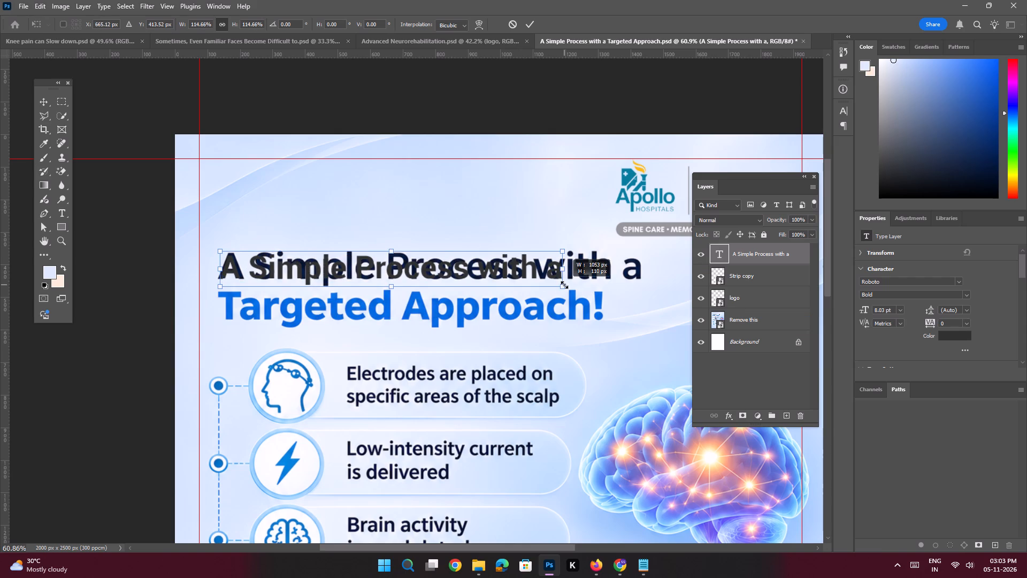
drag(564, 285, 583, 283)
key(Return)
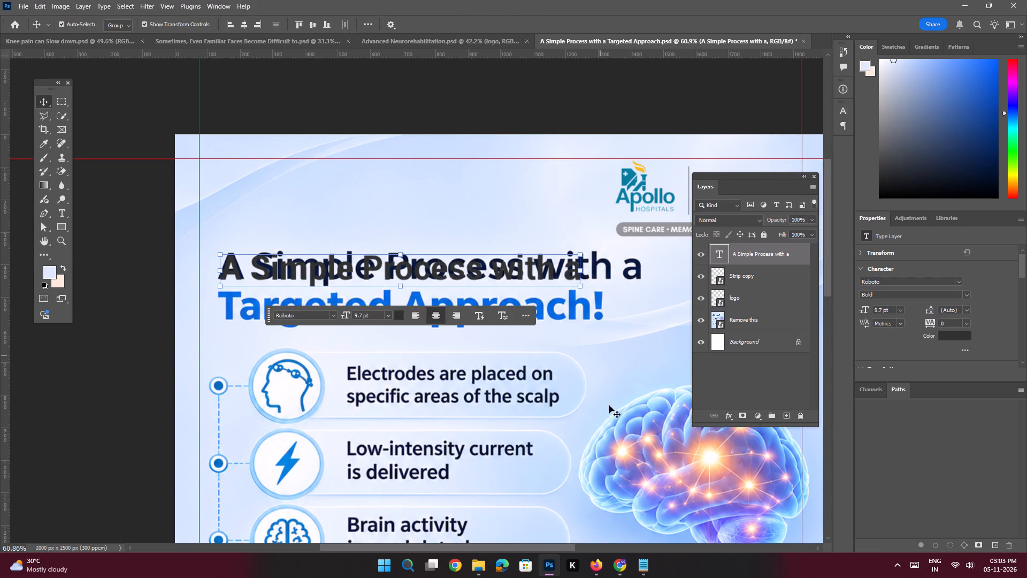
Switch to Notepad and copy "Targeted Approach!" from the Slide 3 heading.
click(649, 558)
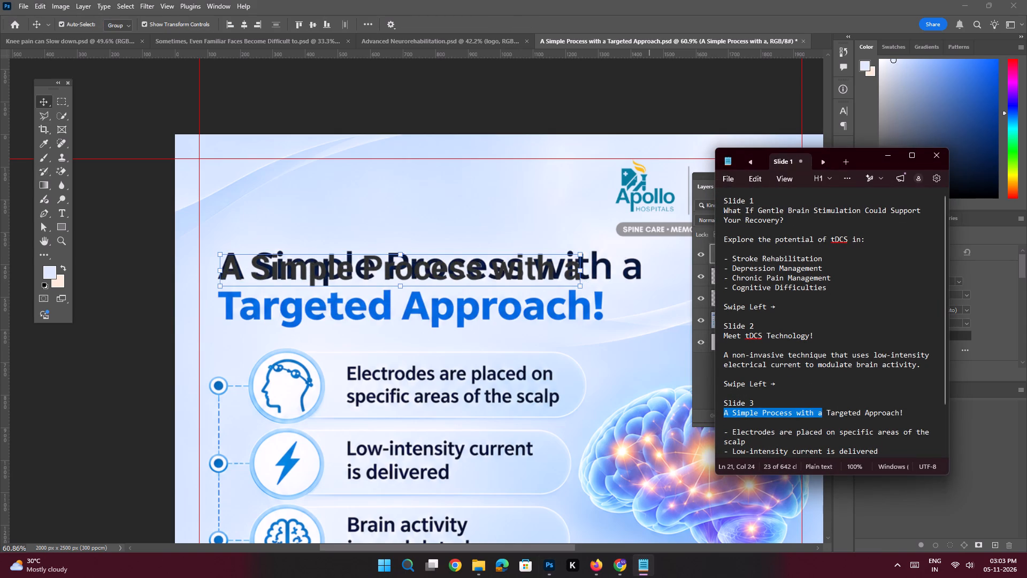
drag(906, 411, 827, 412)
key(ctrl+c)
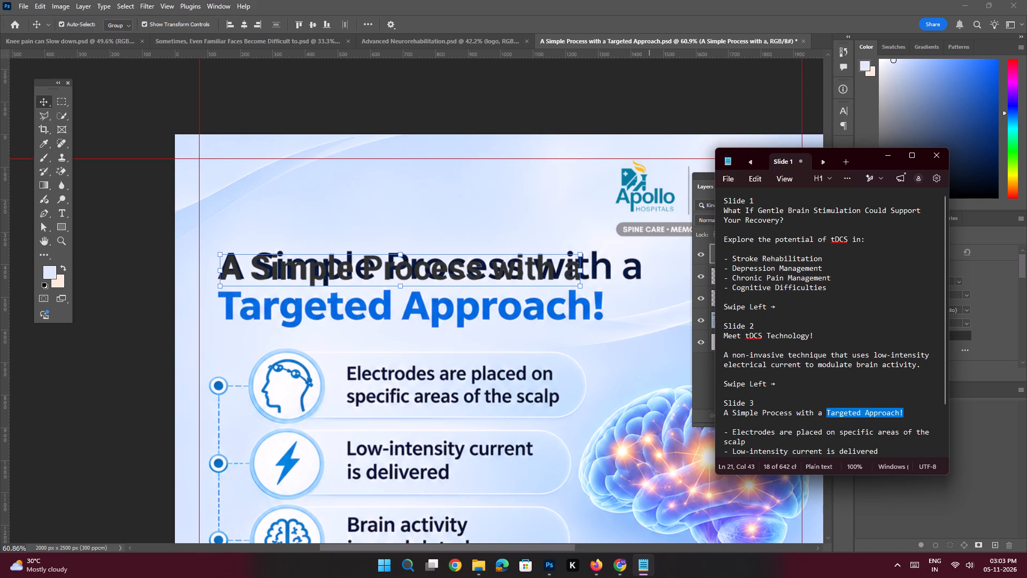
click(887, 155)
Duplicate the heading text onto the second line, replace its wording with "Targeted Approach!", and align its left edge with the line above.
key(space)
ctrl+drag(235, 259, 286, 309)
drag(239, 289, 239, 283)
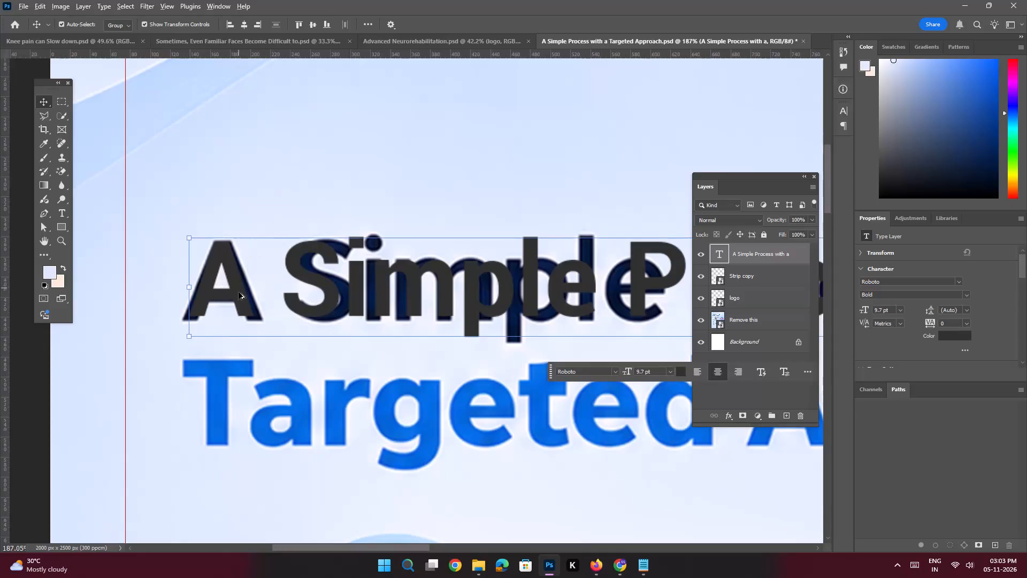
alt+shift+drag(239, 288, 245, 409)
double_click(245, 409)
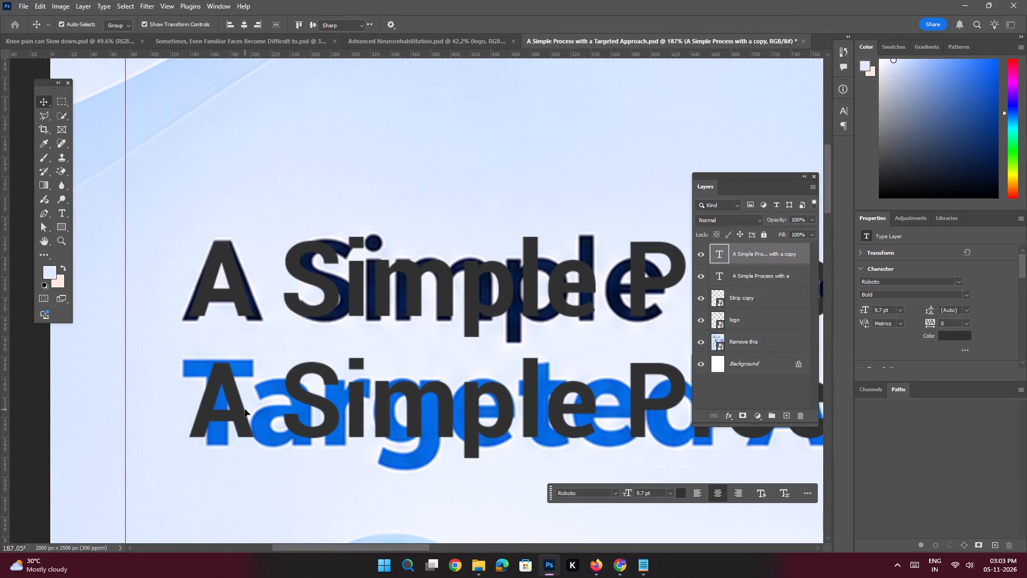
key(ctrl+v)
key(Return)
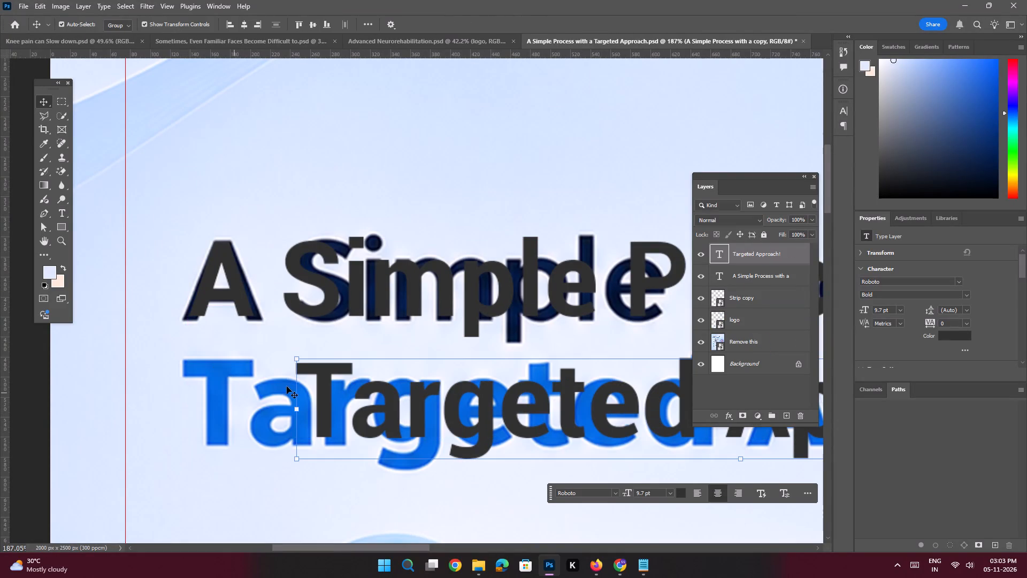
shift+drag(324, 397, 218, 392)
Set the "Targeted Approach!" text size to 12 pt.
key(space)
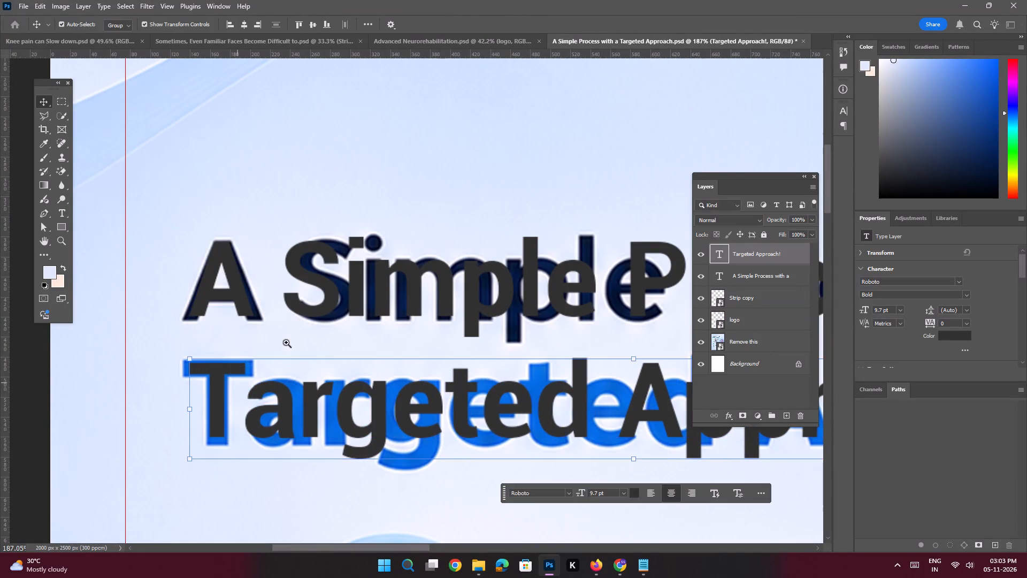
ctrl+drag(287, 341, 237, 328)
drag(393, 329, 321, 325)
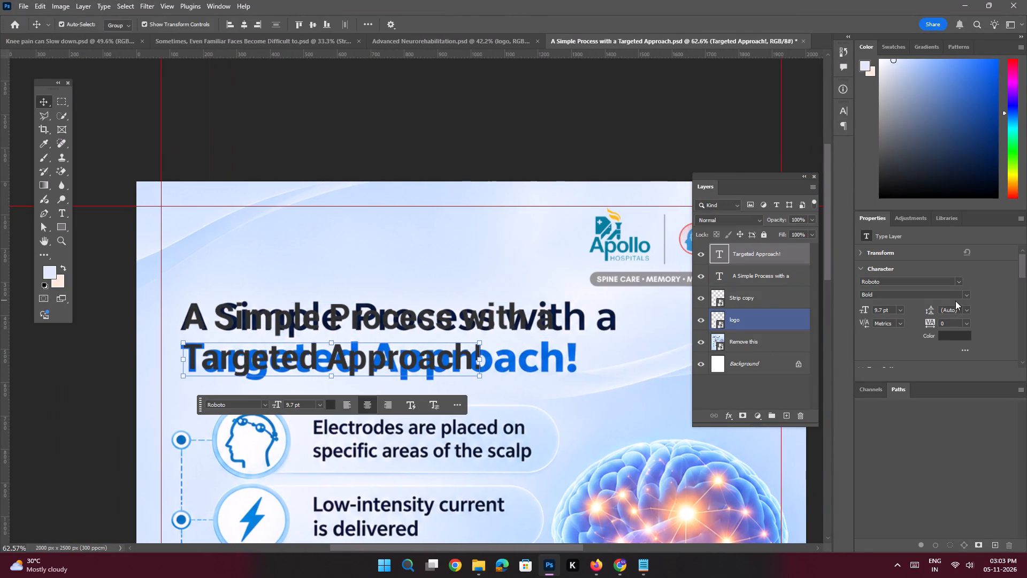
key(ctrl+t)
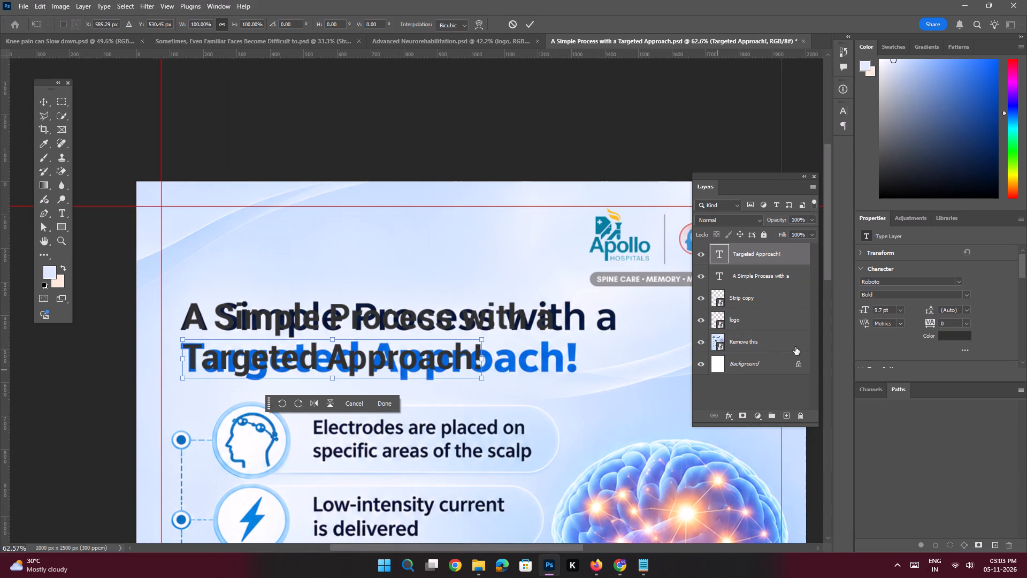
key(Return)
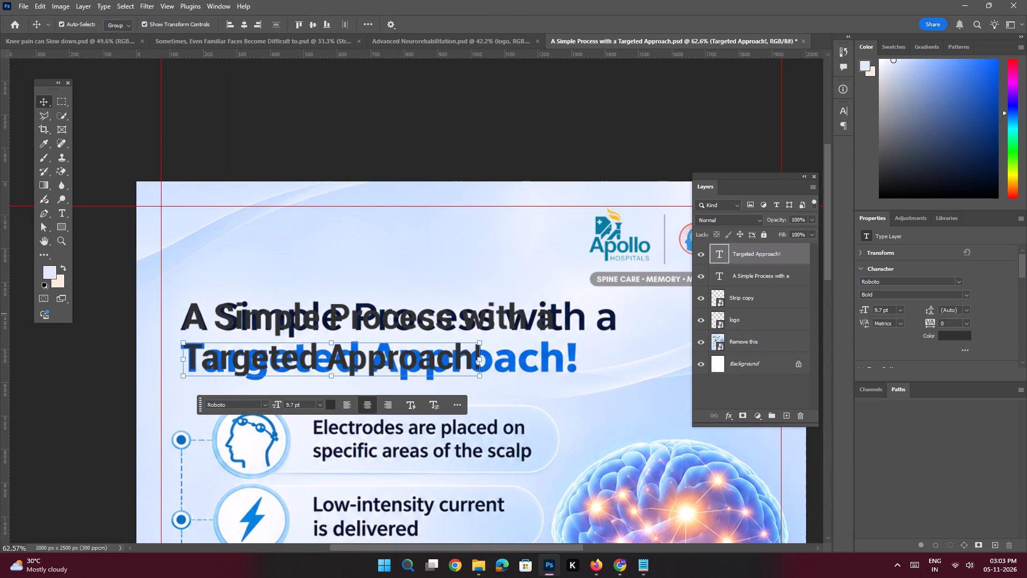
drag(882, 309, 850, 298)
text(12)
key(Return)
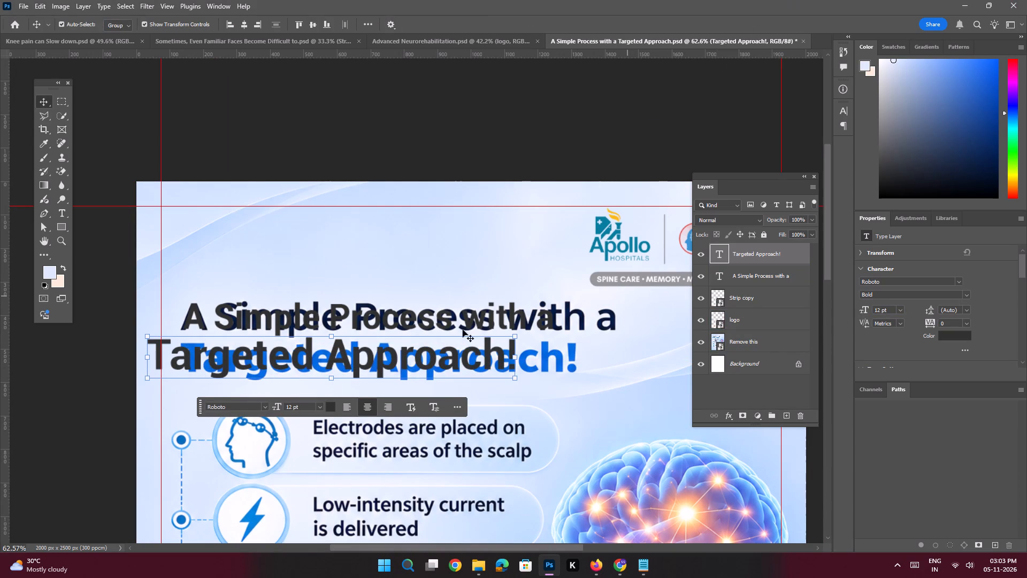
Left-align the "Targeted Approach!" text and move it back so its left edge lines up under "A Simple Process with a".
click(349, 406)
key(space)
ctrl+drag(338, 349, 351, 371)
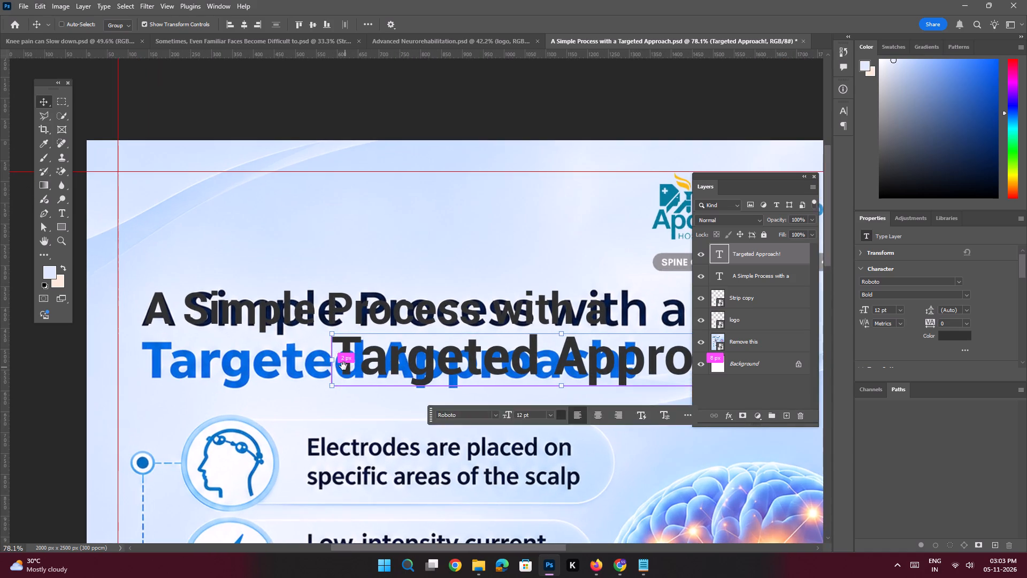
drag(343, 366, 389, 362)
drag(390, 361, 211, 369)
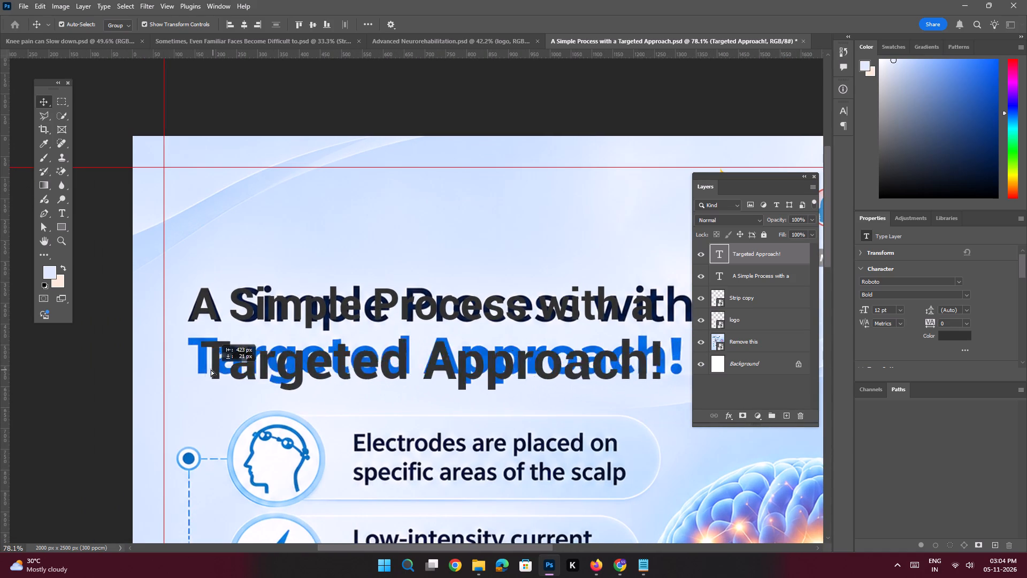
drag(211, 369, 198, 366)
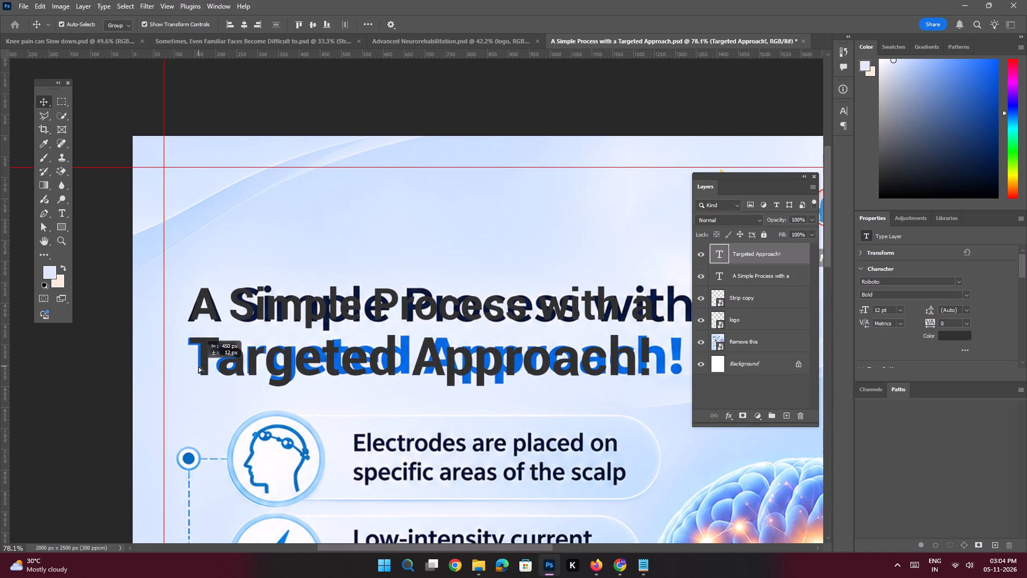
drag(198, 366, 200, 366)
Scale the "Targeted Approach!" text up to about 107% (12.84 pt) to match the width of the original blue line beneath it.
key(space)
key(space)
key(space)
key(space)
key(space)
key(space)
key(space)
key(space)
key(space)
key(space)
key(space)
key(space)
key(space)
key(space)
key(space)
key(space)
key(space)
key(space)
key(space)
key(space)
drag(447, 324, 369, 320)
key(ctrl+t)
key(ctrl+space)
key(ctrl+space)
key(ctrl+space)
key(ctrl+space)
key(ctrl+space)
key(ctrl+space)
key(ctrl+space)
key(ctrl+space)
key(ctrl+space)
key(ctrl+space)
key(ctrl+space)
ctrl+drag(582, 358, 594, 367)
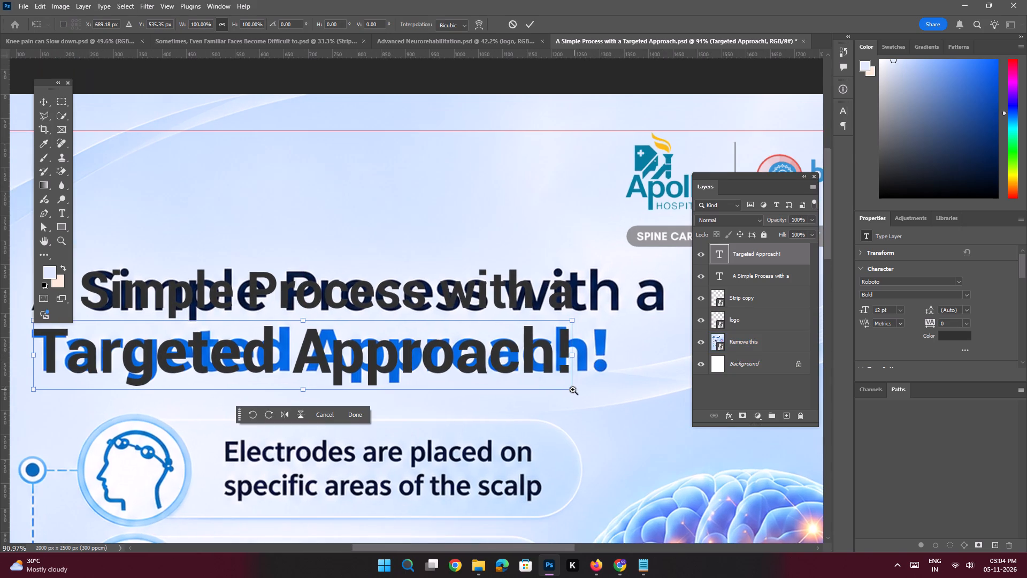
drag(571, 390, 596, 389)
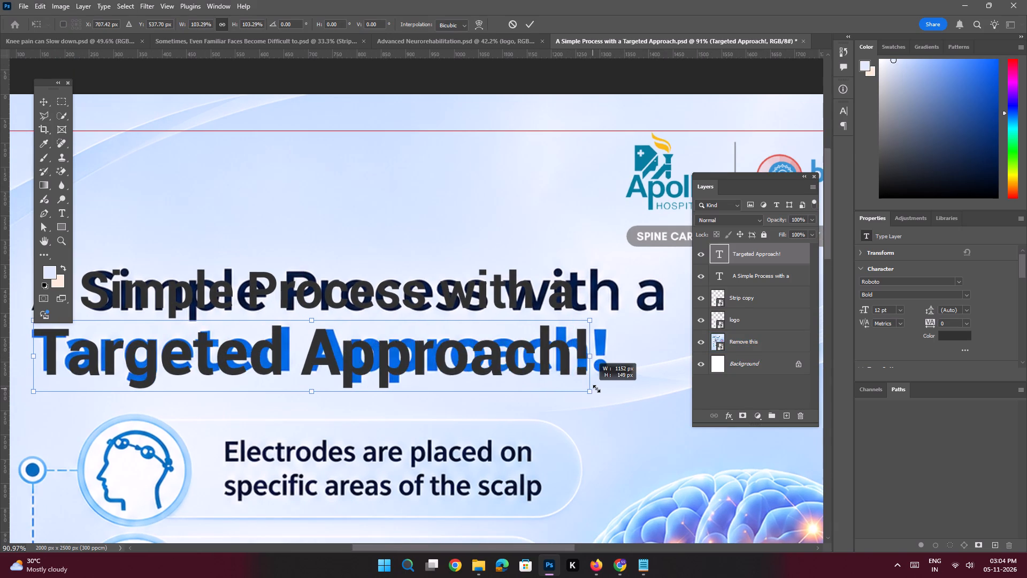
drag(596, 389, 609, 388)
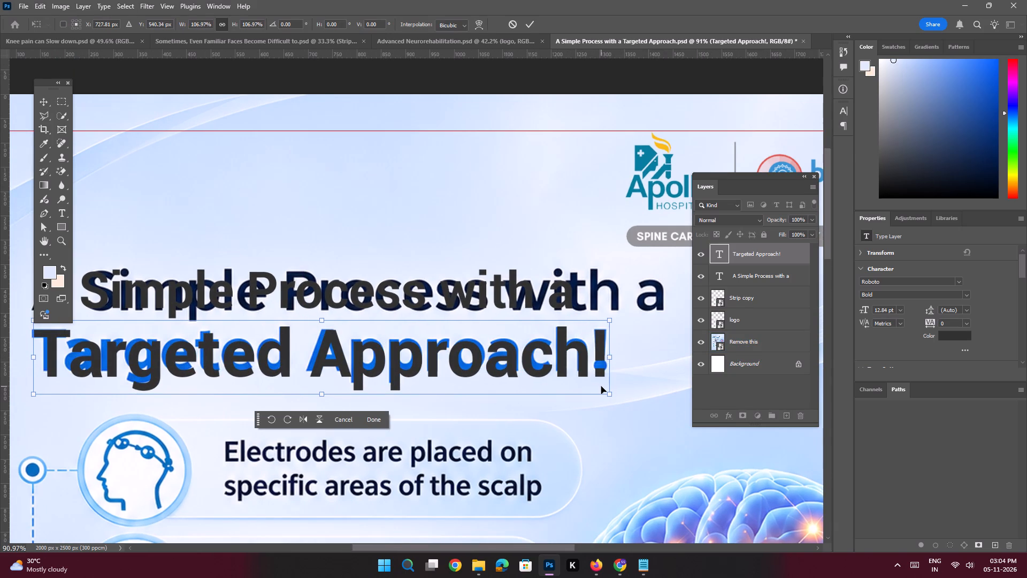
key(Return)
Recolour the "Targeted Approach!" text with the teal 067d9e sampled from the Apollo logo.
key(space)
key(space)
key(space)
key(space)
key(space)
key(space)
key(space)
key(space)
key(space)
key(space)
key(space)
key(space)
key(space)
key(space)
key(space)
key(space)
drag(510, 272, 330, 310)
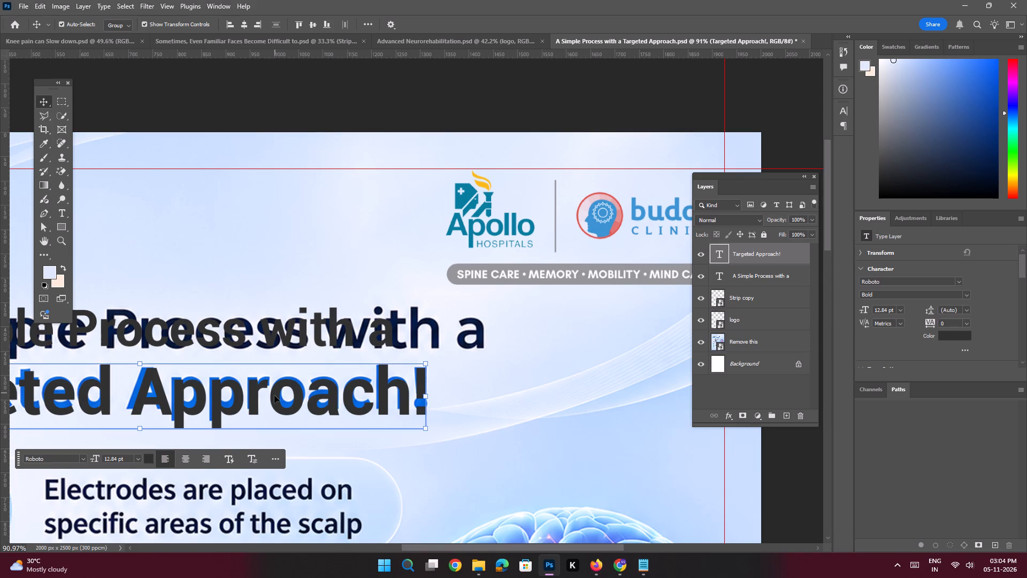
click(149, 457)
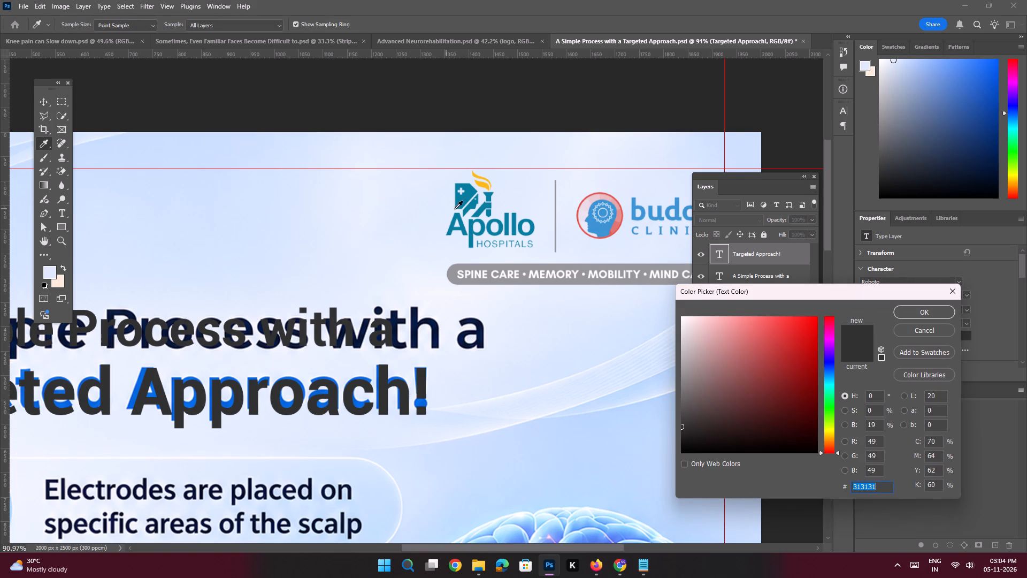
click(461, 204)
key(Return)
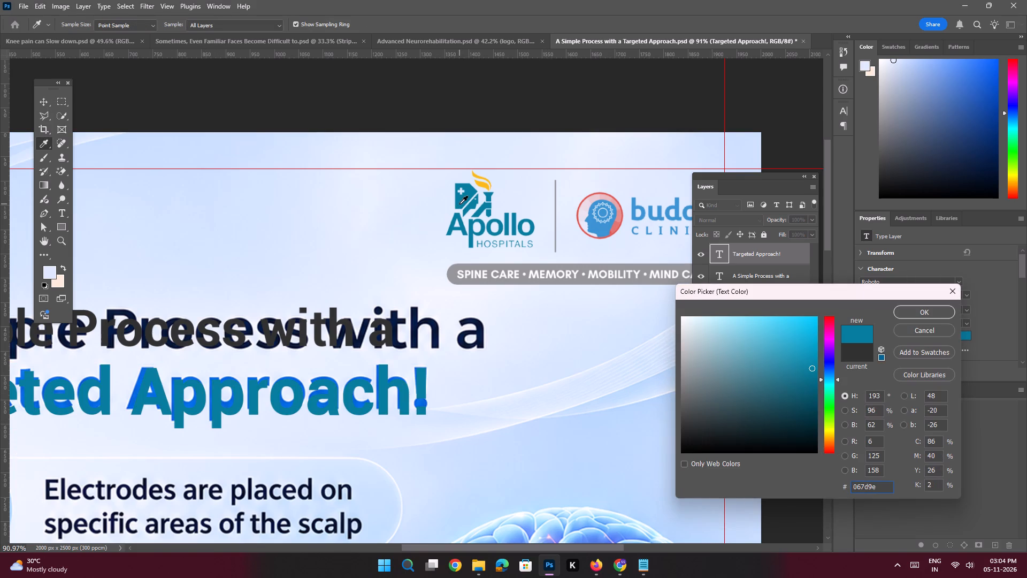
key(Return)
key(Return)
Outline the original two-line heading on the poster image with the Polygonal Lasso and remove it using Generative Fill with the prompt "Remove this".
key(ctrl+0)
key(space)
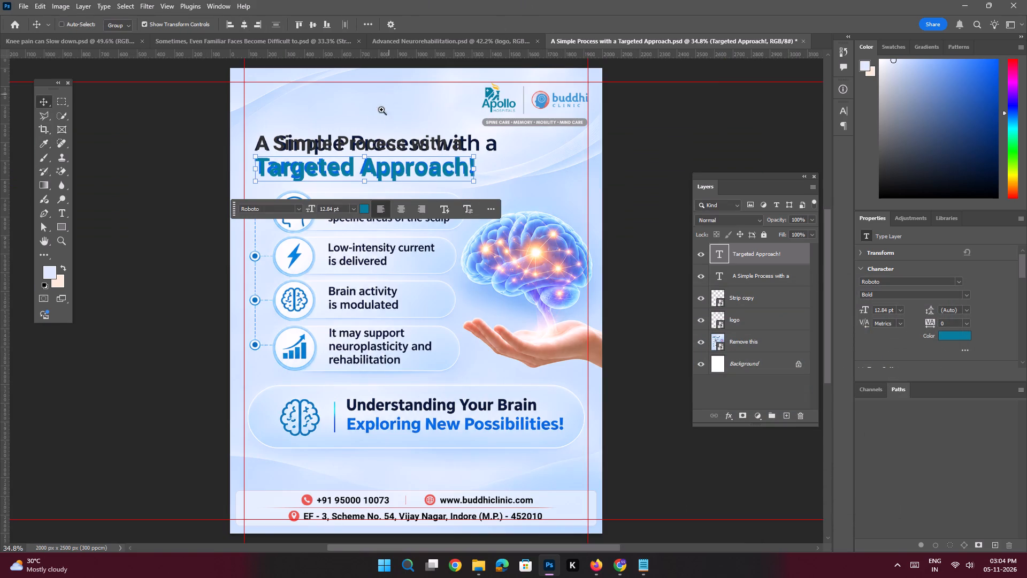
ctrl+drag(374, 119, 405, 161)
drag(427, 141, 427, 153)
click(421, 139)
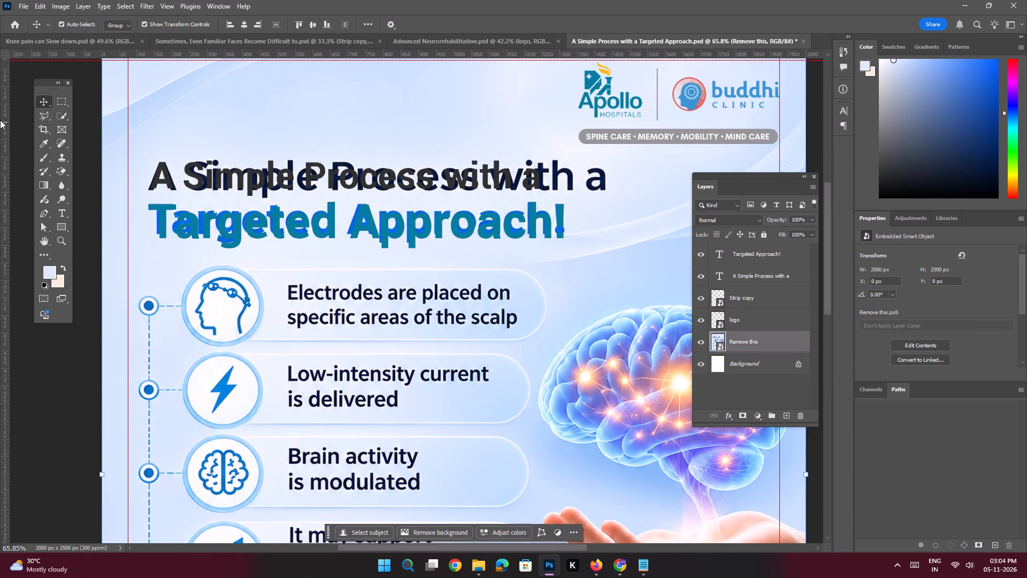
click(51, 116)
click(144, 178)
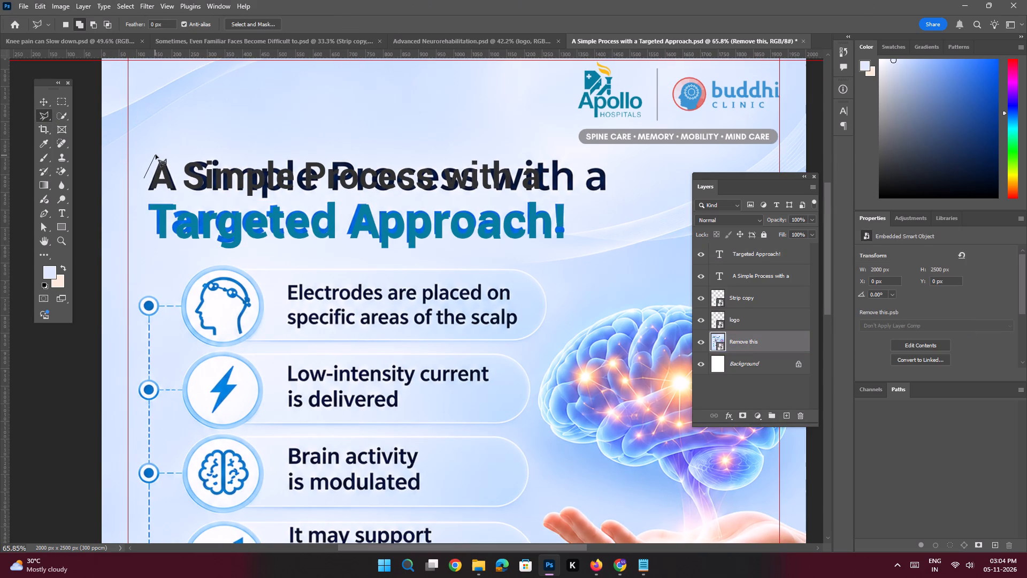
click(156, 154)
shift+click(564, 155)
click(602, 157)
click(618, 176)
drag(614, 191, 609, 194)
click(588, 215)
click(571, 237)
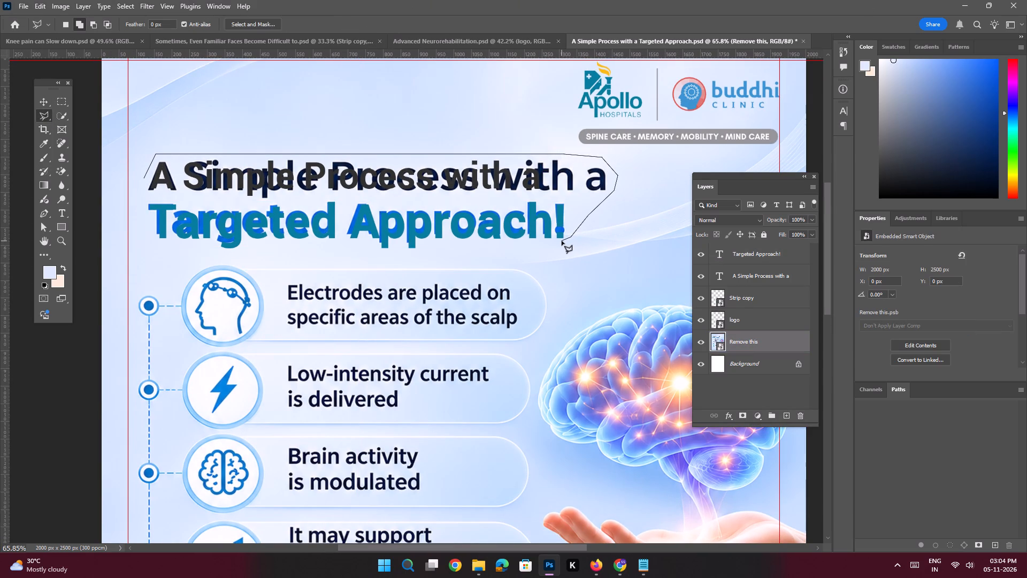
click(562, 241)
shift+click(420, 244)
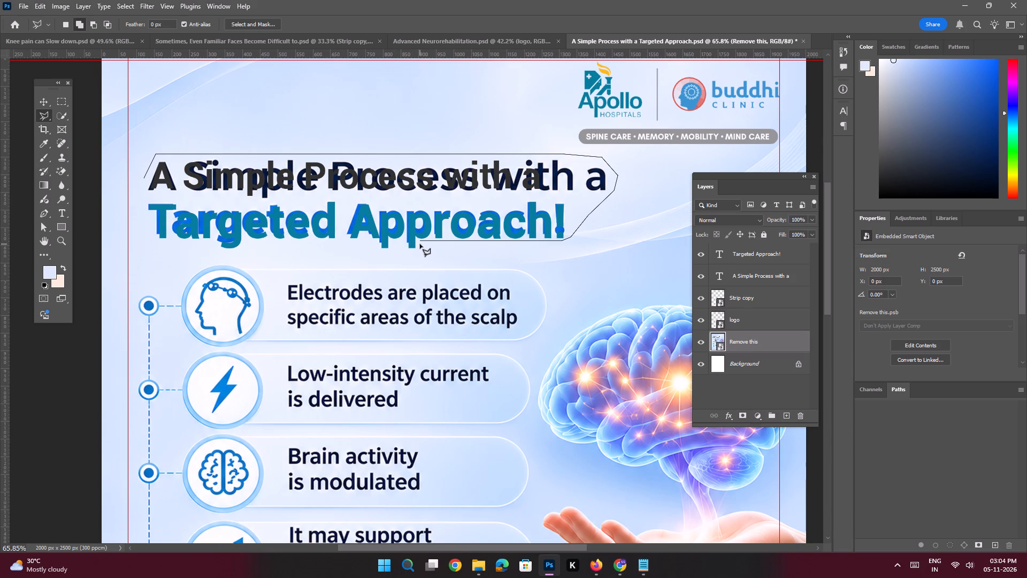
click(417, 252)
drag(403, 253, 390, 253)
click(379, 253)
shift+click(216, 252)
click(152, 242)
click(139, 222)
click(141, 192)
click(142, 178)
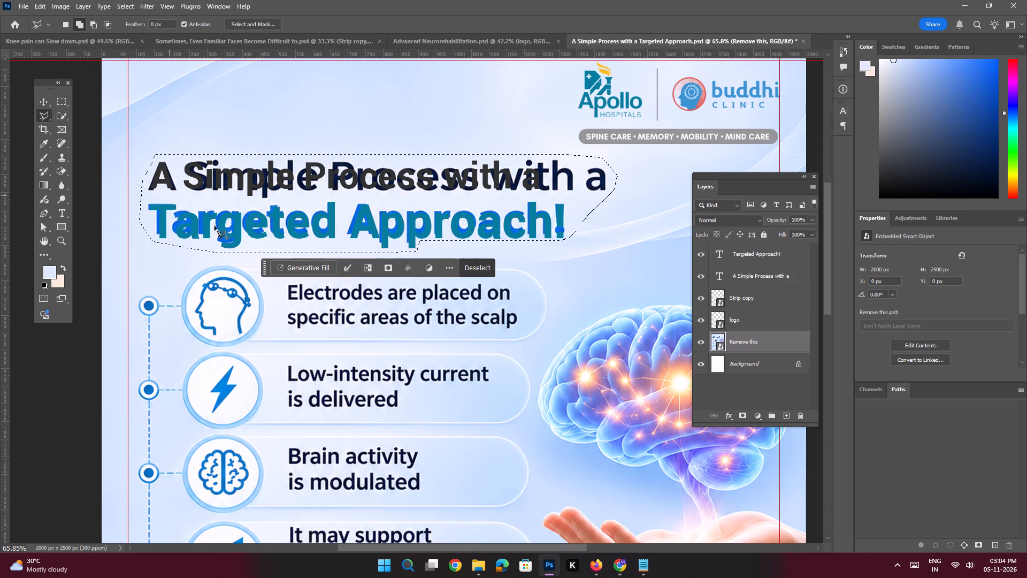
click(291, 263)
text(Remove this)
key(space)
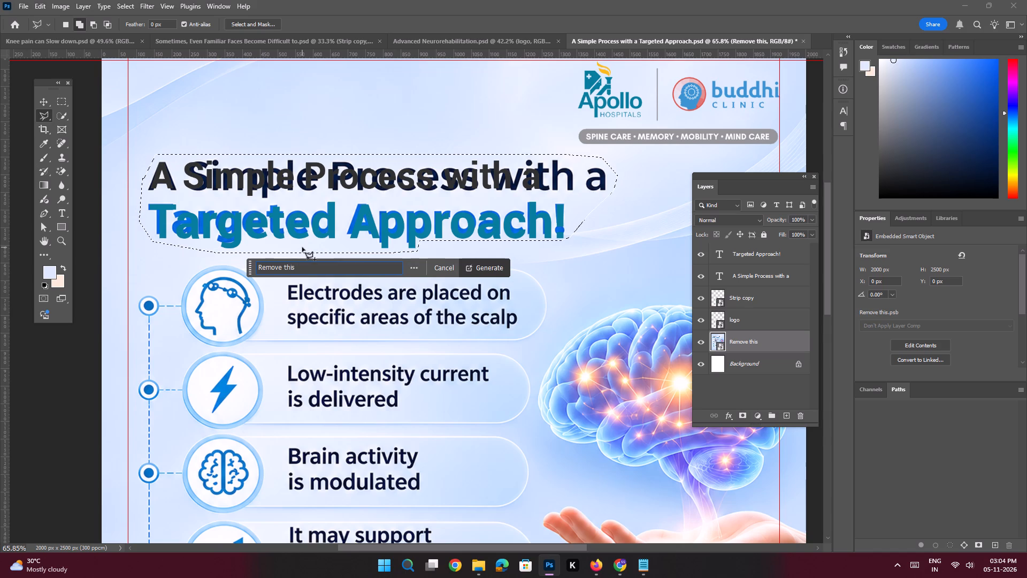
key(Return)
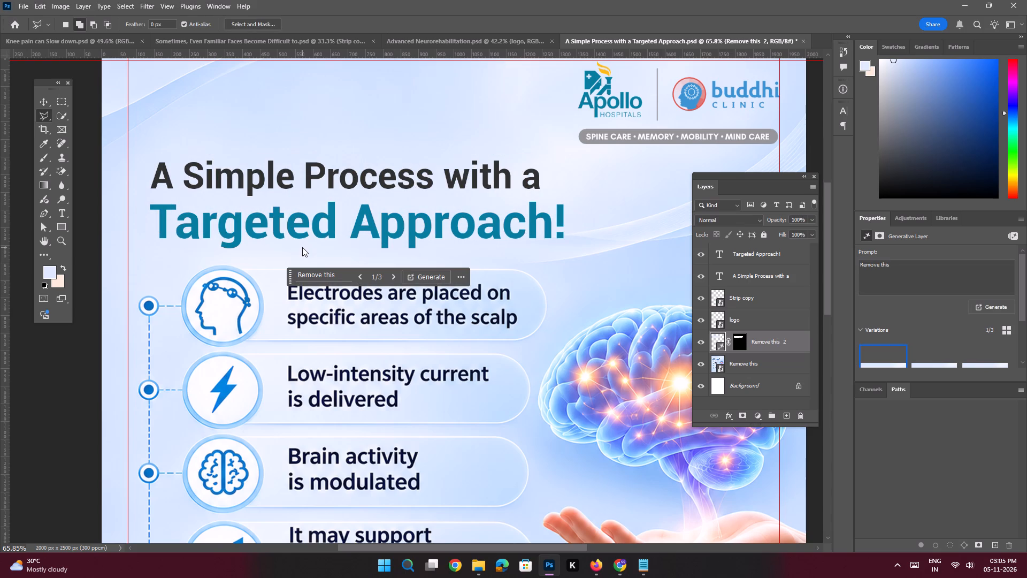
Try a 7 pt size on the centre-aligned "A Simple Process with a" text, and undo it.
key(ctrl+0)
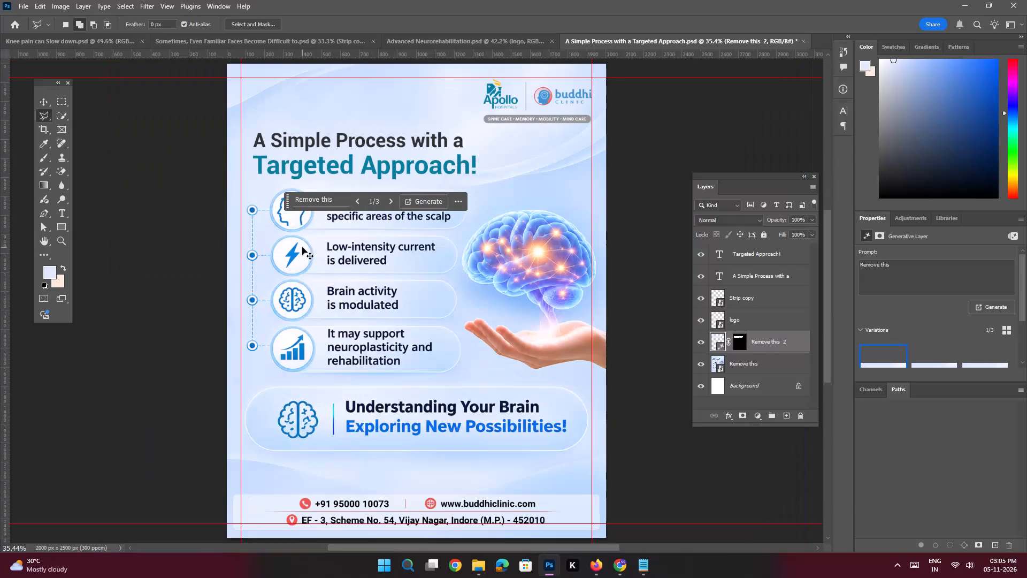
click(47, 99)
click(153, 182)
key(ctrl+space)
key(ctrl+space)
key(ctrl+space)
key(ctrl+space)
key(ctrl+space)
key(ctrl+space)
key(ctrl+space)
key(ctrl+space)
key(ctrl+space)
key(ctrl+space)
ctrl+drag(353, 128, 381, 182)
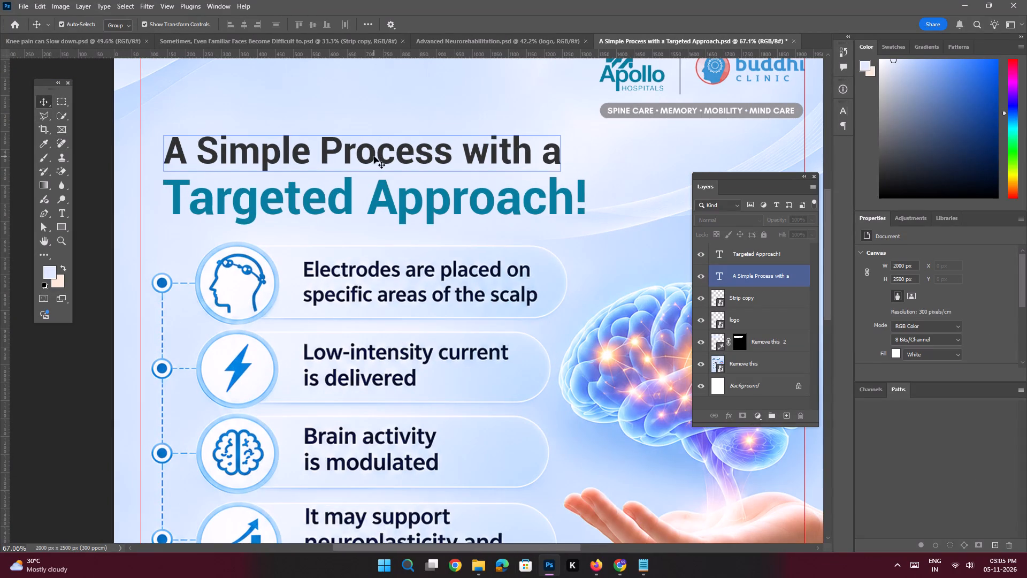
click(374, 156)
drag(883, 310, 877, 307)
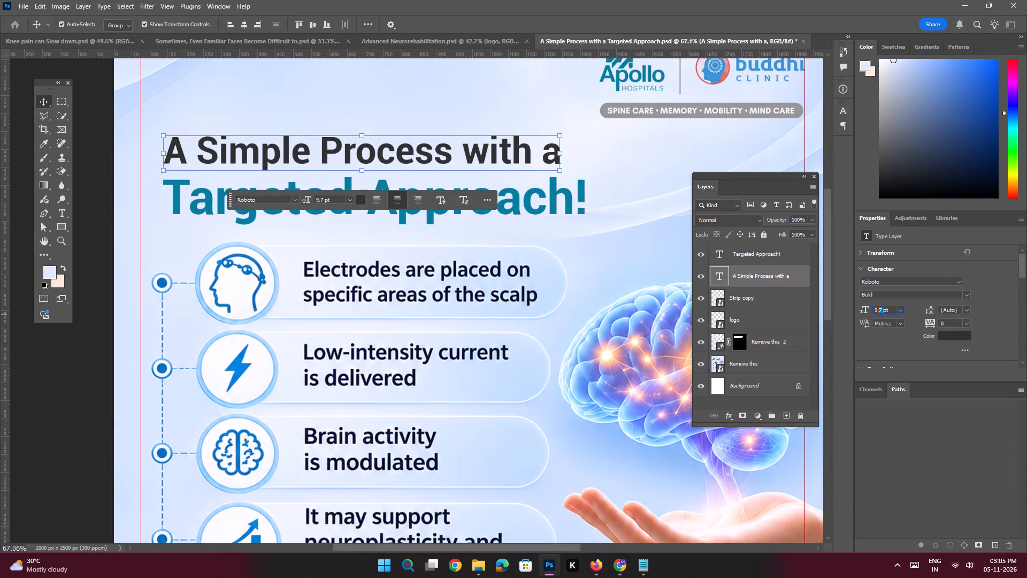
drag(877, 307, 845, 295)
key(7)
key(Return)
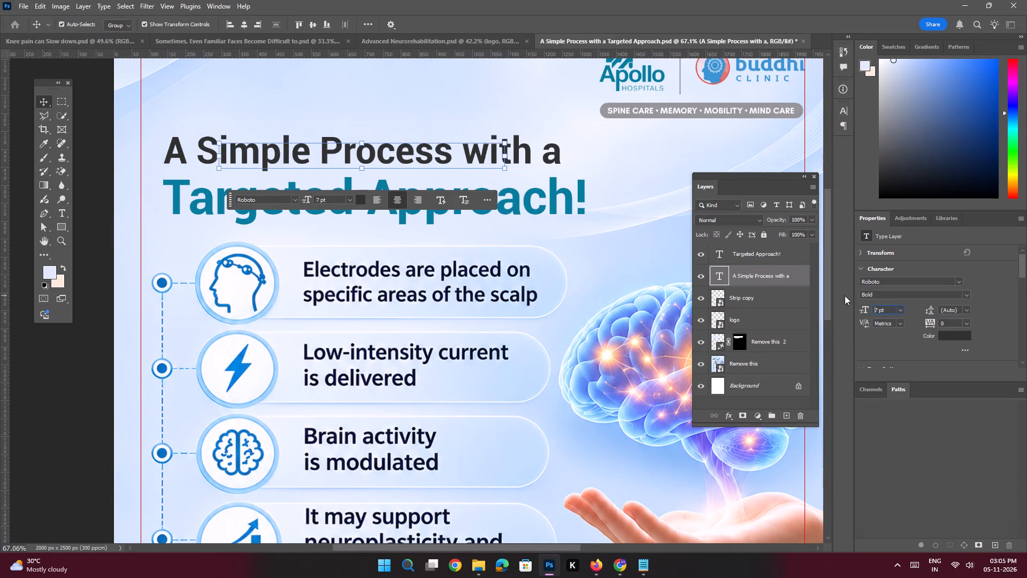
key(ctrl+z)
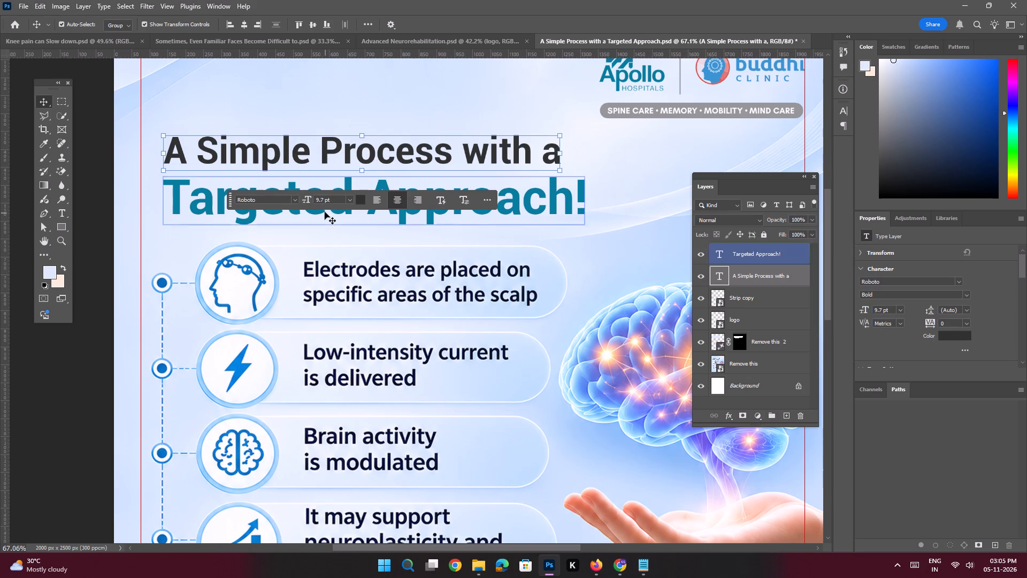
Left-align the "A Simple Process with a" text and move it back so its left edge matches "Targeted Approach!".
click(374, 201)
shift+drag(433, 154, 262, 156)
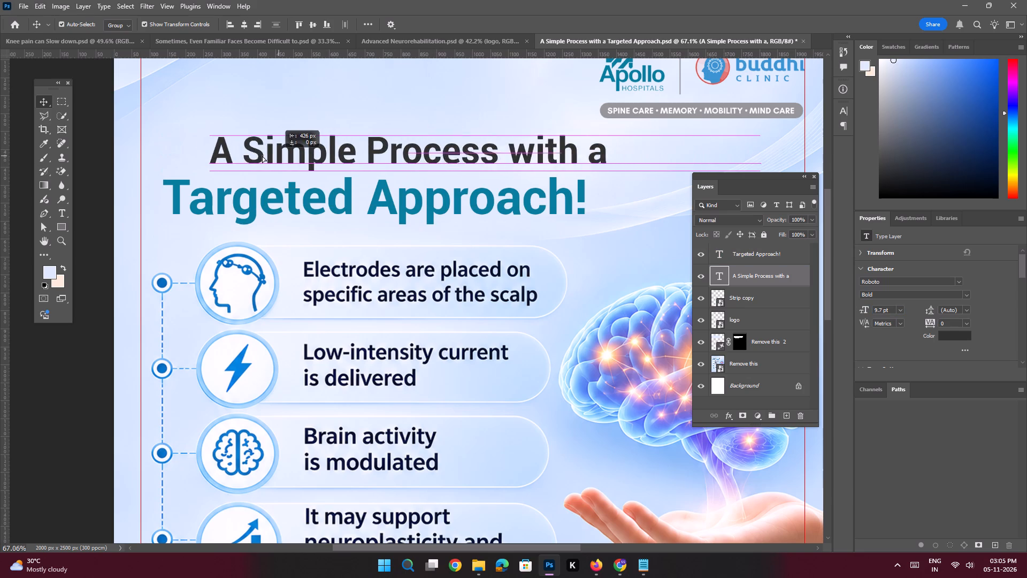
shift+drag(262, 156, 237, 156)
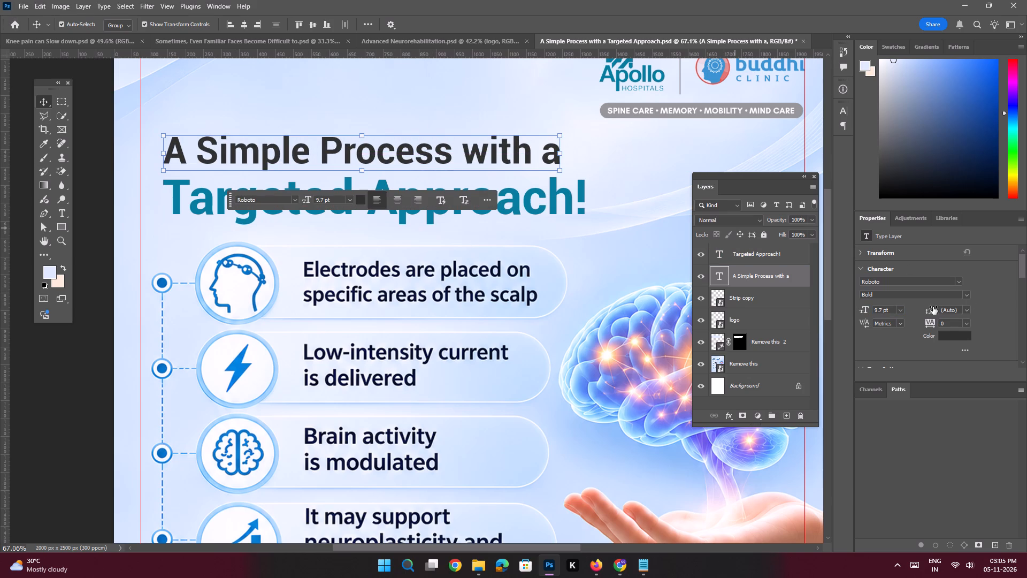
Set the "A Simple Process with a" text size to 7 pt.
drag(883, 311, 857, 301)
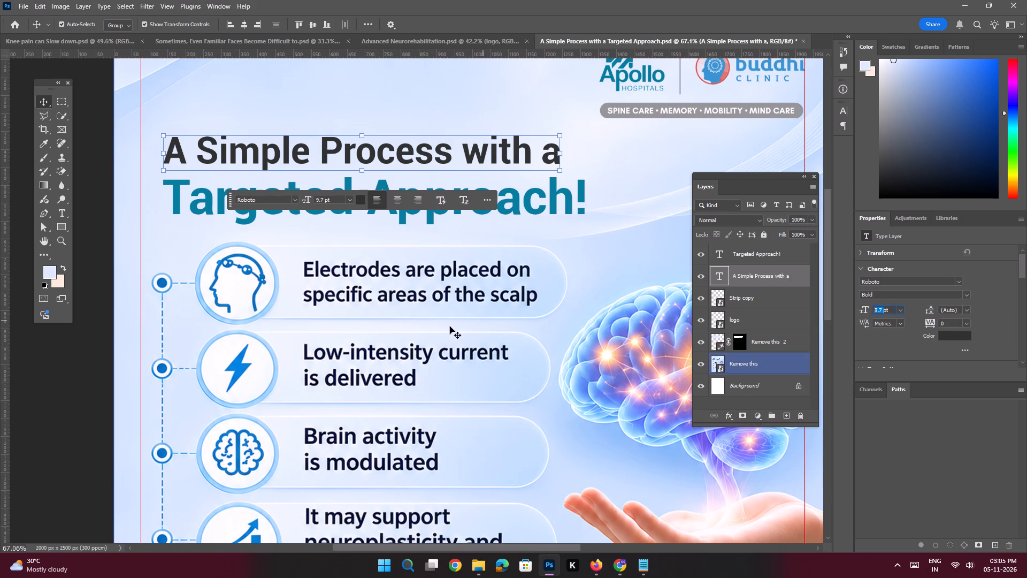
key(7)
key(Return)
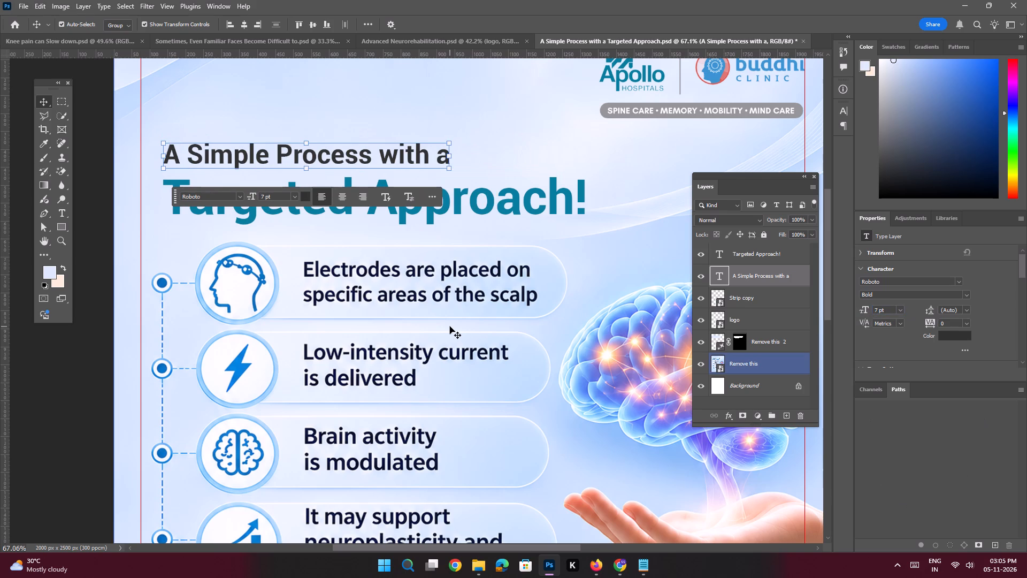
Set the "A Simple Process with a" text size to 8 pt.
key(ctrl+space)
key(ctrl+space)
key(ctrl+space)
key(ctrl+space)
key(ctrl+space)
key(ctrl+space)
key(ctrl+space)
key(ctrl+space)
key(ctrl+space)
ctrl+drag(533, 182, 473, 167)
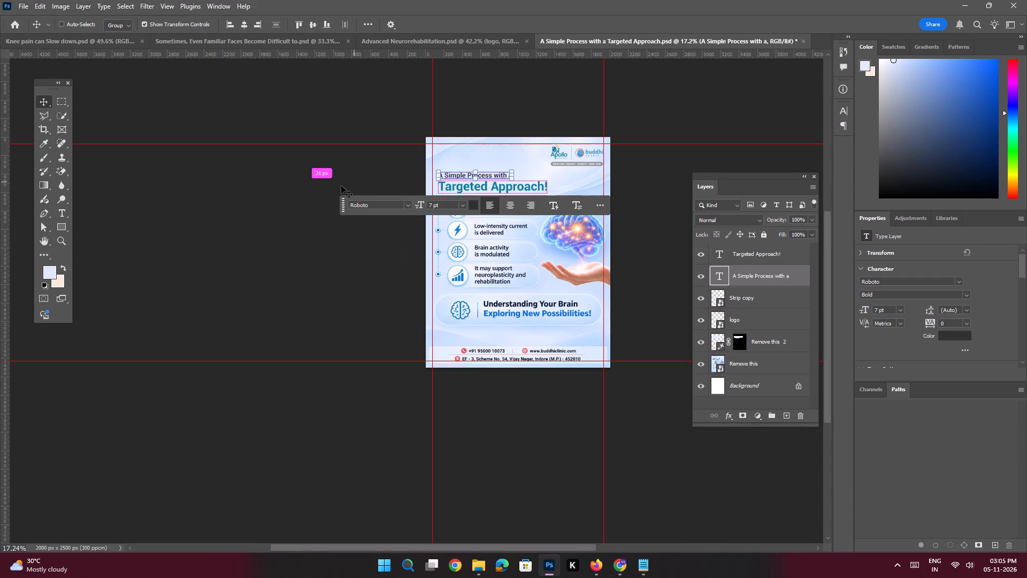
click(341, 186)
key(ctrl+space)
key(ctrl+space)
key(ctrl+space)
key(ctrl+space)
key(ctrl+space)
key(ctrl+space)
ctrl+drag(510, 174, 545, 248)
click(496, 176)
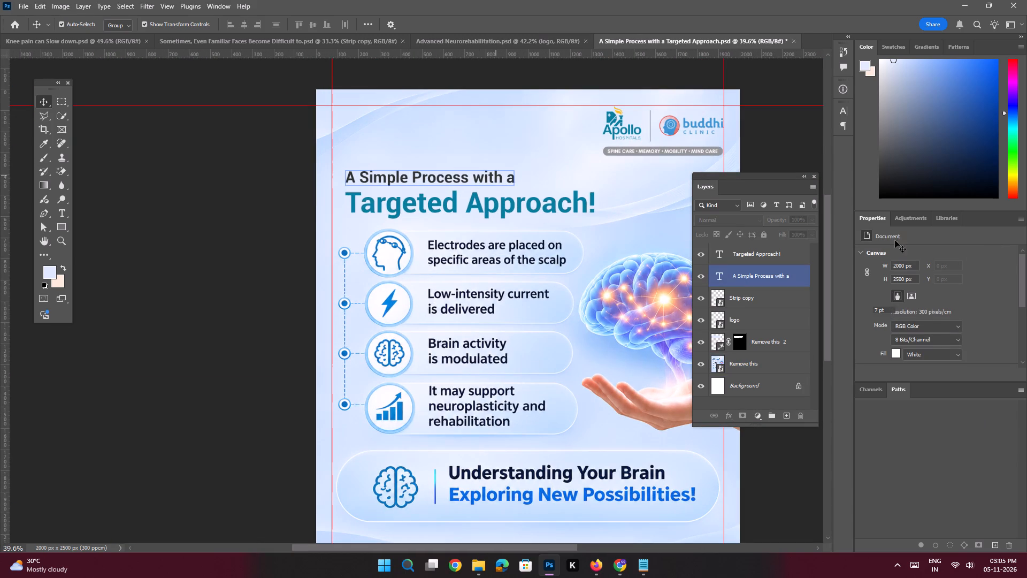
drag(878, 311, 860, 300)
key(8)
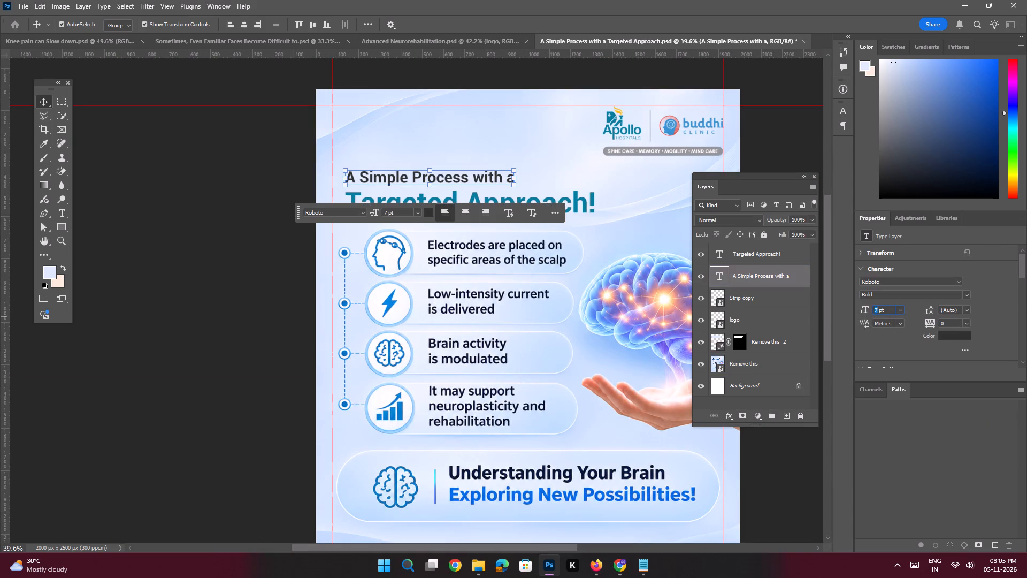
key(Return)
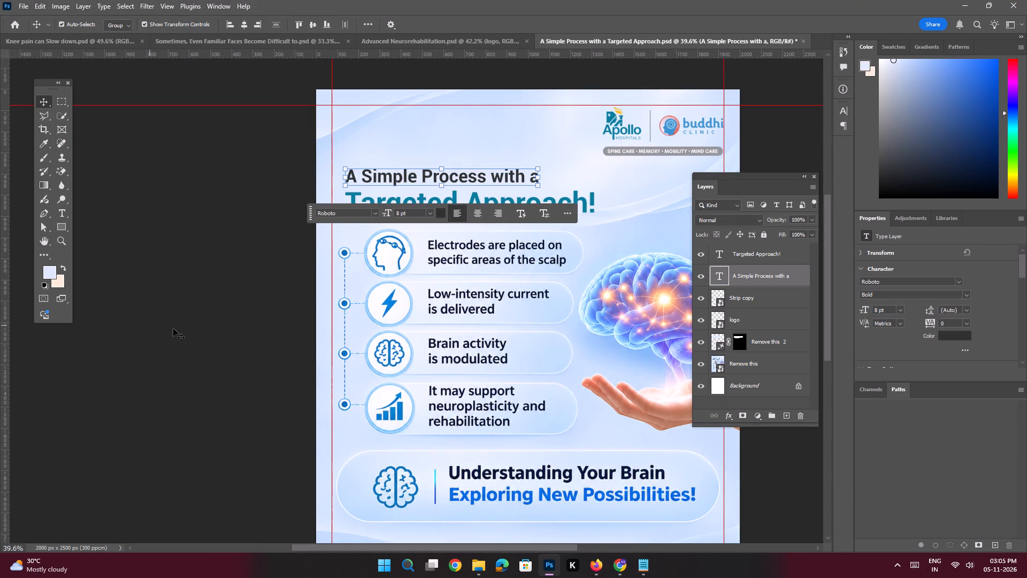
Select both heading texts, "A Simple Process with a" and "Targeted Approach!", and nudge them together slightly upward.
click(177, 329)
key(space)
key(space)
key(space)
key(space)
key(space)
key(space)
key(space)
key(space)
key(space)
key(space)
key(space)
key(space)
key(space)
key(space)
key(space)
key(space)
key(space)
key(space)
key(space)
key(space)
drag(446, 334, 335, 234)
drag(320, 174, 294, 268)
ctrl+drag(242, 168, 259, 208)
click(255, 166)
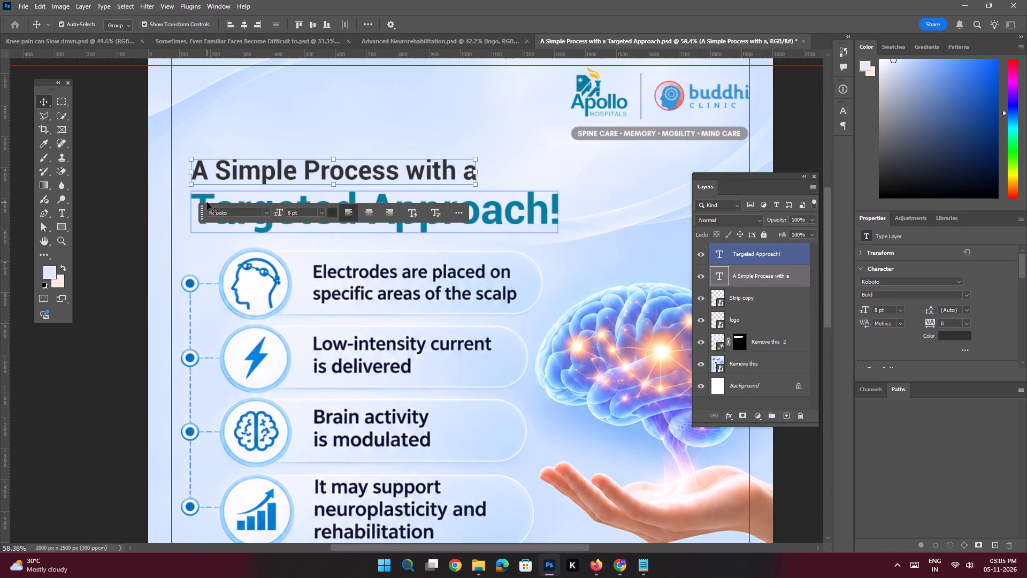
shift+click(203, 202)
key(shift+Up)
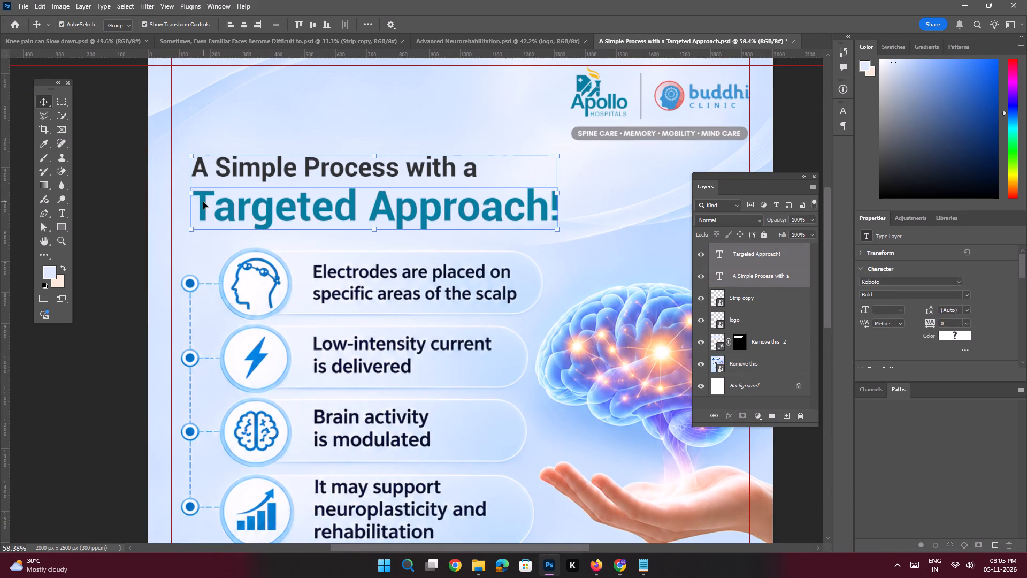
Combine the "Remove this" and "Remove this 2" layers into a single smart object.
key(space)
key(space)
key(space)
key(space)
key(space)
key(space)
key(space)
key(space)
key(space)
key(space)
key(space)
key(space)
key(space)
key(space)
key(space)
key(space)
drag(348, 370, 283, 234)
click(281, 235)
ctrl+drag(321, 291, 332, 314)
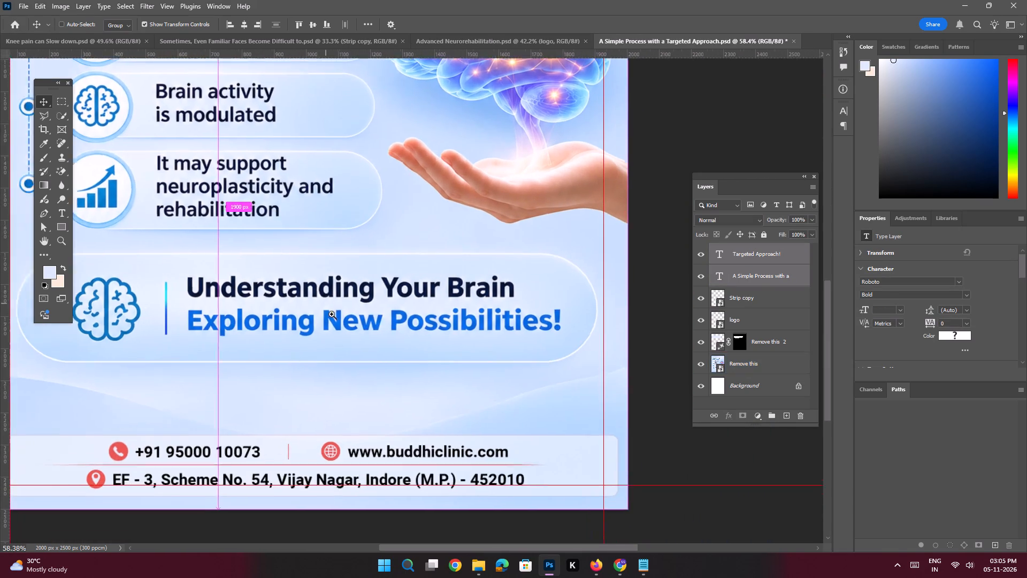
ctrl+drag(332, 314, 333, 315)
click(331, 322)
shift+click(765, 342)
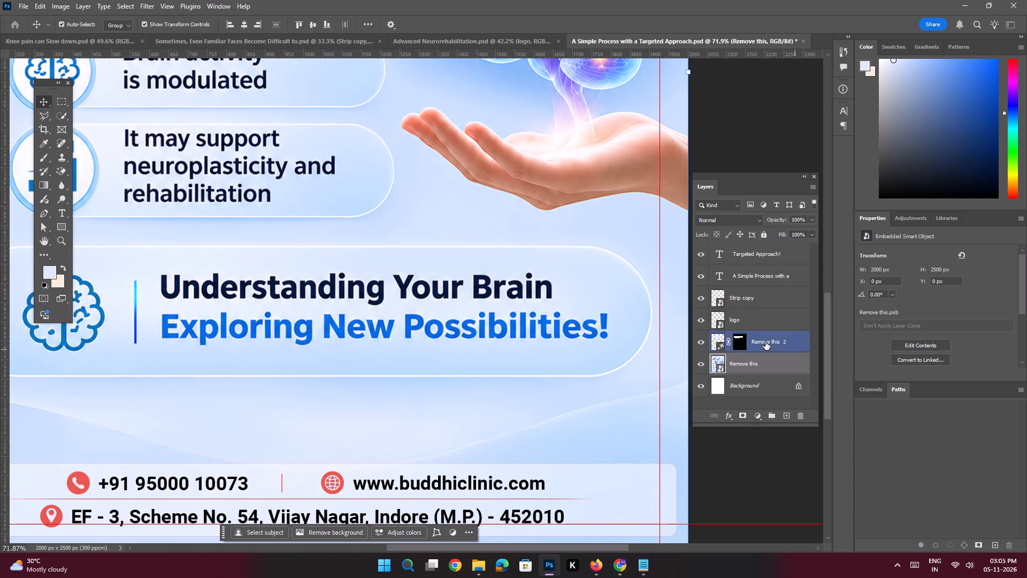
right_click(765, 342)
click(791, 276)
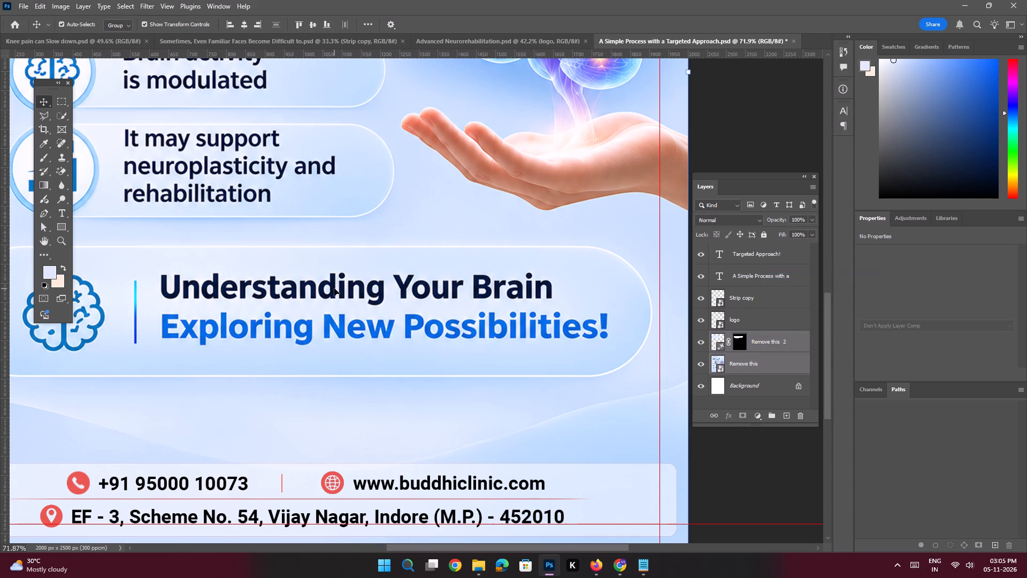
Outline "Understanding Your Brain Exploring New Possibilities!" with the Polygonal Lasso and run Generative Fill on it with the prompt "Remove this".
key(space)
key(space)
key(space)
key(space)
key(space)
key(space)
drag(270, 305, 298, 303)
click(47, 116)
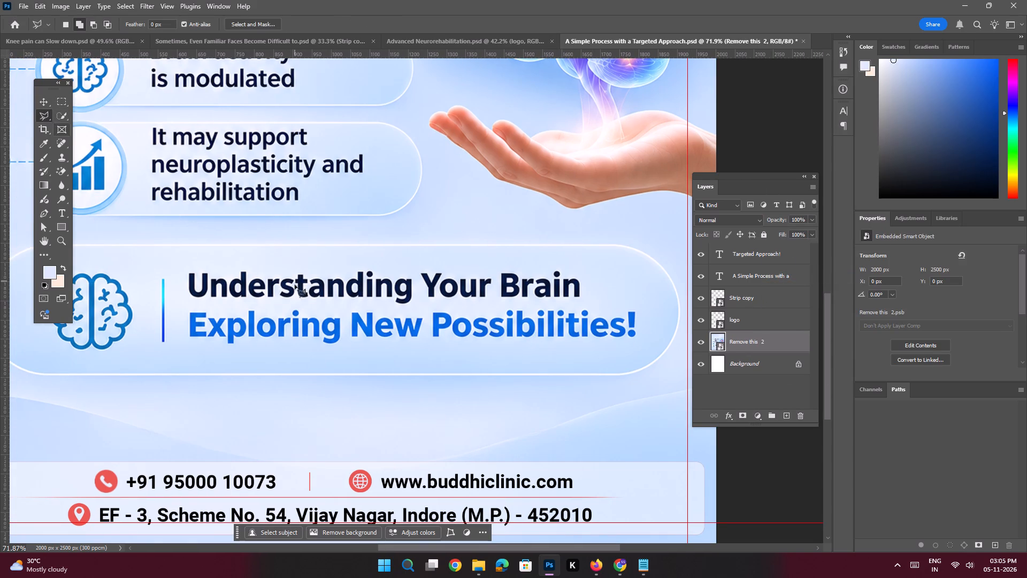
click(180, 264)
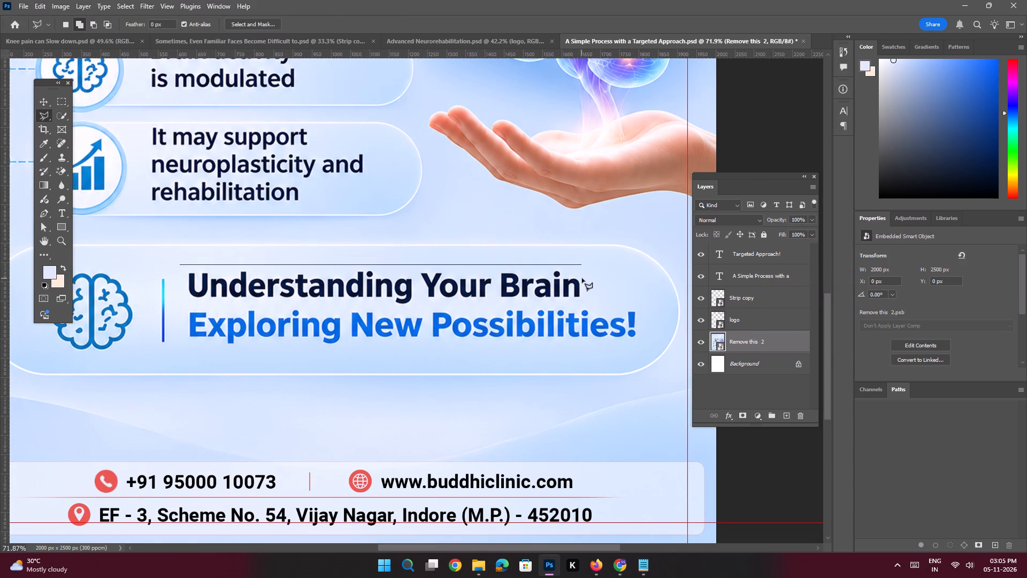
shift+click(583, 278)
click(589, 306)
click(639, 303)
click(645, 326)
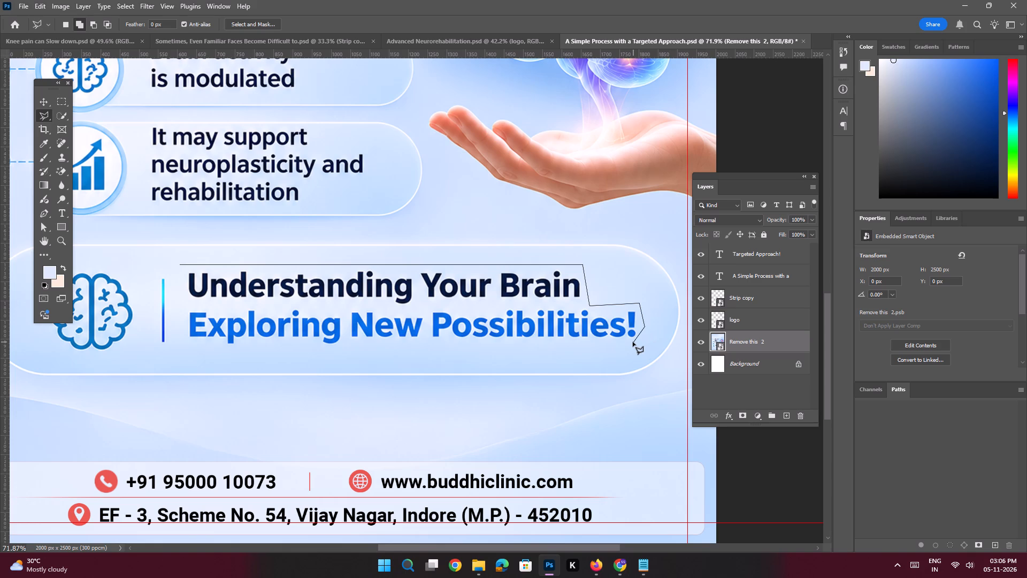
click(633, 342)
shift+click(345, 349)
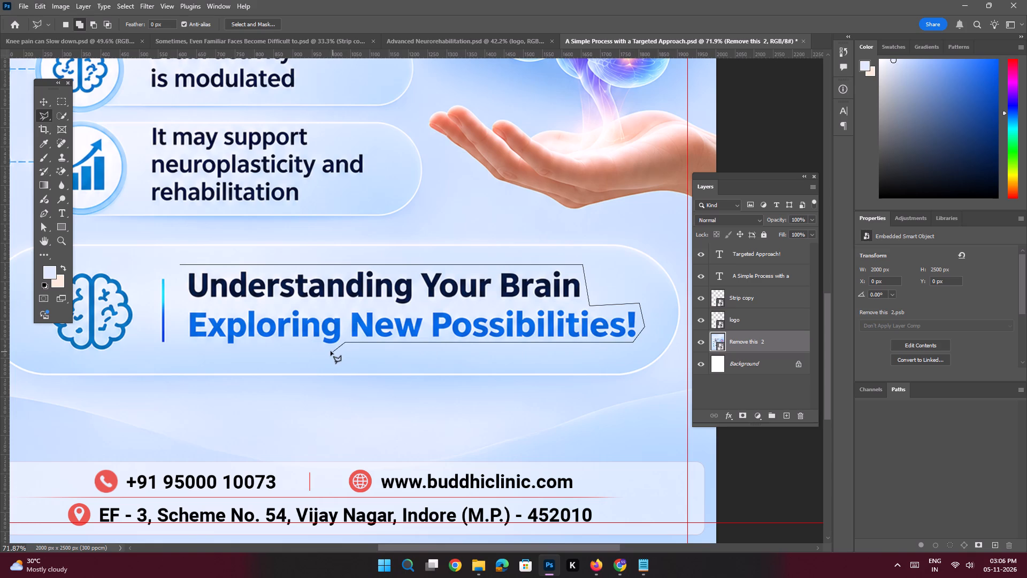
click(331, 351)
click(325, 349)
click(310, 343)
click(234, 345)
shift+click(181, 344)
click(176, 317)
click(179, 264)
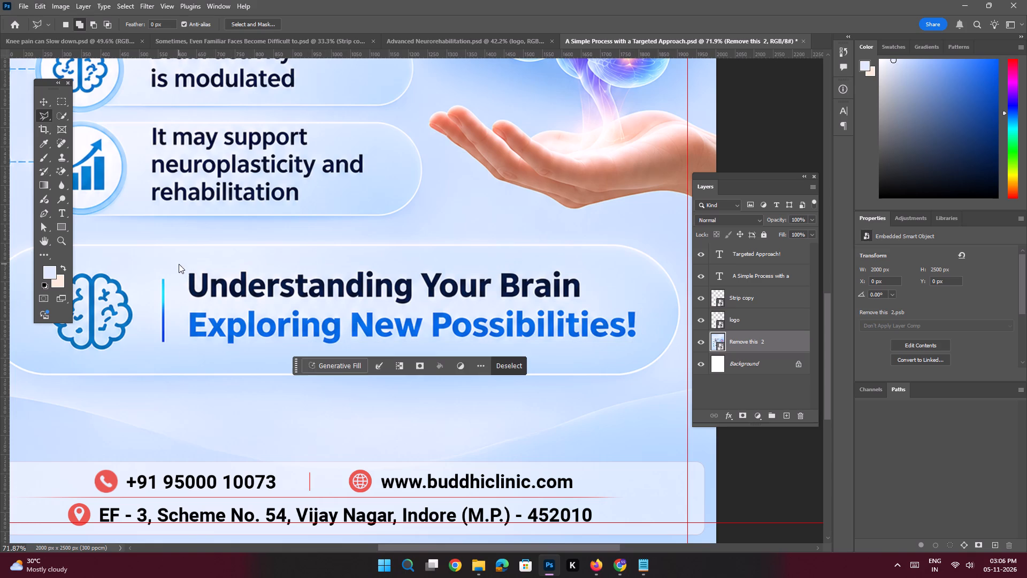
click(318, 367)
text(Remove this)
key(space)
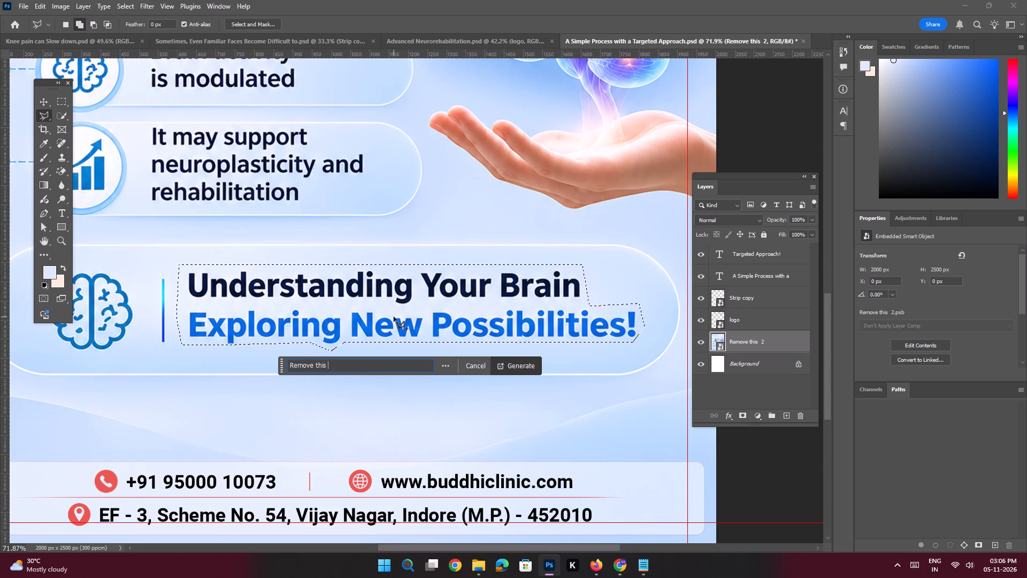
key(Return)
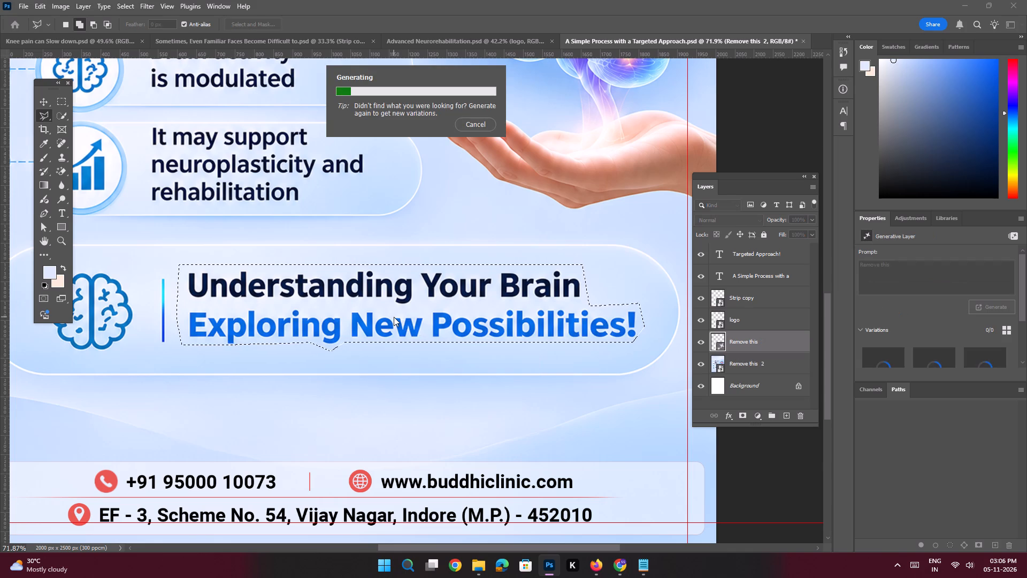
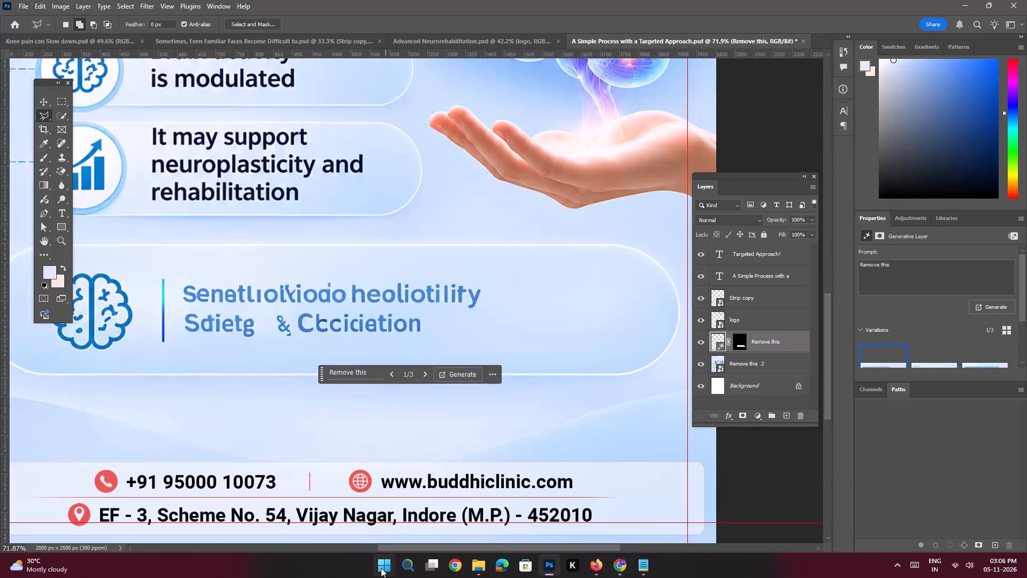
Go through the generated variations for the lower banner text area and choose the third one.
click(930, 362)
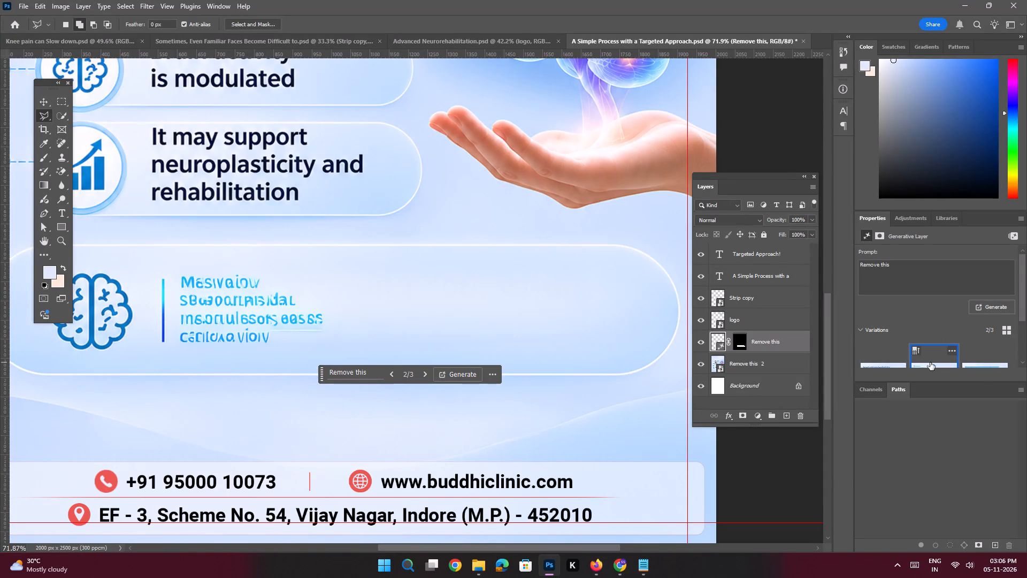
click(984, 364)
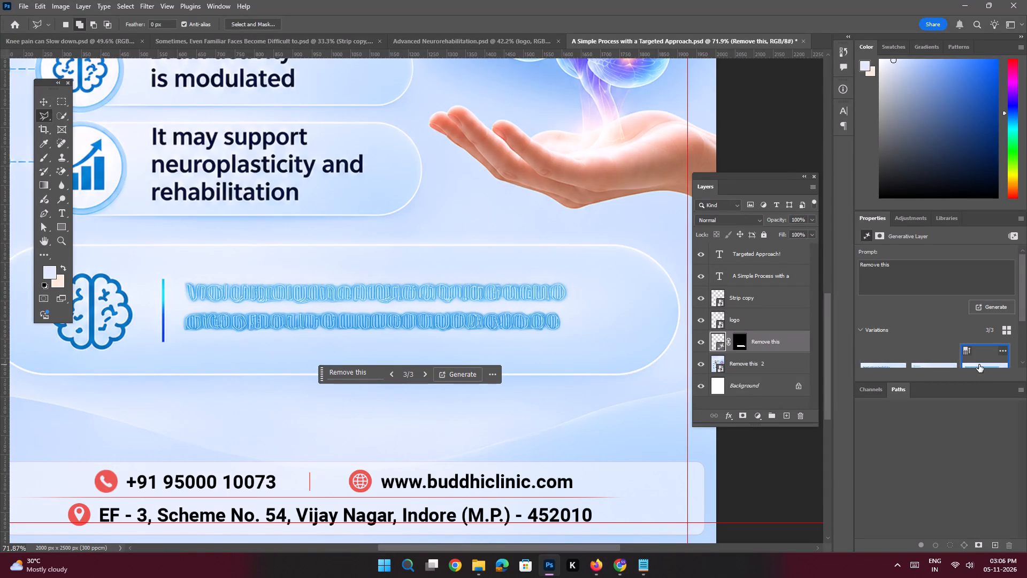
Combine the "Remove this" and "Remove this 2" layers into a single smart object.
shift+click(762, 361)
right_click(763, 345)
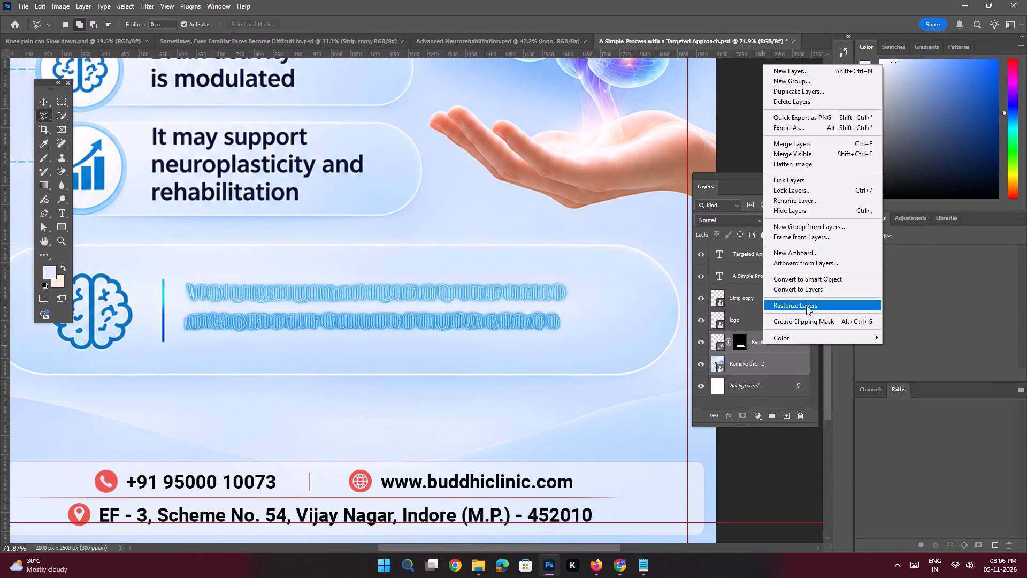
click(796, 281)
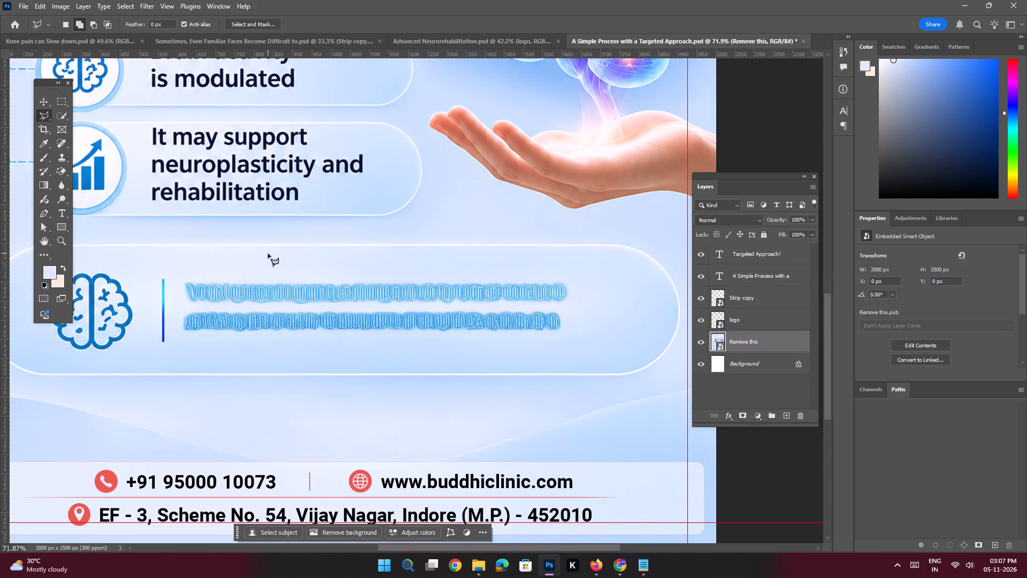
Outline the two garbled text lines in the lower banner with the Polygonal Lasso and run Generative Fill with the prompt "Remove this".
click(181, 279)
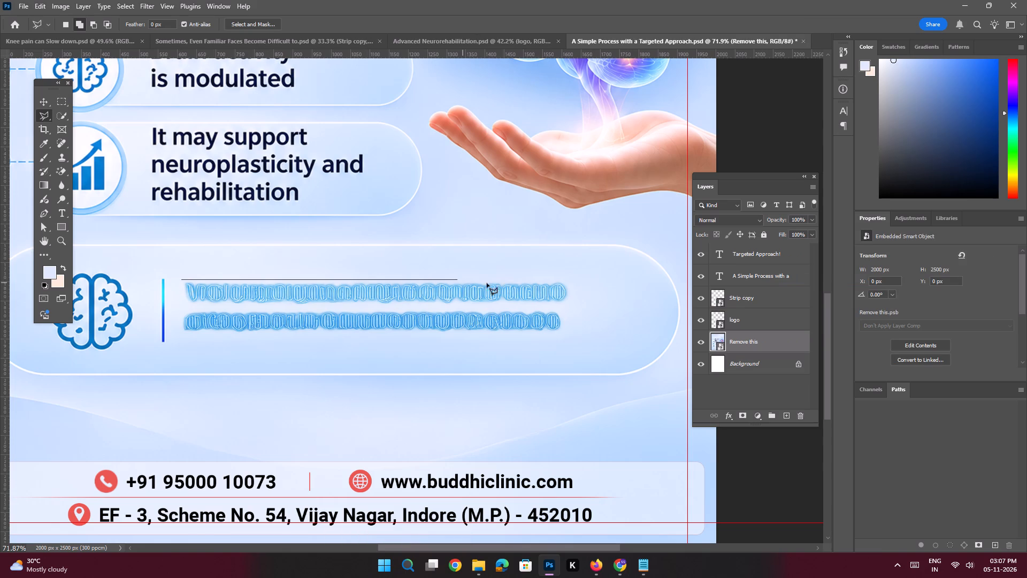
shift+click(574, 284)
click(565, 332)
click(556, 336)
shift+click(187, 344)
click(178, 329)
click(178, 299)
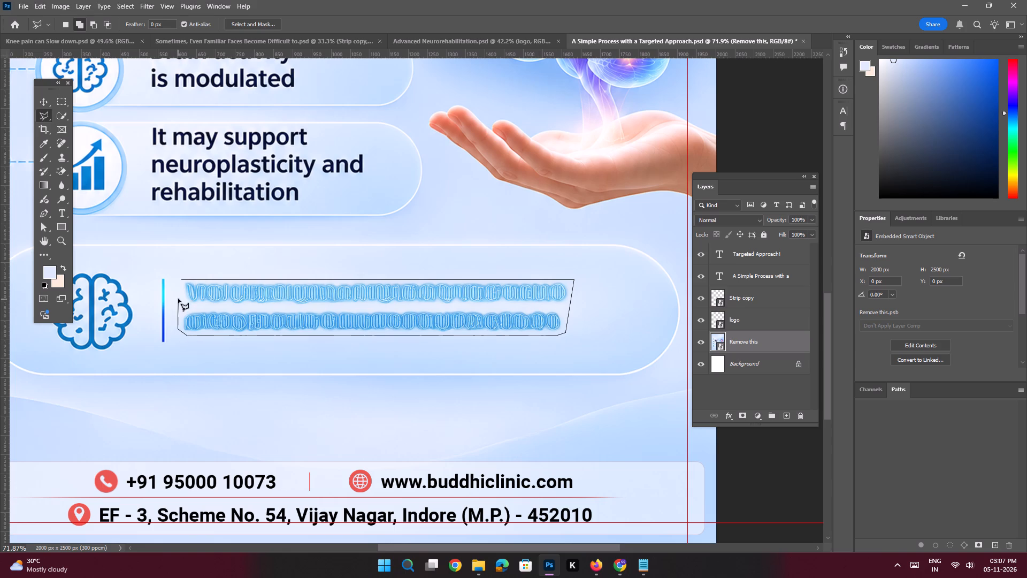
click(181, 279)
click(297, 349)
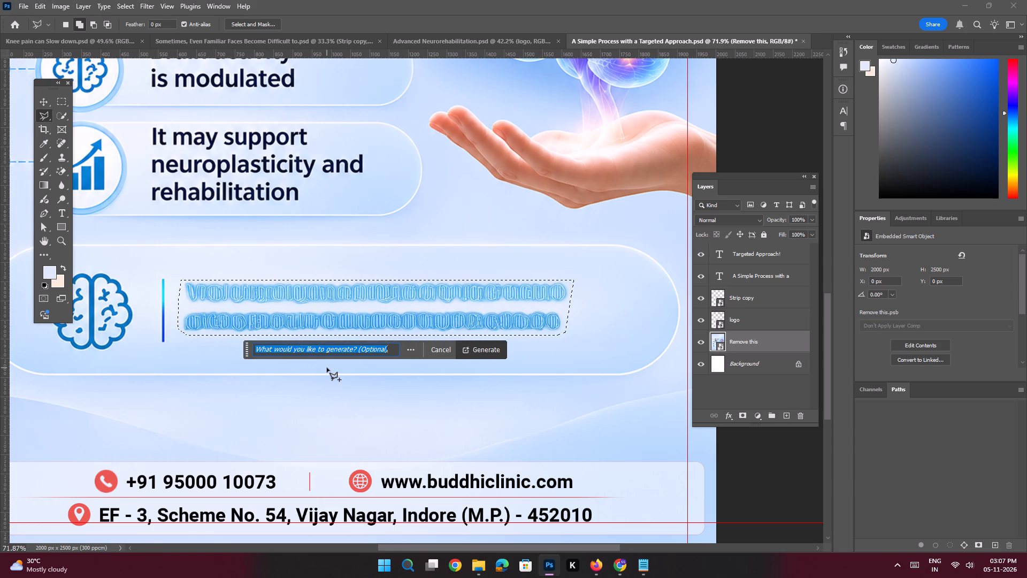
text(Remove this)
key(space)
key(Return)
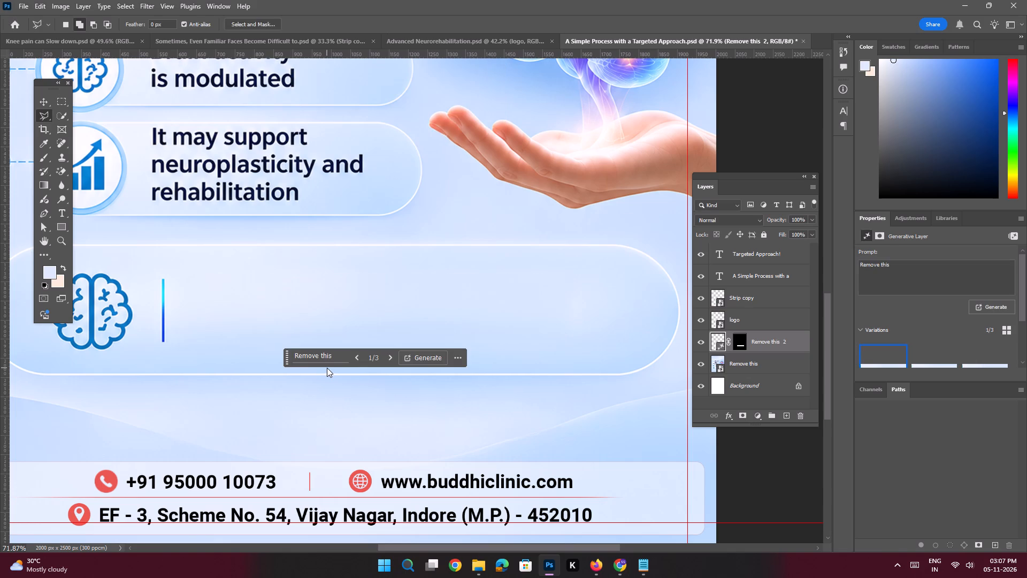
Combine the new "Remove this 2" generative layer and the "Remove this" layer into a single smart object.
shift+click(765, 366)
right_click(769, 345)
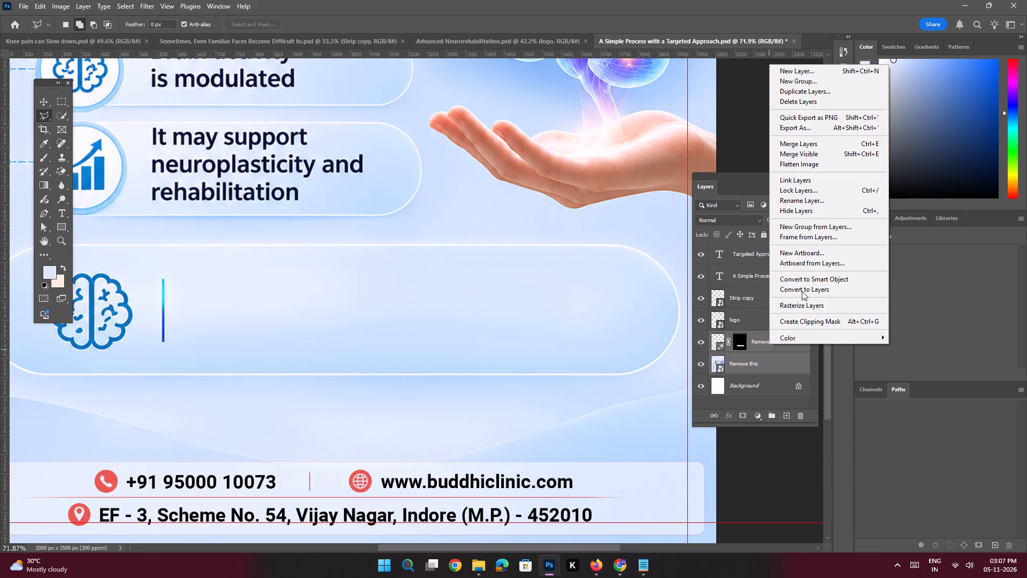
click(800, 279)
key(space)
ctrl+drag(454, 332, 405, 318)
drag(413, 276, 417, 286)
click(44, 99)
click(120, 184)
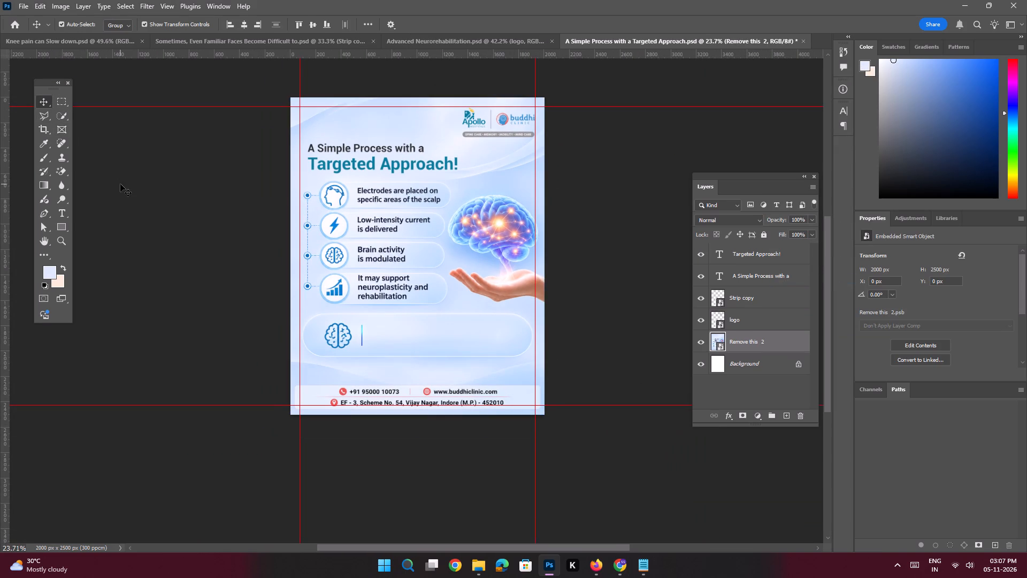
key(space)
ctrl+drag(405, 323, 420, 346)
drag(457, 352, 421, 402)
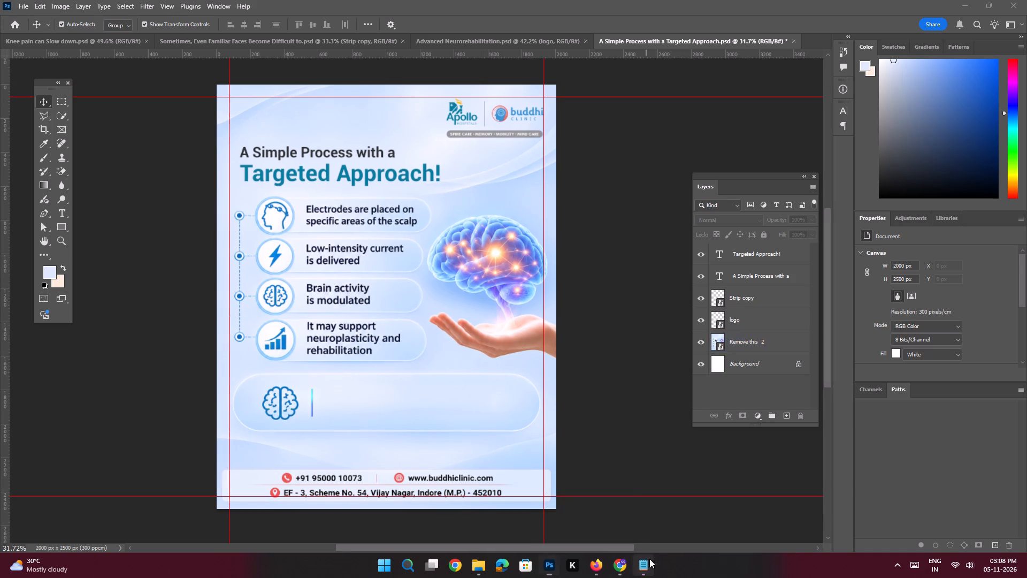
scroll(836, 407, down, 16)
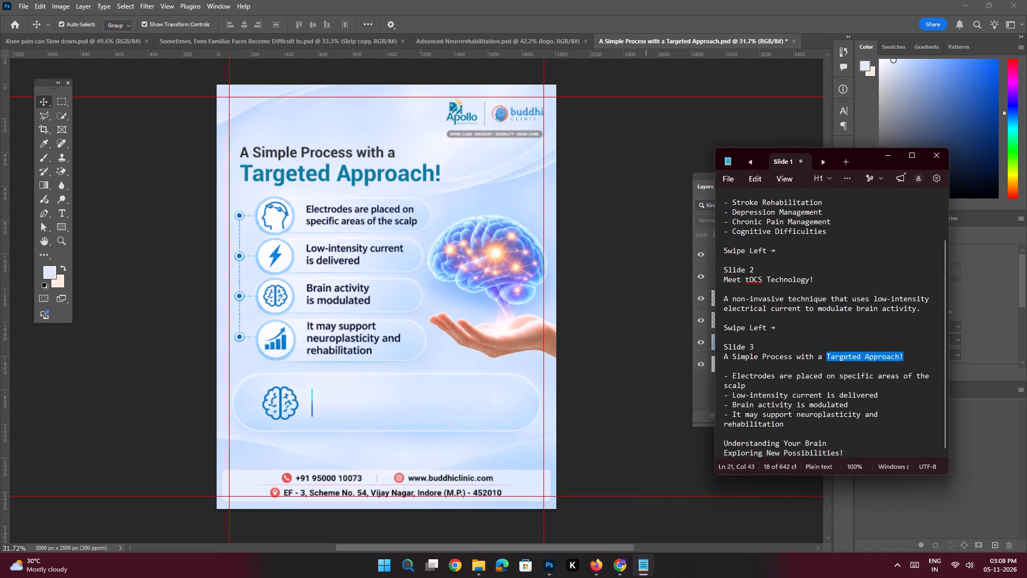
drag(846, 453, 669, 430)
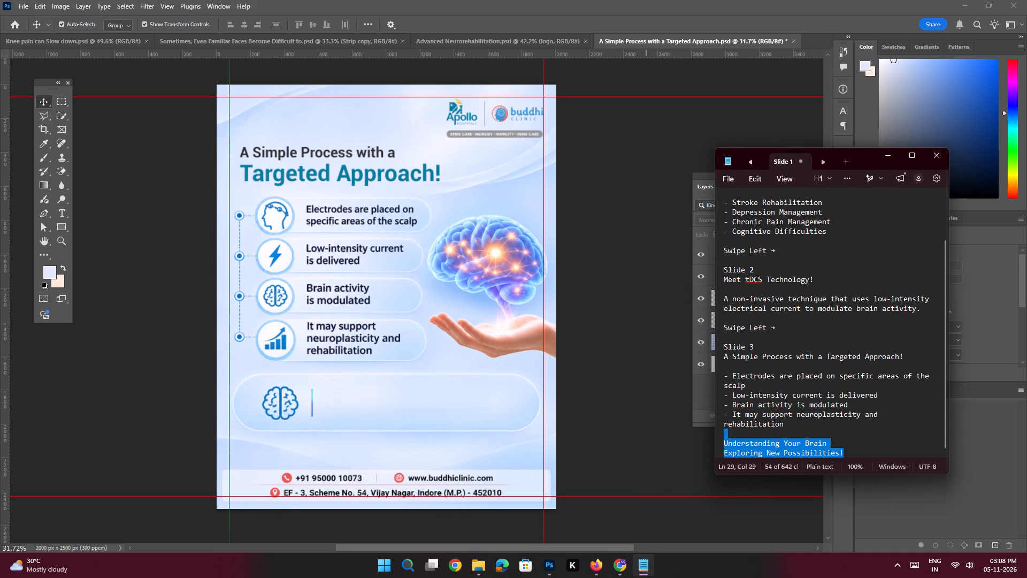
drag(669, 430, 669, 438)
key(ctrl+c)
key(ctrl+c)
key(ctrl+c)
click(880, 146)
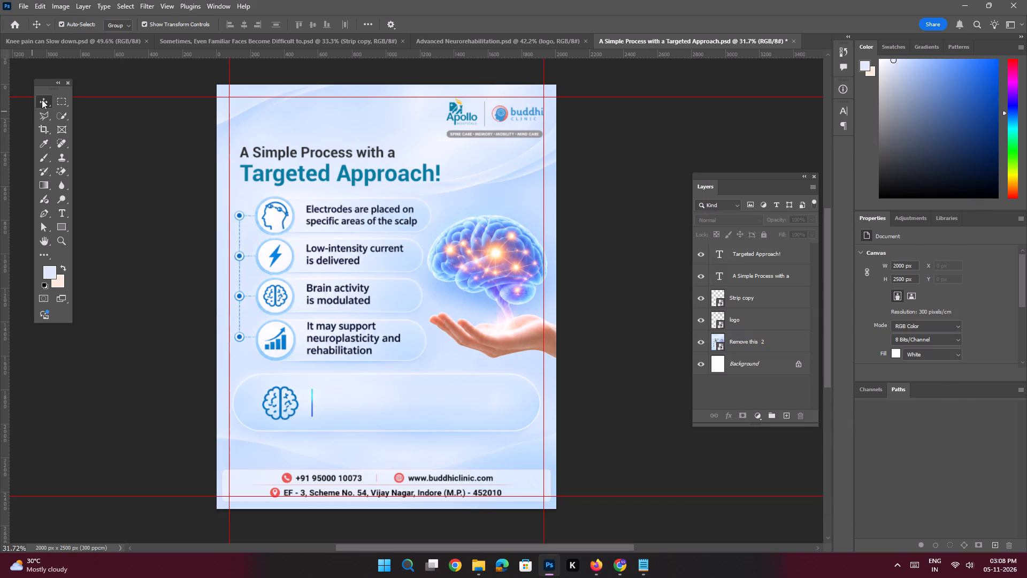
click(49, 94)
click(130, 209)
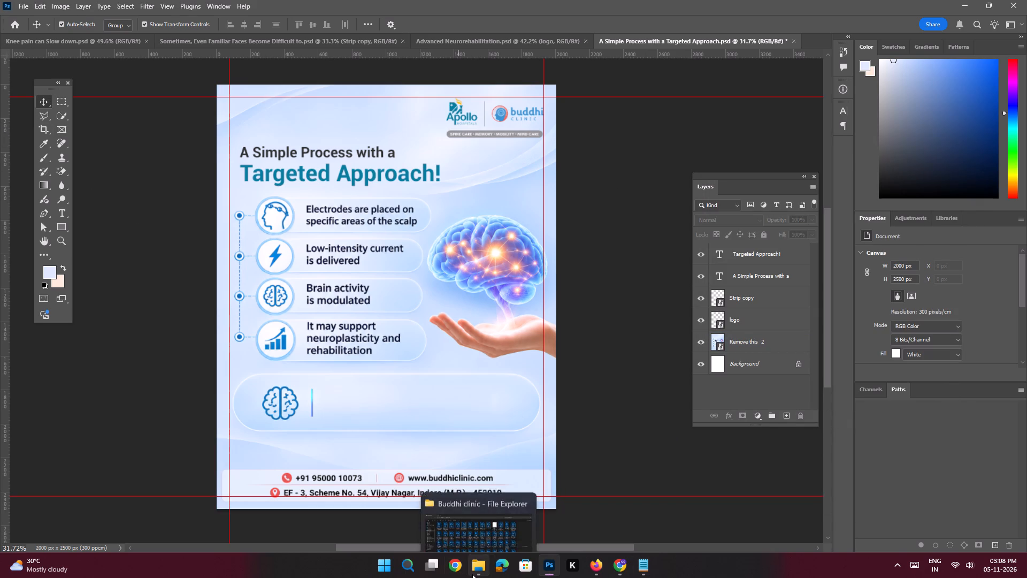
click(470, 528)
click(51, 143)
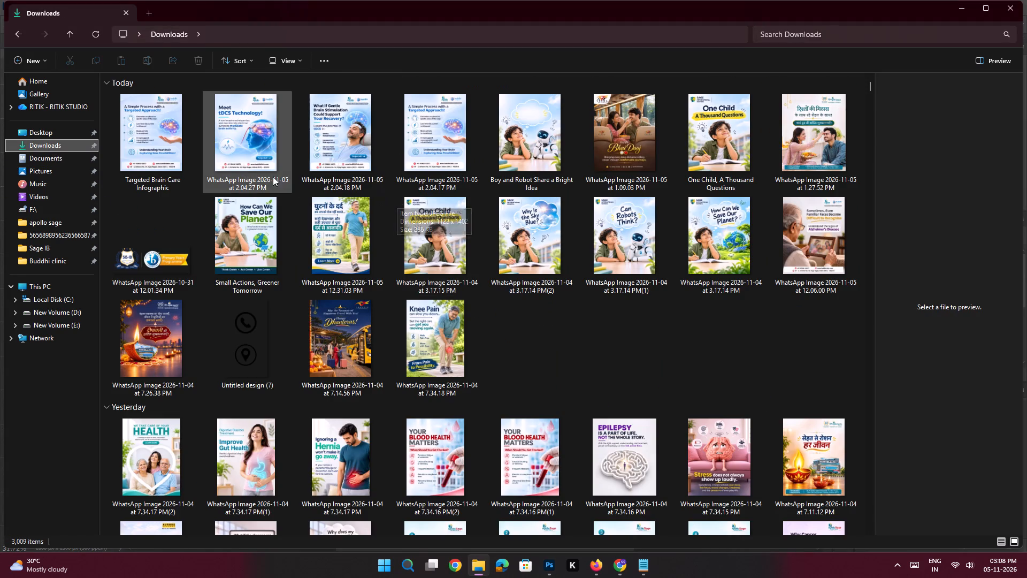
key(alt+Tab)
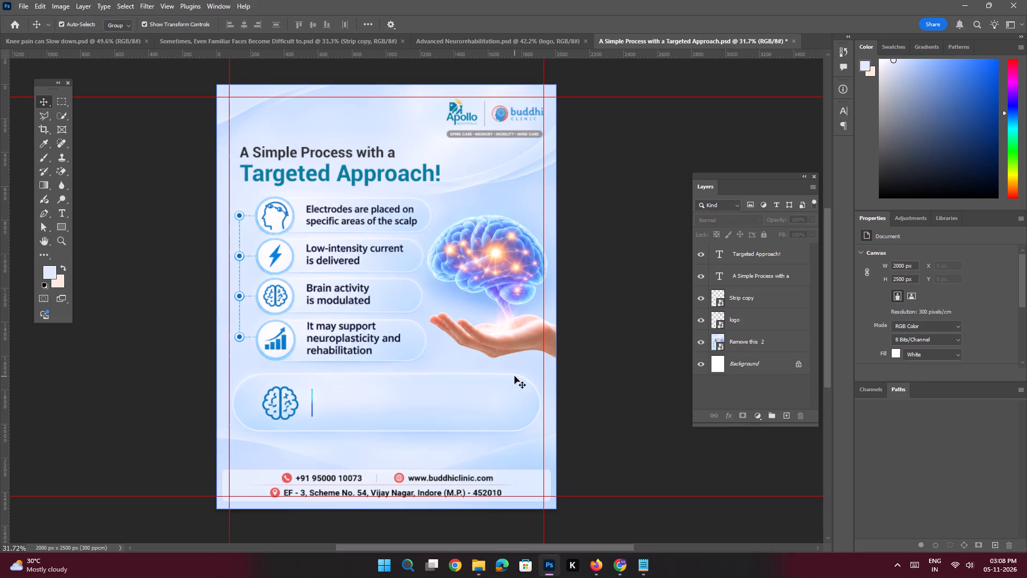
Add a layer above "Targeted Approach!" and paste "Understanding Your Brain Exploring New Possibilities!" as text beside the brain icon in the lower banner.
click(752, 258)
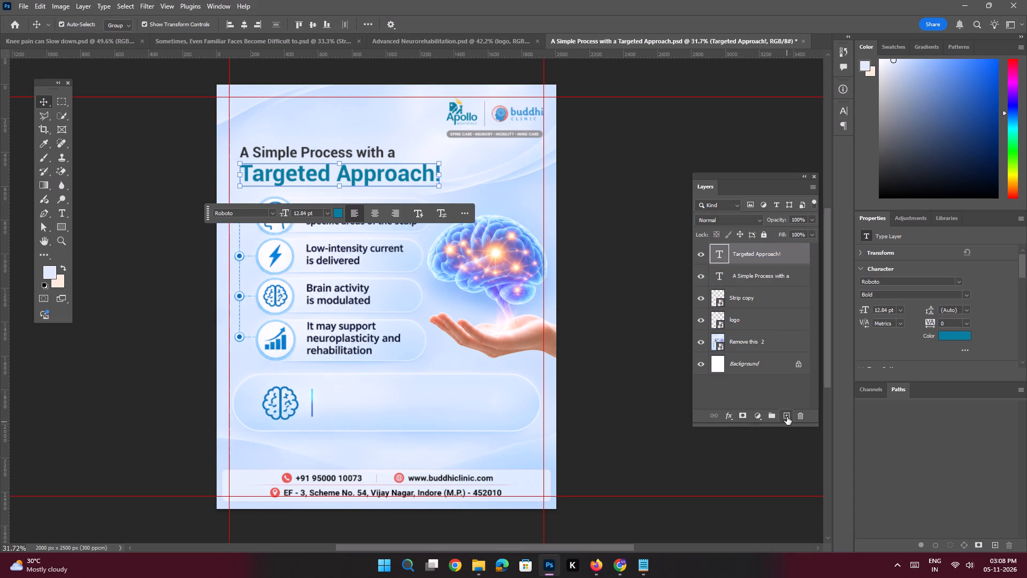
click(787, 416)
key(space)
ctrl+drag(365, 396, 384, 421)
drag(393, 408, 385, 405)
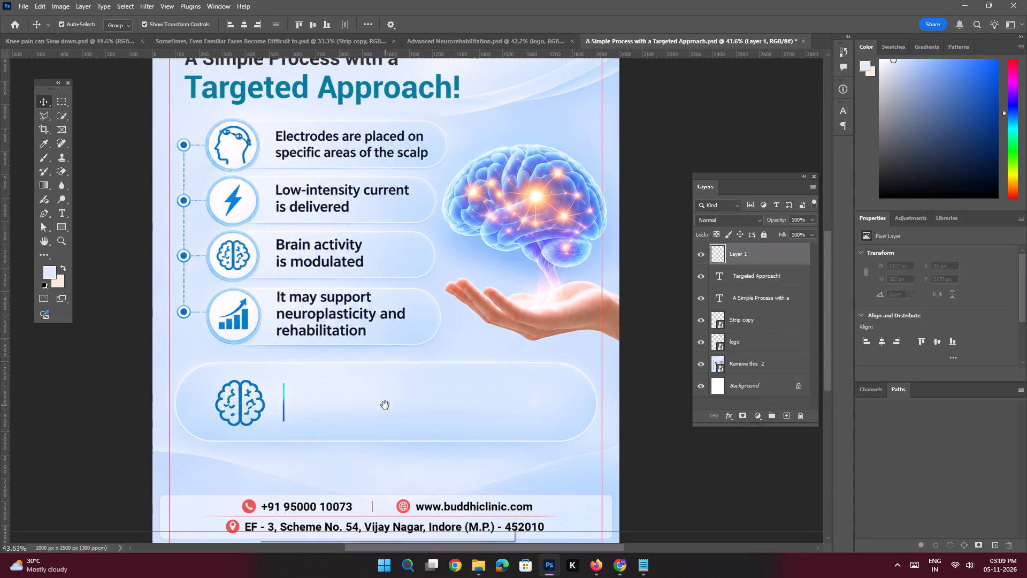
key(t)
click(326, 401)
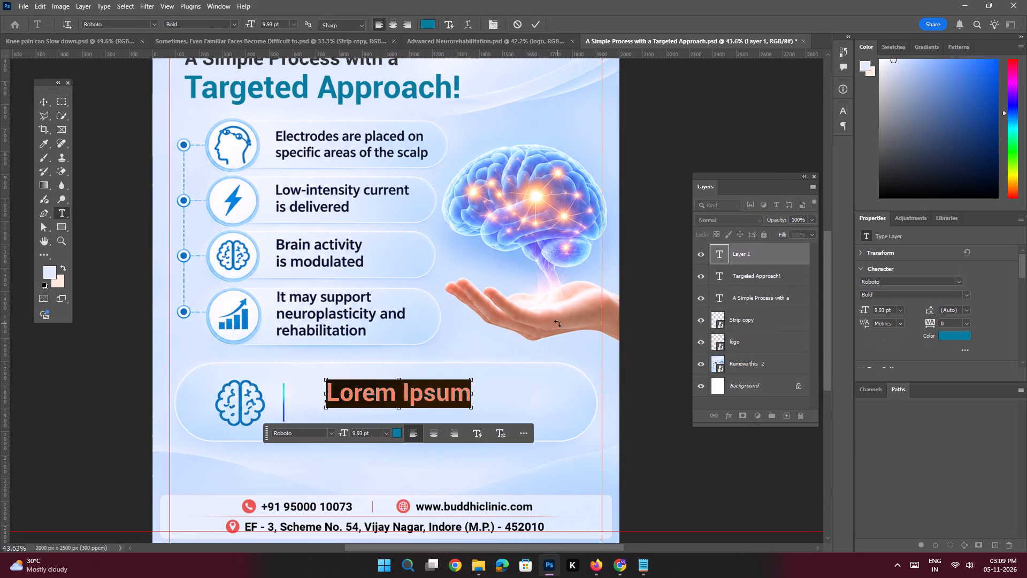
key(ctrl+v)
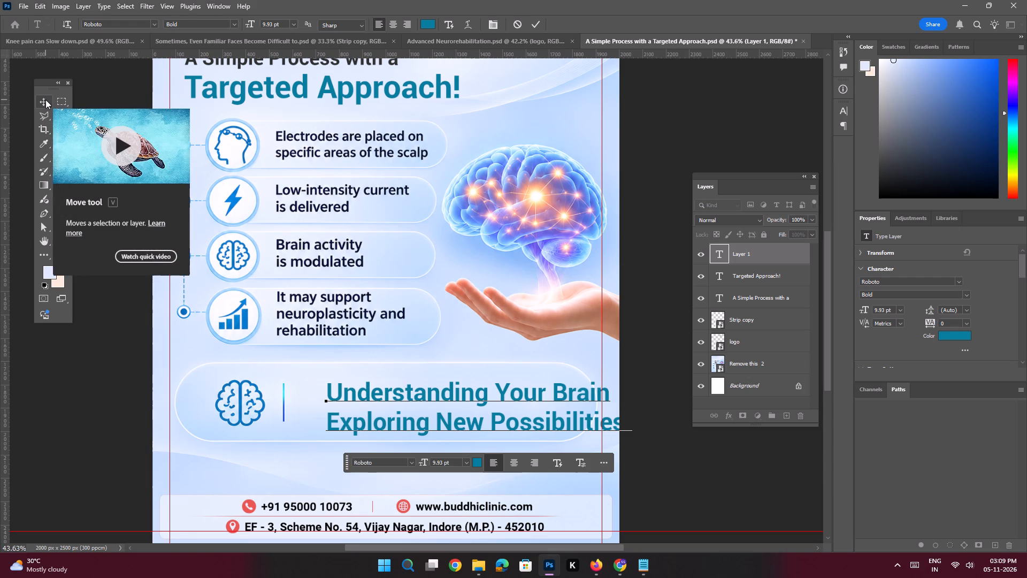
key(Return)
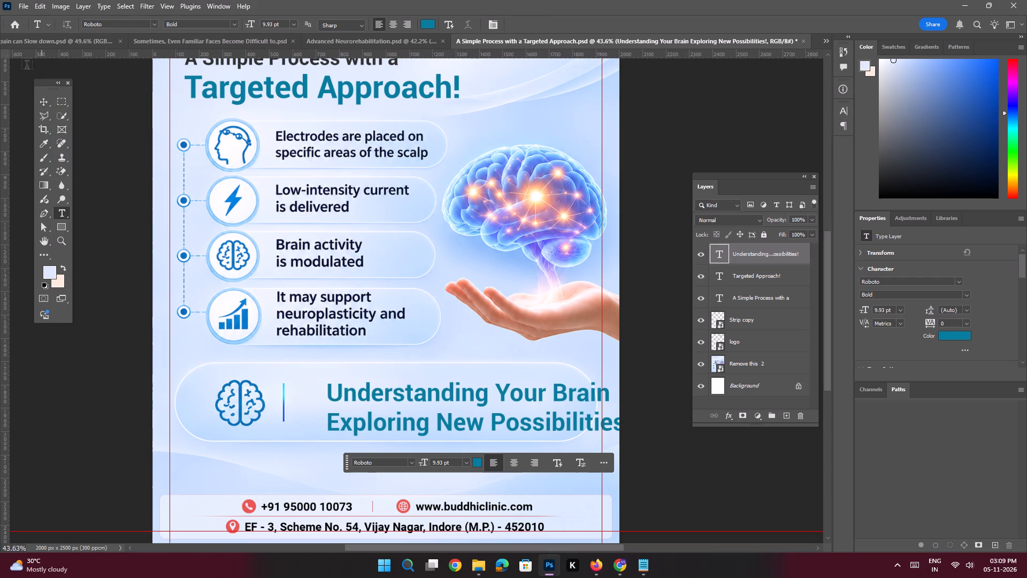
click(41, 102)
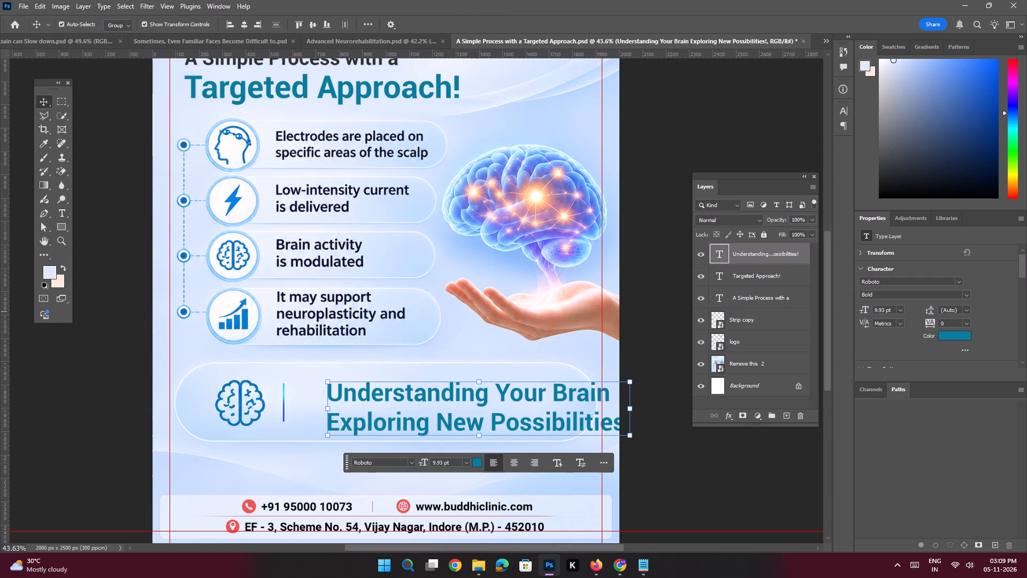
Set the "Understanding Your Brain Exploring New Possibilities!" text size to 5 pt.
click(866, 308)
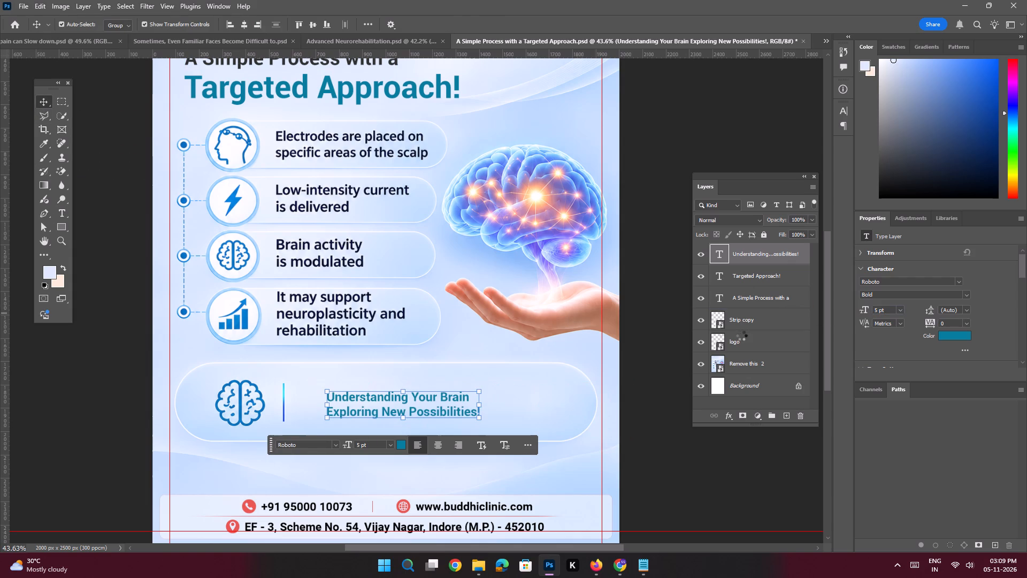
Set the "Understanding Your Brain Exploring New Possibilities!" text size to 7 pt.
drag(880, 311, 862, 306)
key(7)
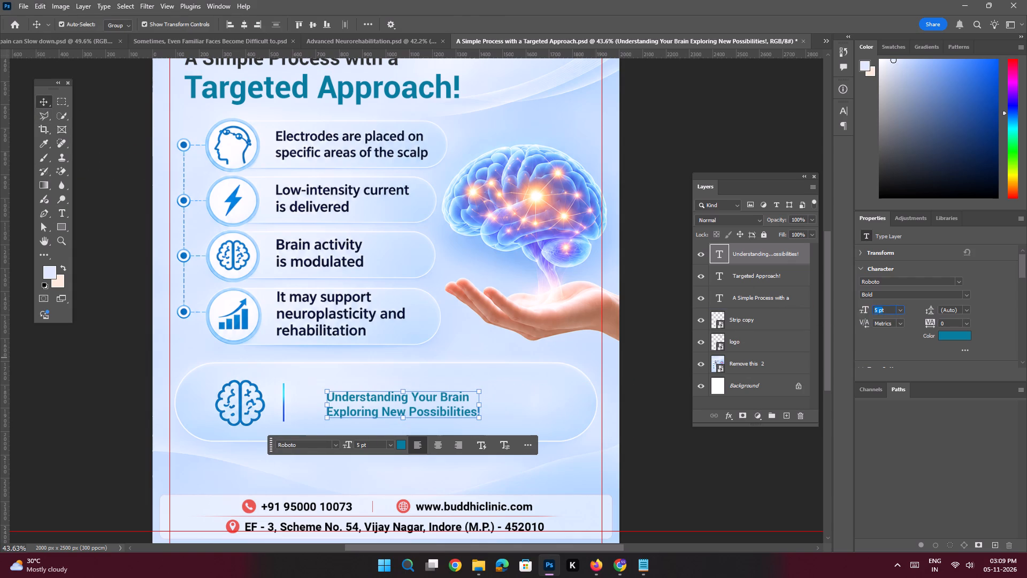
key(Return)
key(Return)
Set the "Understanding Your Brain Exploring New Possibilities!" text size to 7 pt.
drag(882, 309, 854, 301)
key(7)
key(Return)
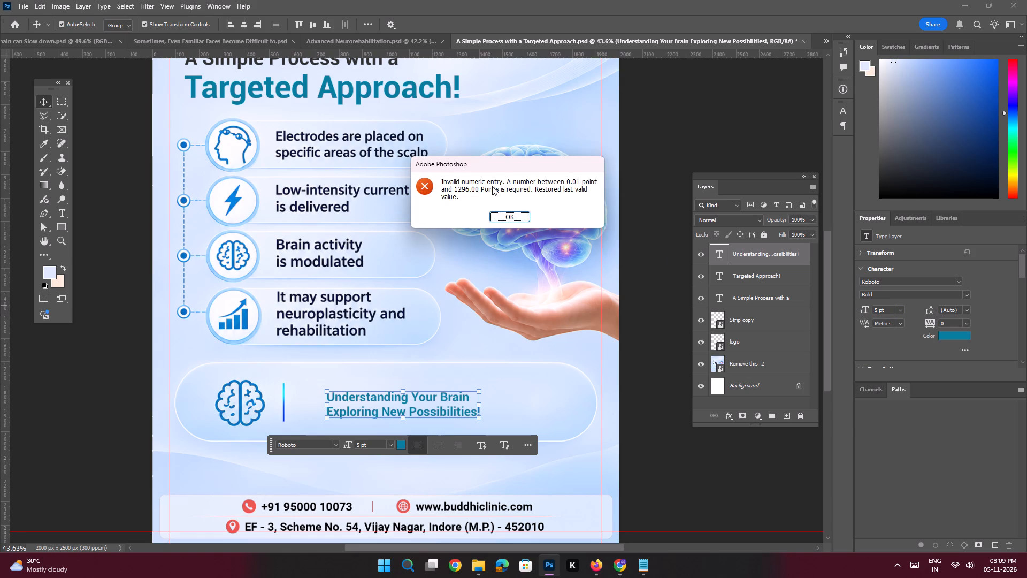
click(495, 215)
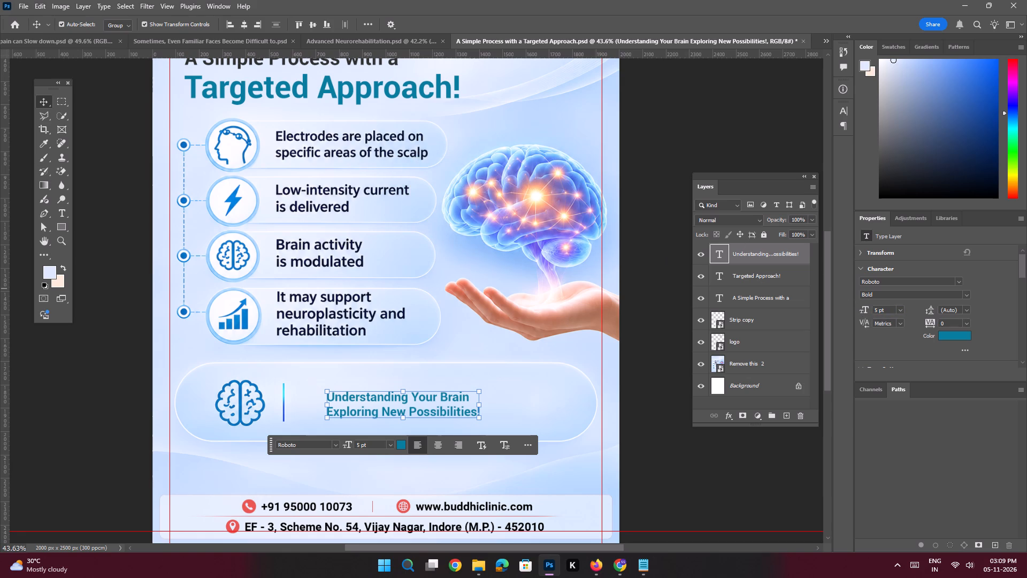
drag(879, 309, 857, 299)
key(7)
key(Return)
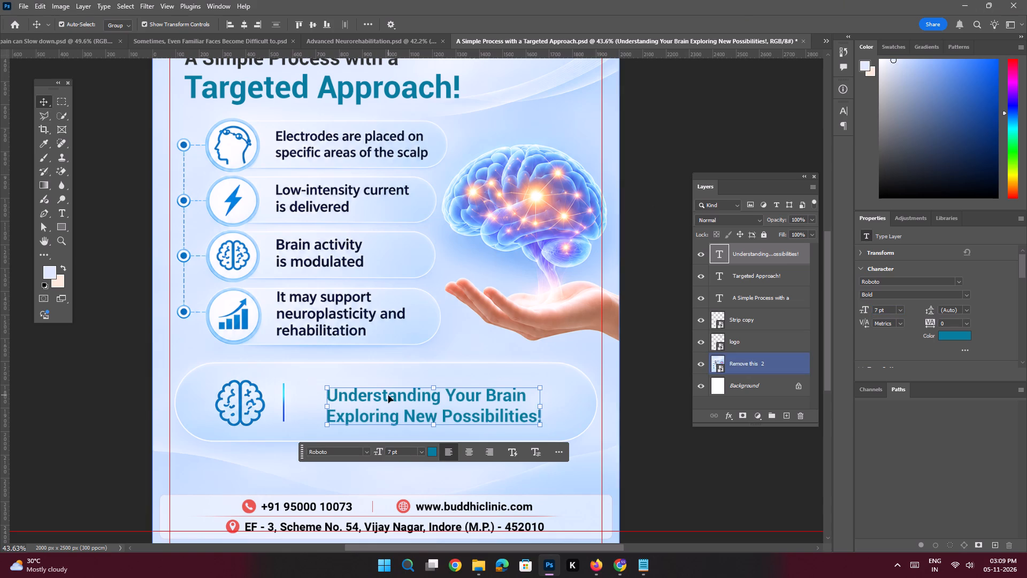
Move the "Understanding Your Brain Exploring New Possibilities!" text closer to the divider line beside the brain icon and nudge it up slightly.
drag(388, 396, 370, 393)
key(Up)
key(Up)
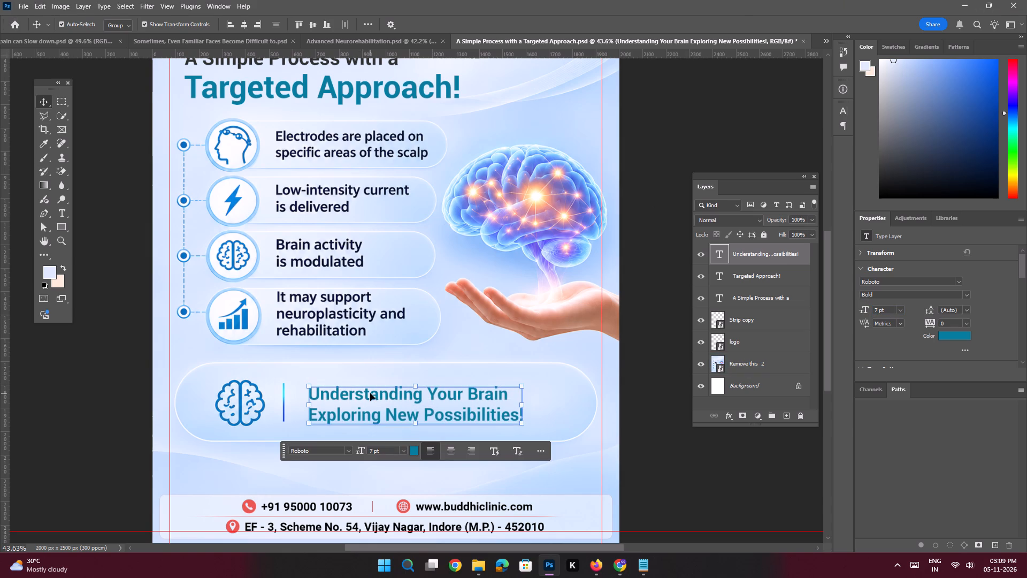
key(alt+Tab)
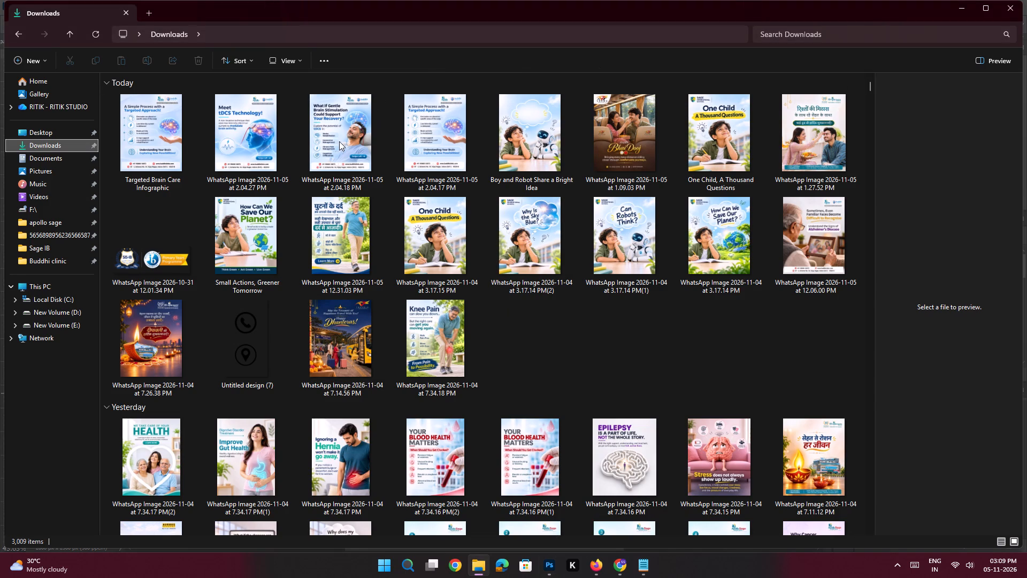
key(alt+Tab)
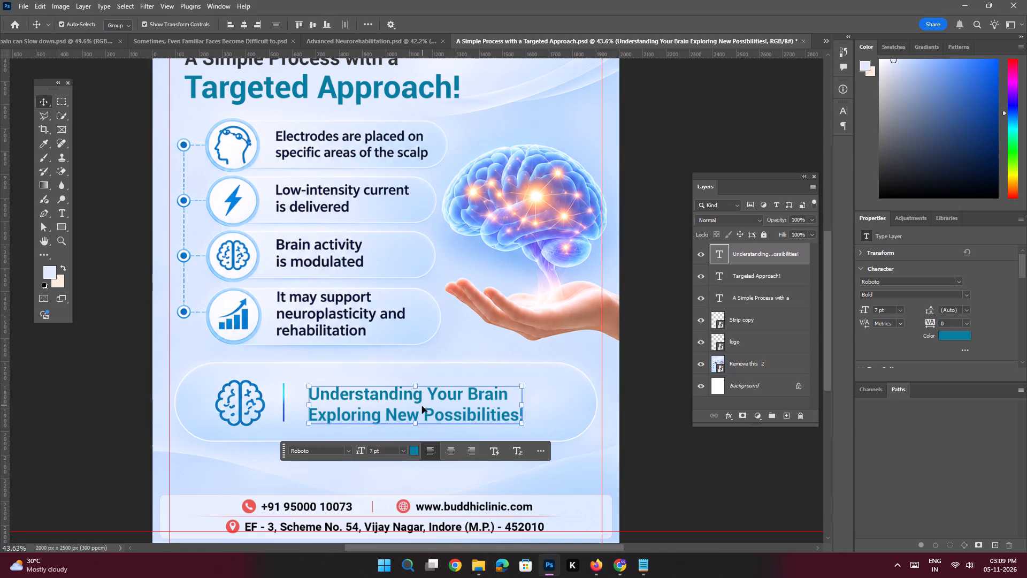
Recolour only the line "Understanding Your Brain" in the lower banner to dark grey #323232.
double_click(422, 406)
click(491, 392)
drag(510, 394, 469, 393)
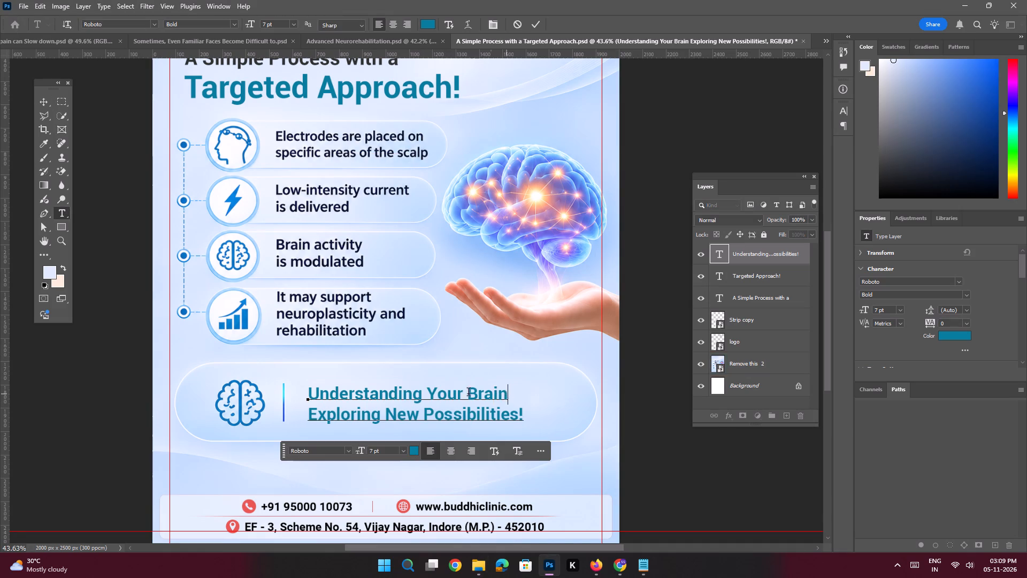
drag(469, 393, 259, 395)
click(415, 451)
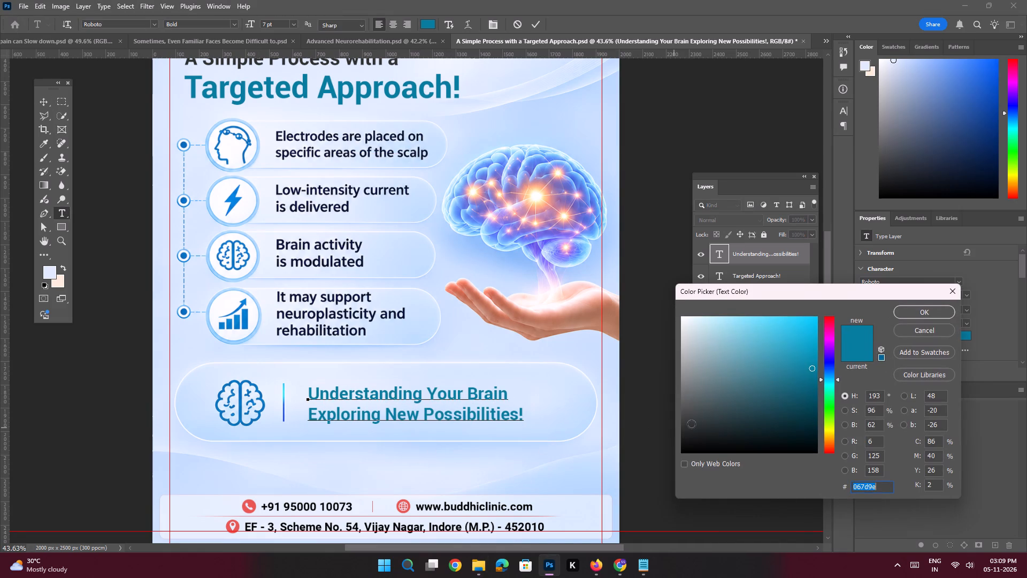
drag(696, 424, 624, 426)
key(Return)
key(Return)
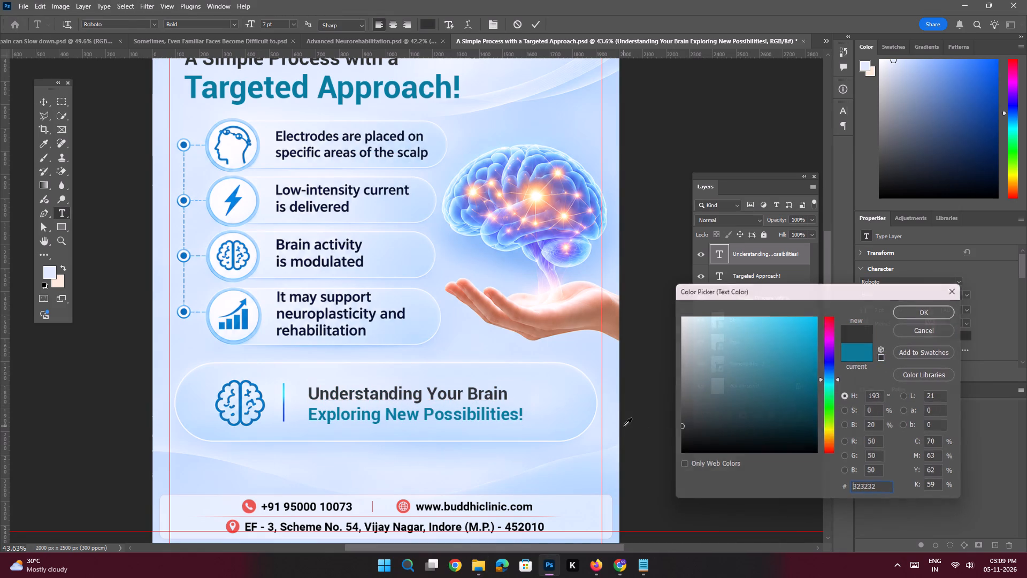
key(Return)
Nudge the two-line banner text up slightly within the lower banner.
key(Up)
key(Up)
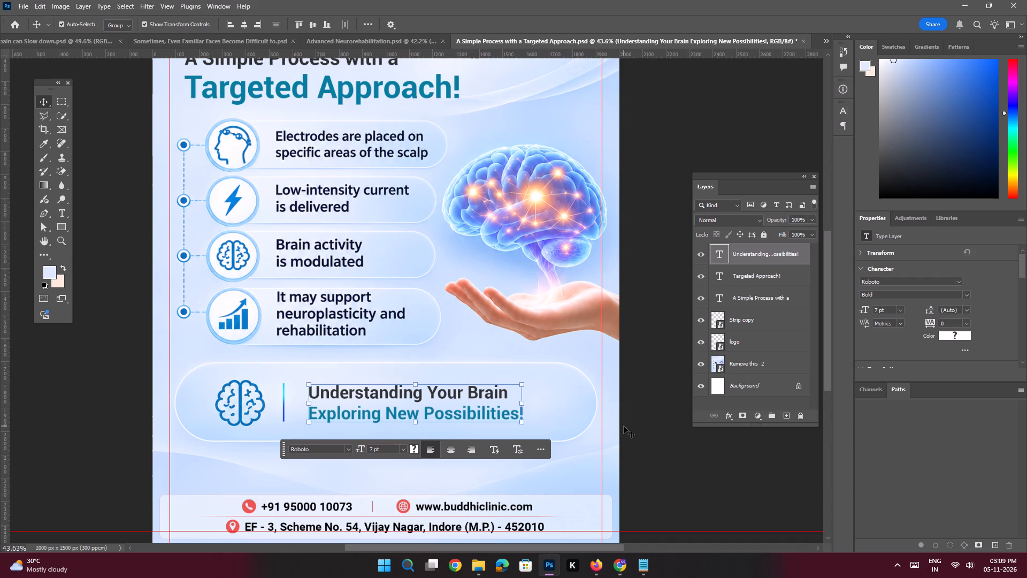
key(Down)
key(Up)
Deselect the banner text and save the "A Simple Process with a Targeted Approach" poster.
key(space)
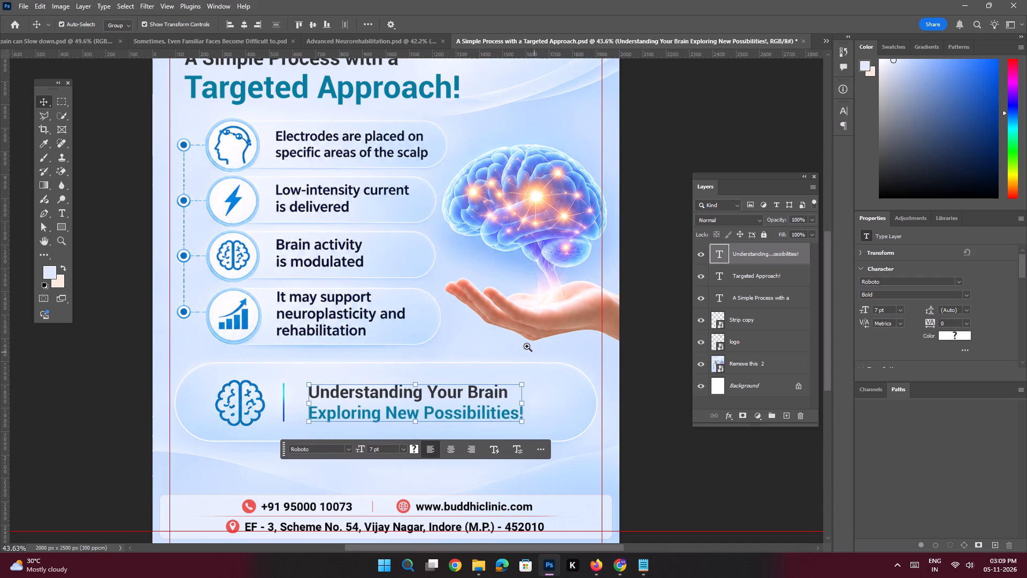
ctrl+drag(527, 346, 487, 340)
click(310, 308)
key(space)
key(space)
key(space)
key(space)
key(space)
key(space)
key(space)
drag(448, 264, 435, 275)
key(ctrl+s)
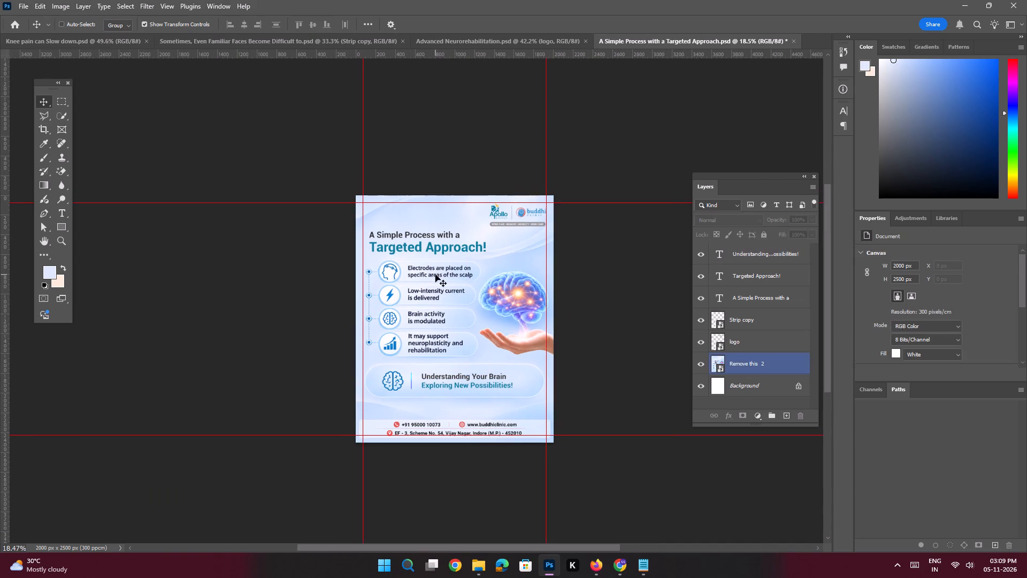
Close the "Advanced Neurorehabilitation" and "Sometimes, Even Familiar Faces Become Difficult to" documents.
click(538, 44)
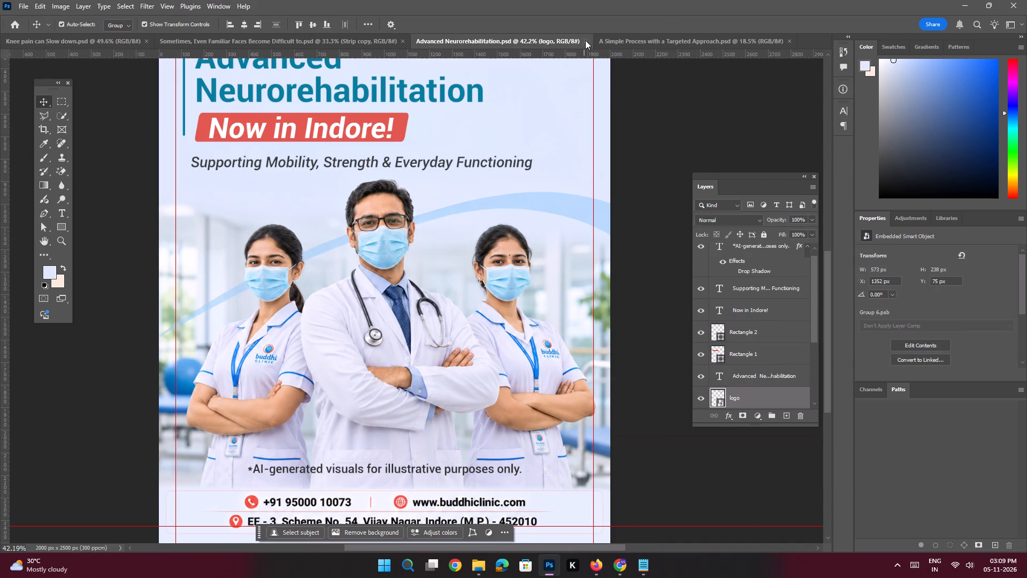
click(585, 40)
click(371, 41)
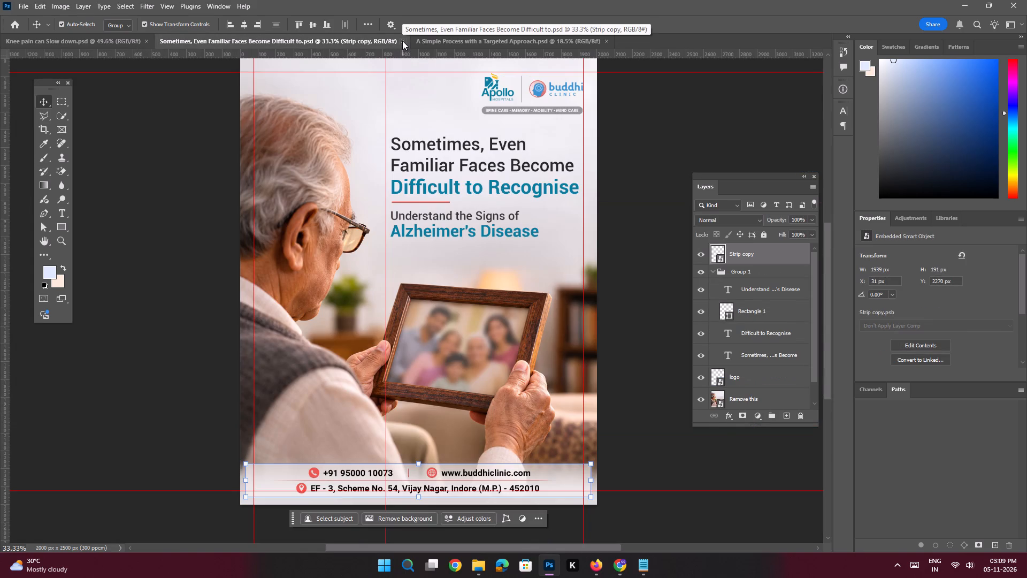
click(402, 41)
Review the overall layout of the whole "A Simple Process with a Targeted Approach" poster.
key(space)
key(space)
key(space)
key(space)
key(space)
key(space)
key(space)
key(space)
key(space)
key(space)
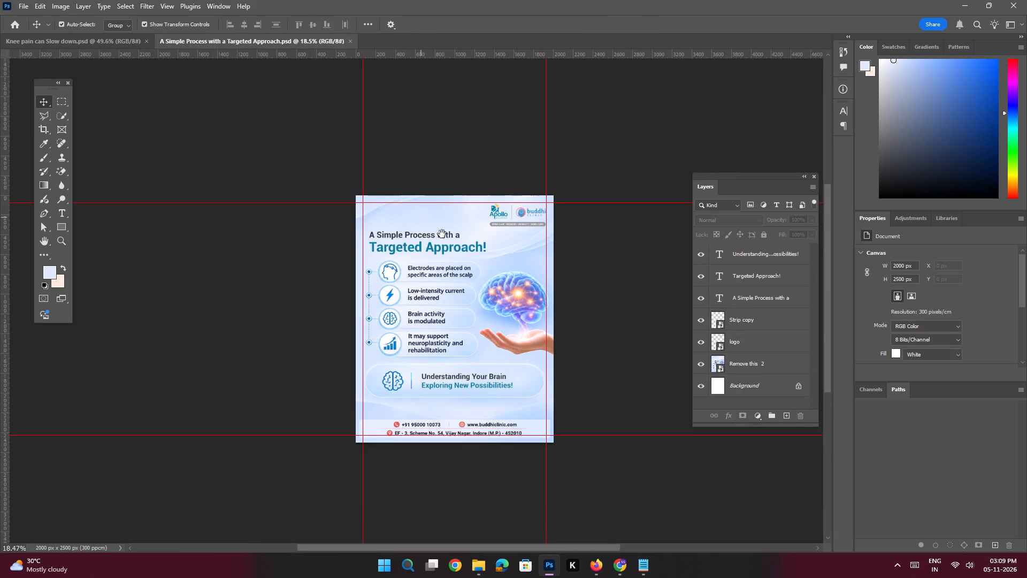
drag(459, 232, 415, 225)
ctrl+drag(438, 248, 455, 267)
drag(487, 272, 451, 263)
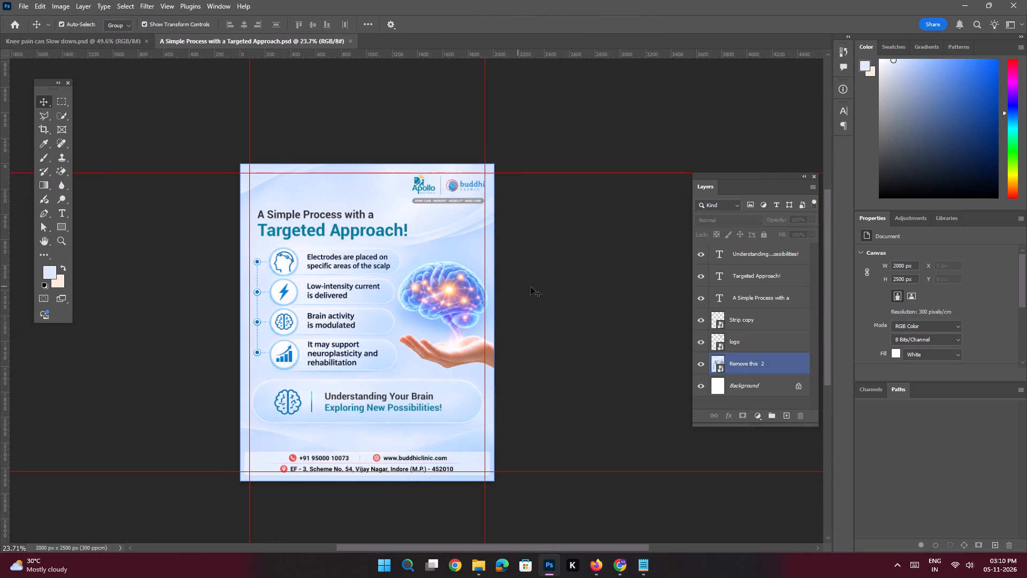
click(550, 278)
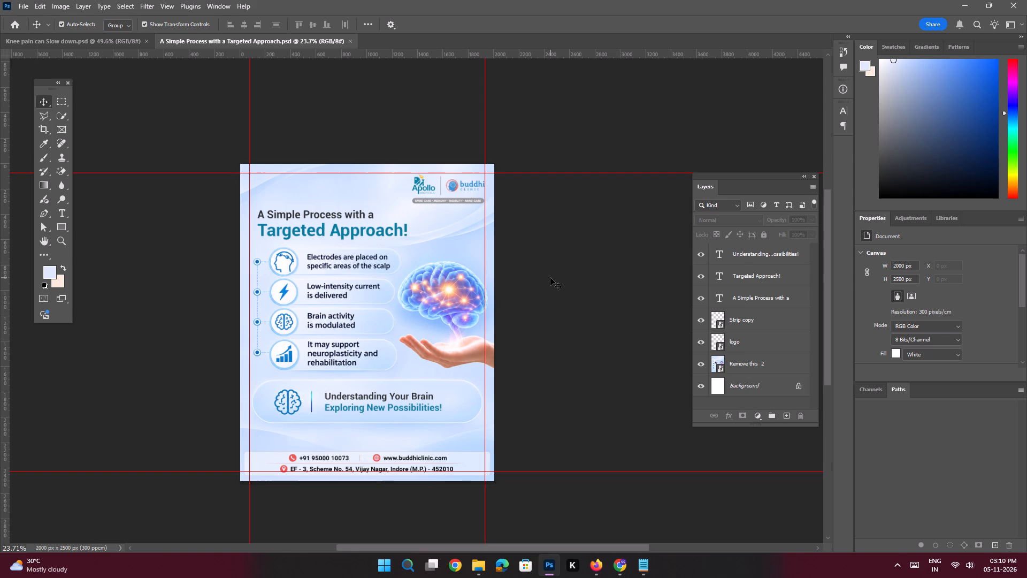
click(548, 278)
Create a blank 2000 × 2500 px RGB document with a white background.
key(ctrl+n)
double_click(303, 200)
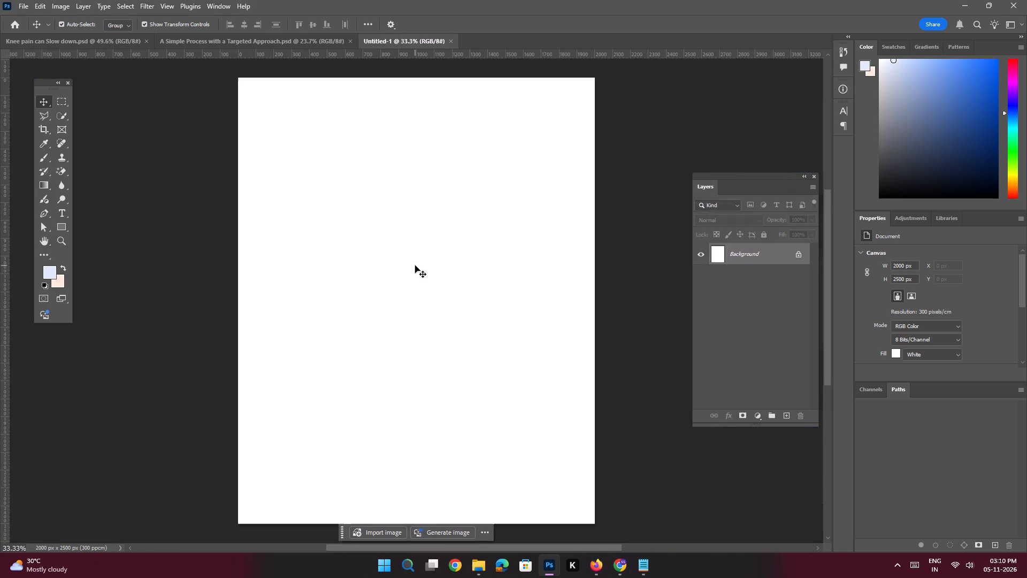
Open the New Guide Layout settings for the blank document.
key(space)
ctrl+drag(456, 321, 444, 317)
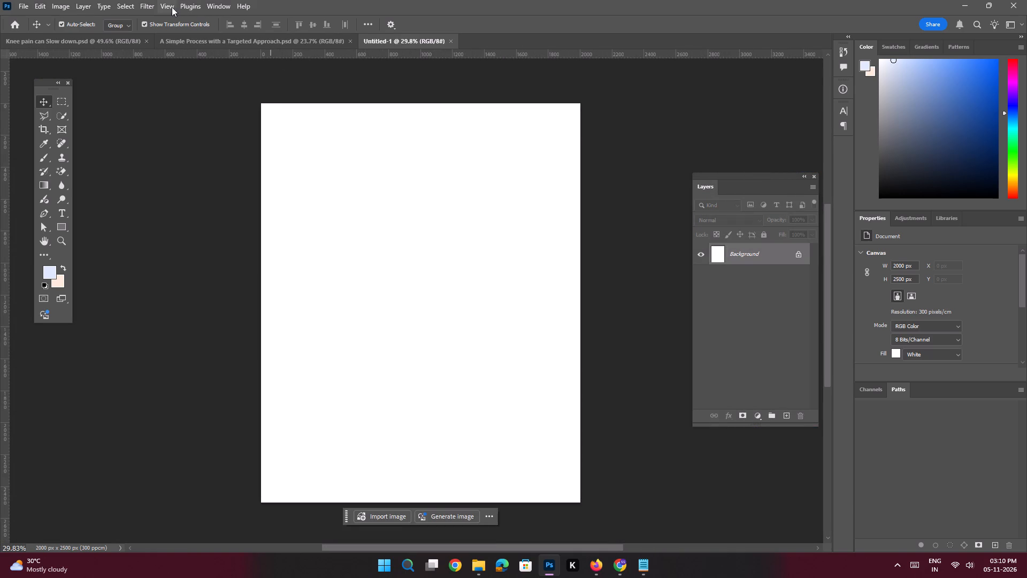
click(172, 7)
click(285, 358)
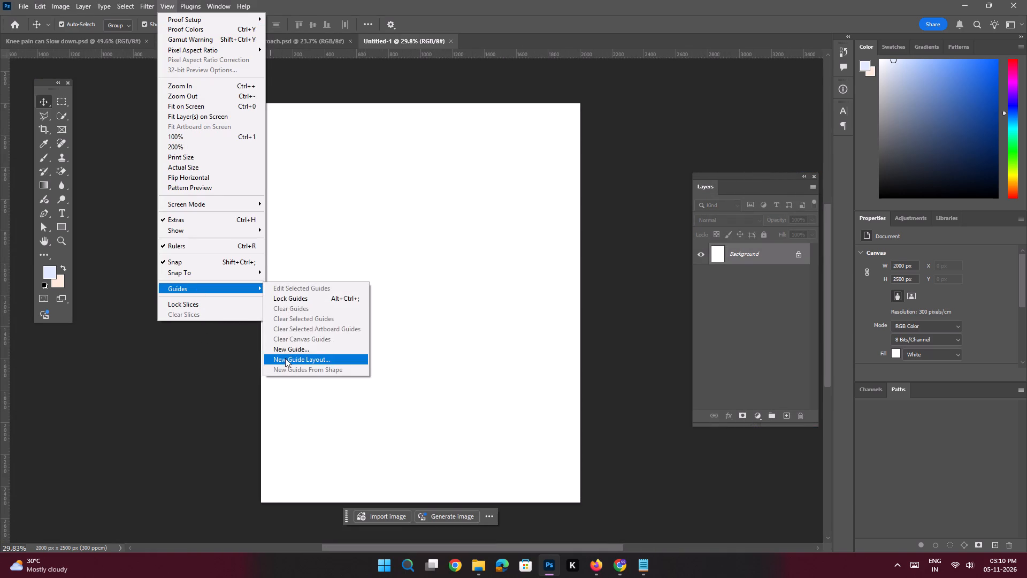
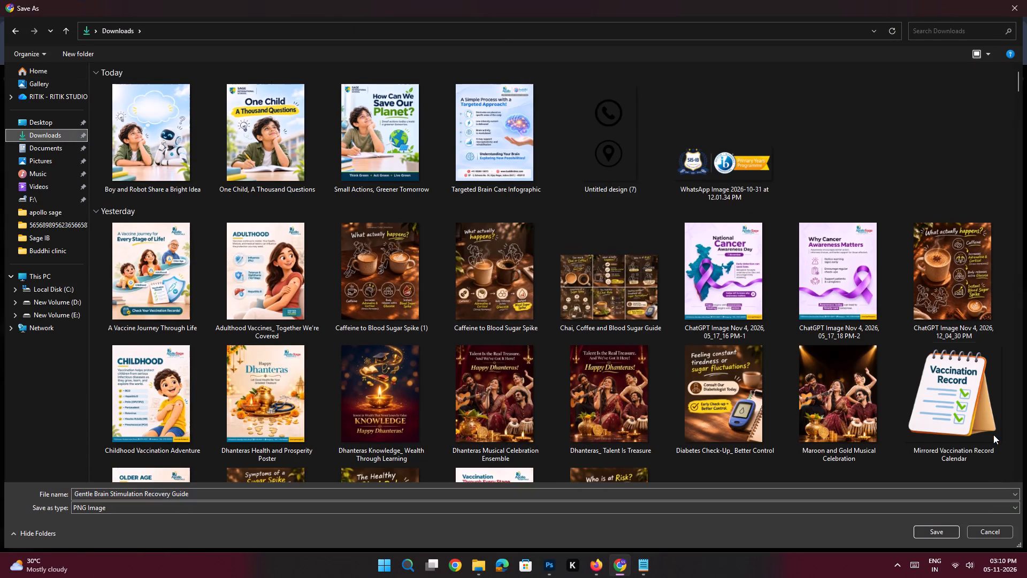
Save the generated image to Downloads as a PNG named "Gentle Brain Stimulation Recovery Guide".
click(937, 535)
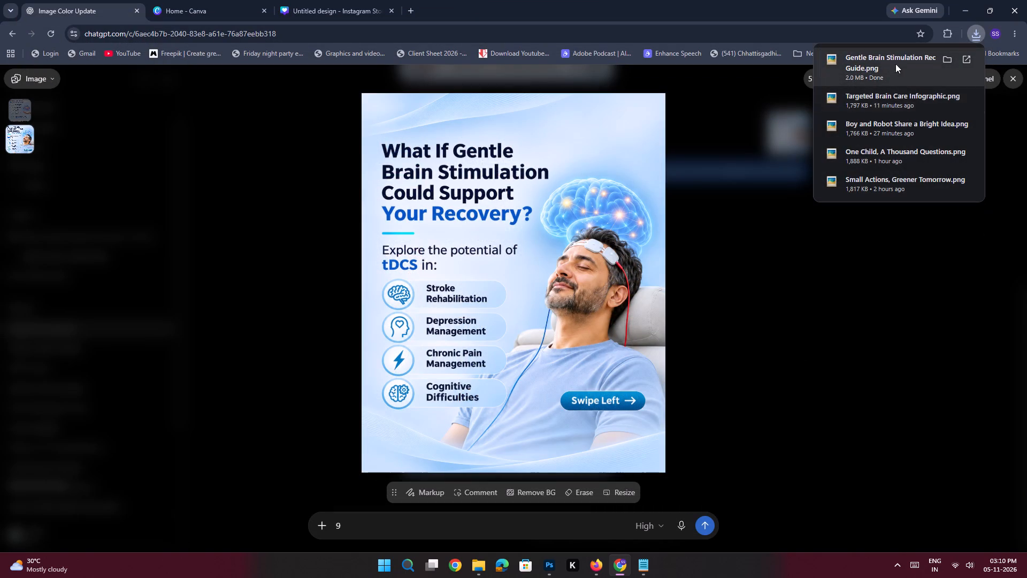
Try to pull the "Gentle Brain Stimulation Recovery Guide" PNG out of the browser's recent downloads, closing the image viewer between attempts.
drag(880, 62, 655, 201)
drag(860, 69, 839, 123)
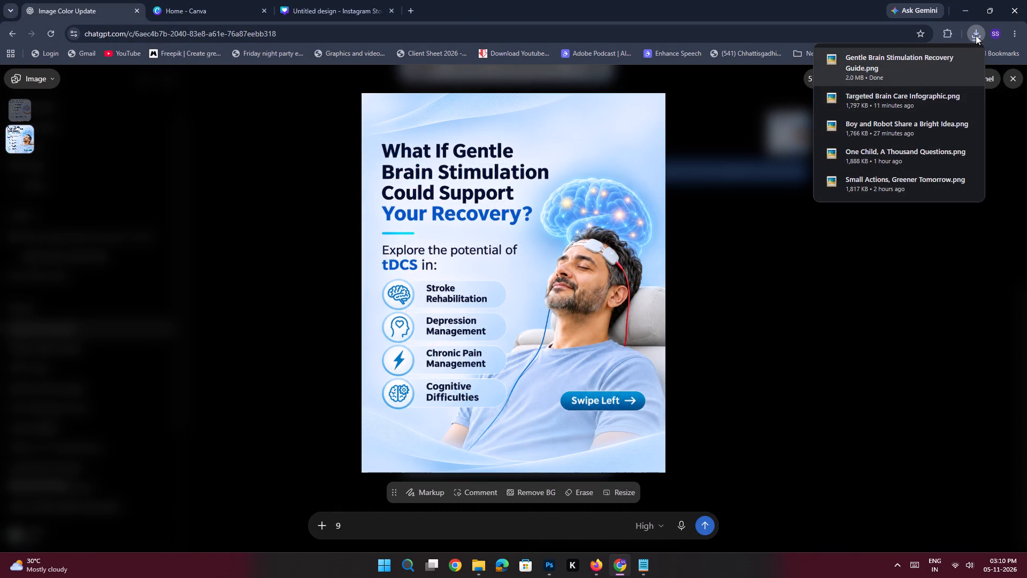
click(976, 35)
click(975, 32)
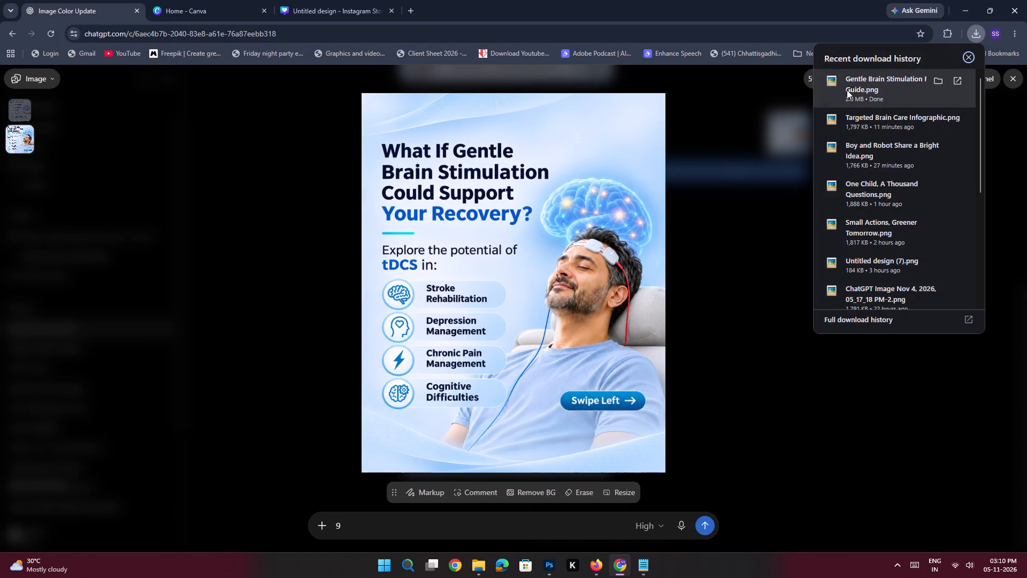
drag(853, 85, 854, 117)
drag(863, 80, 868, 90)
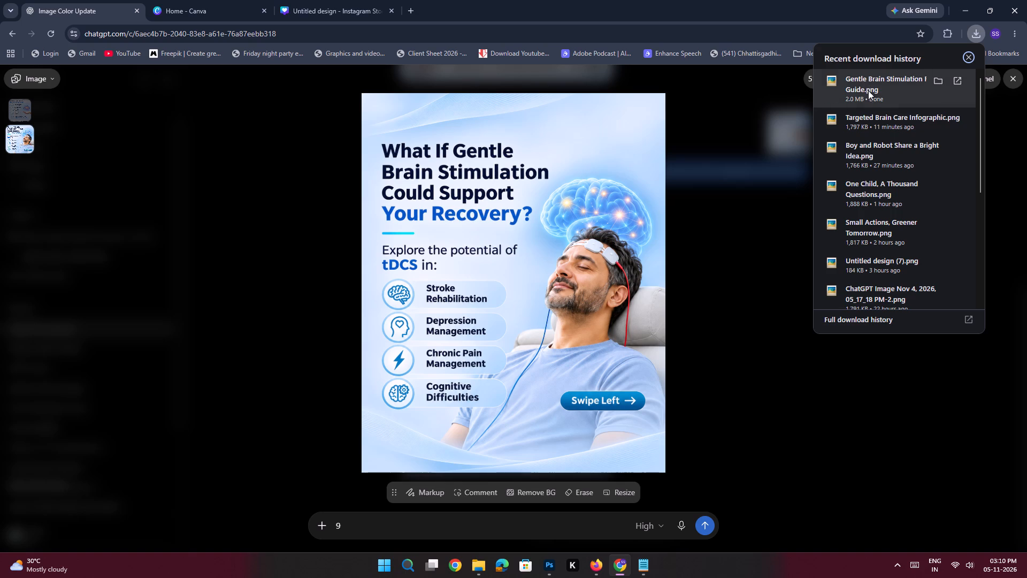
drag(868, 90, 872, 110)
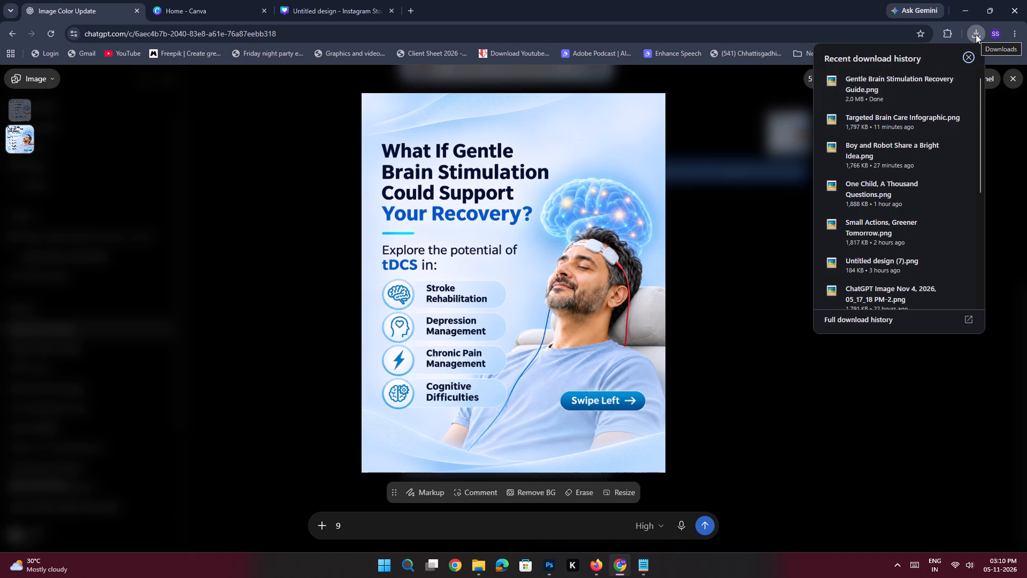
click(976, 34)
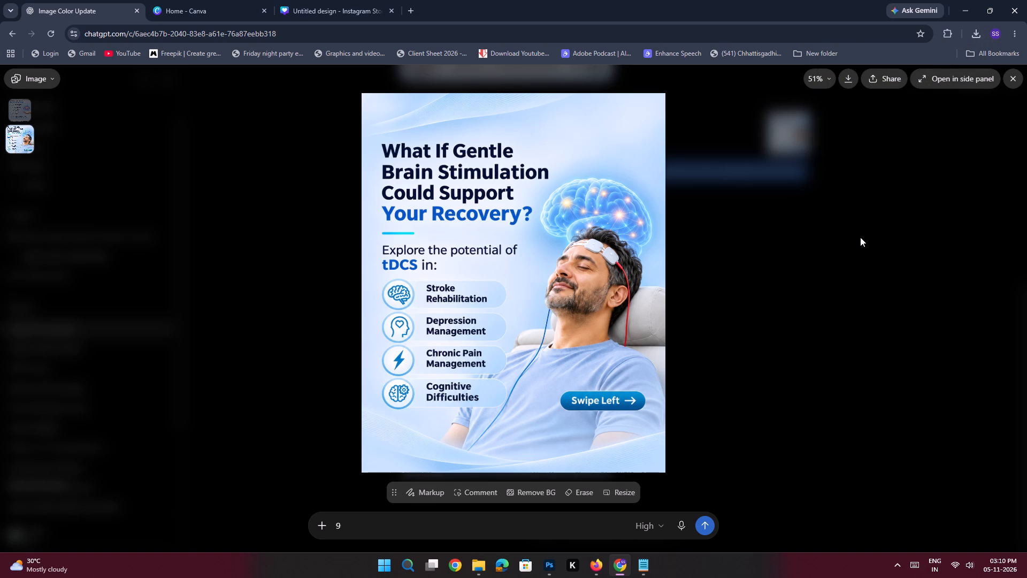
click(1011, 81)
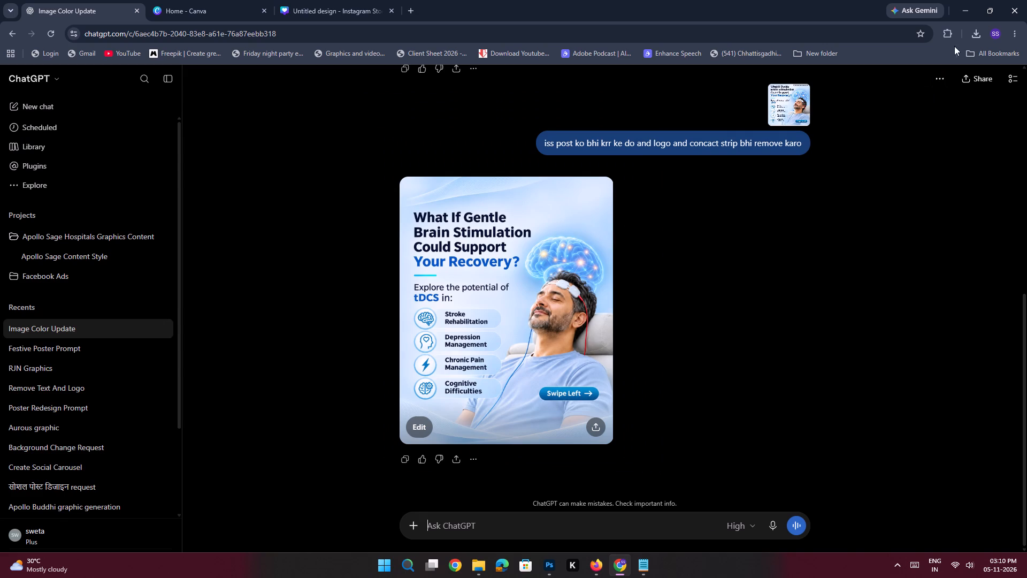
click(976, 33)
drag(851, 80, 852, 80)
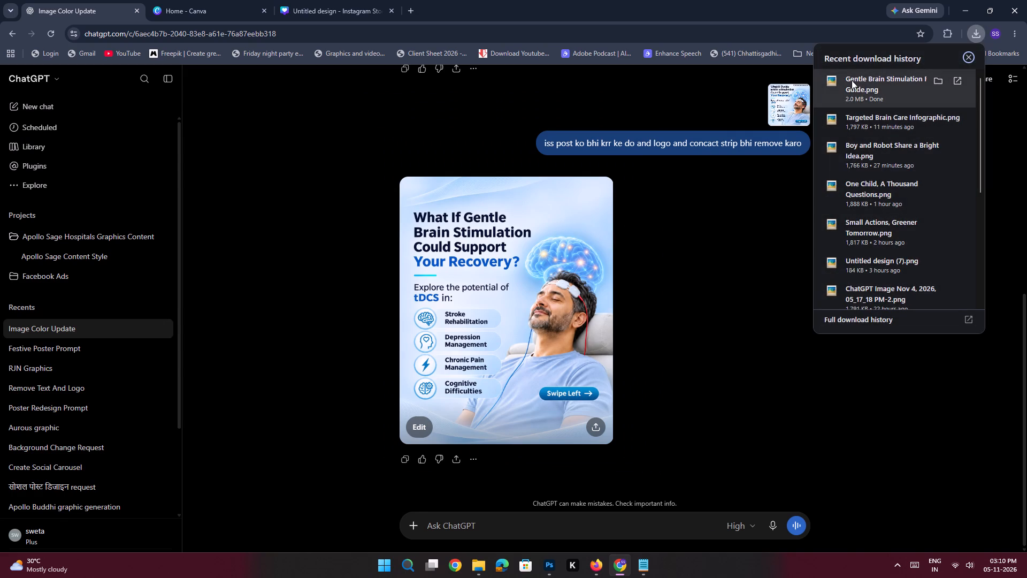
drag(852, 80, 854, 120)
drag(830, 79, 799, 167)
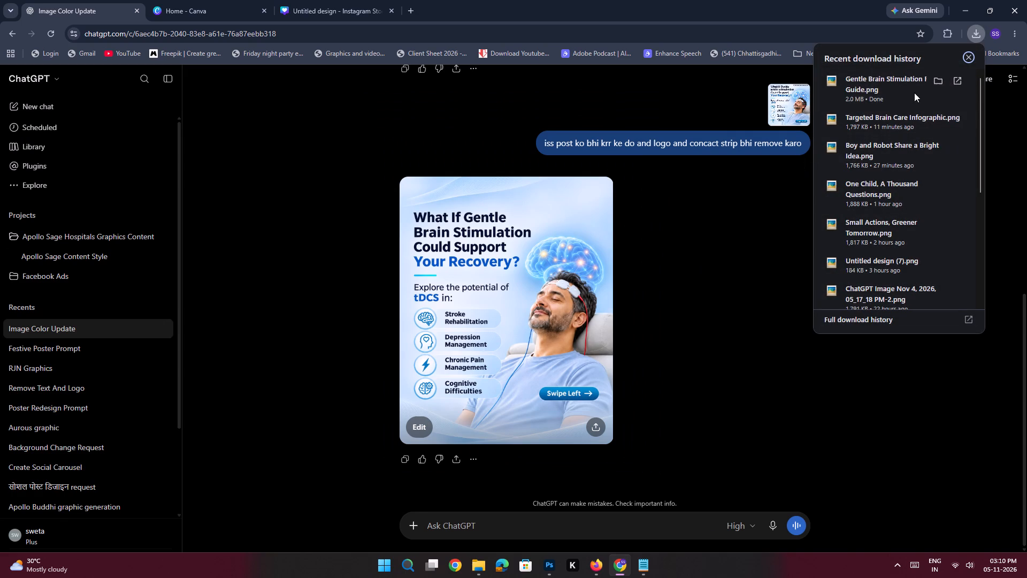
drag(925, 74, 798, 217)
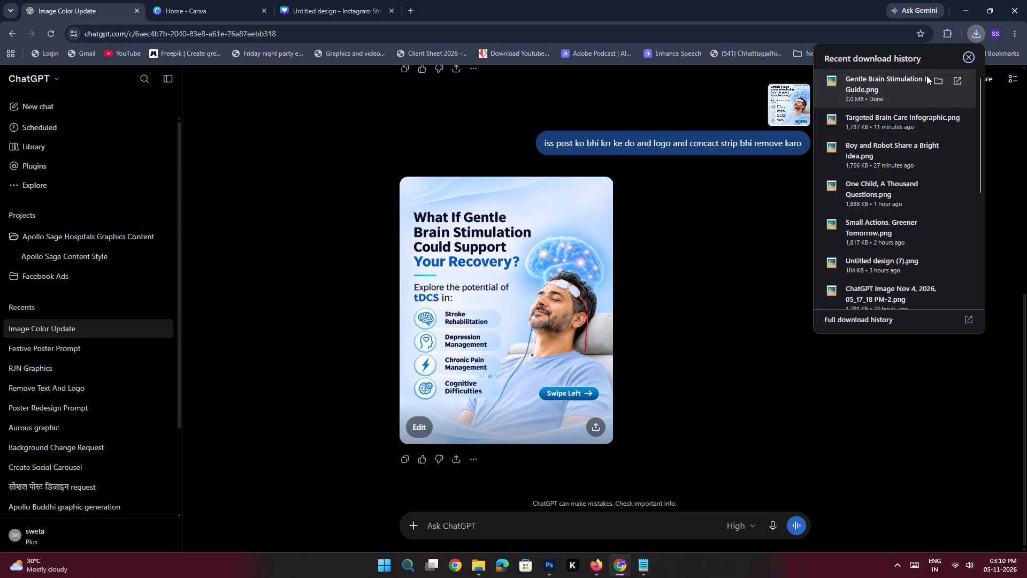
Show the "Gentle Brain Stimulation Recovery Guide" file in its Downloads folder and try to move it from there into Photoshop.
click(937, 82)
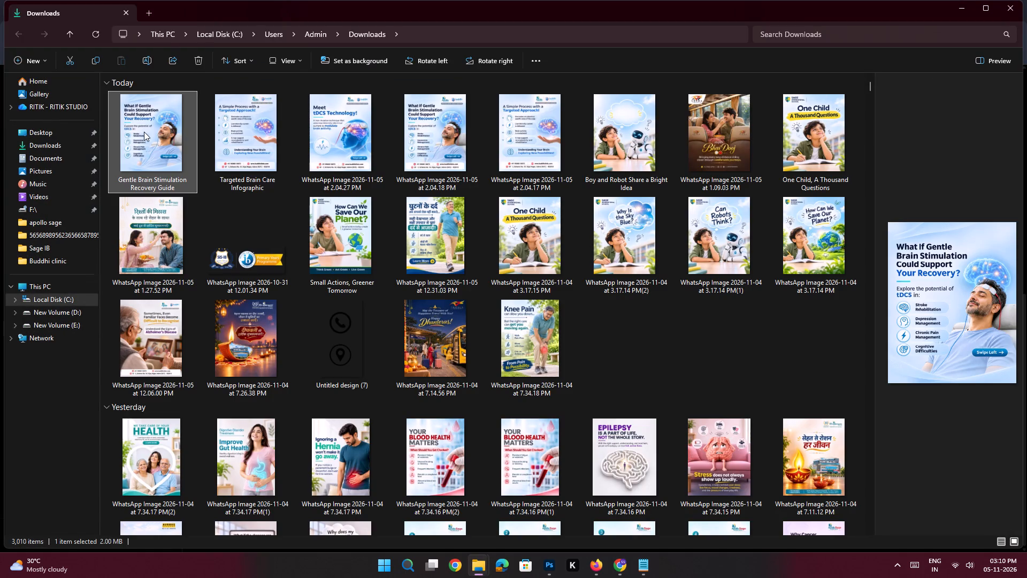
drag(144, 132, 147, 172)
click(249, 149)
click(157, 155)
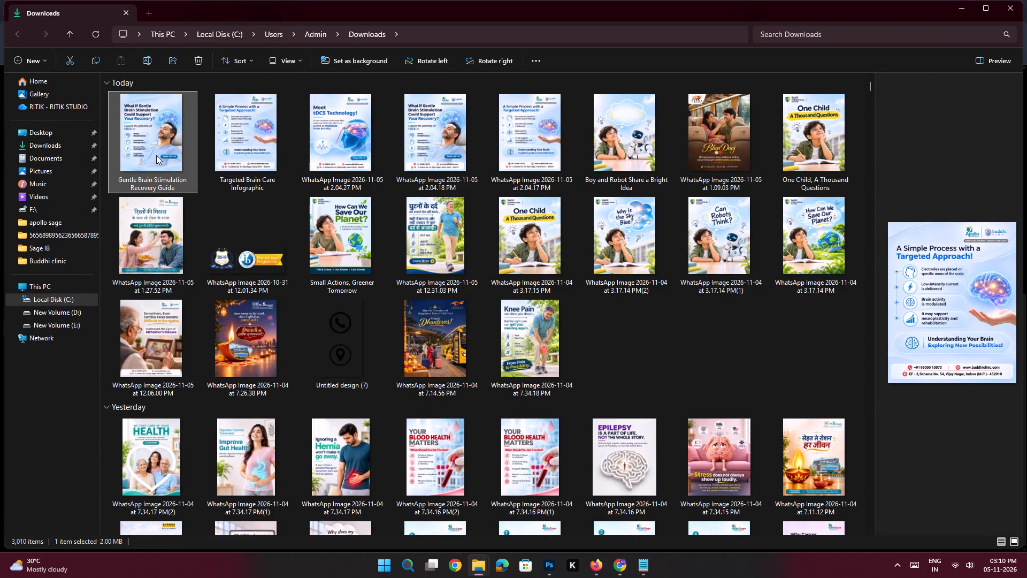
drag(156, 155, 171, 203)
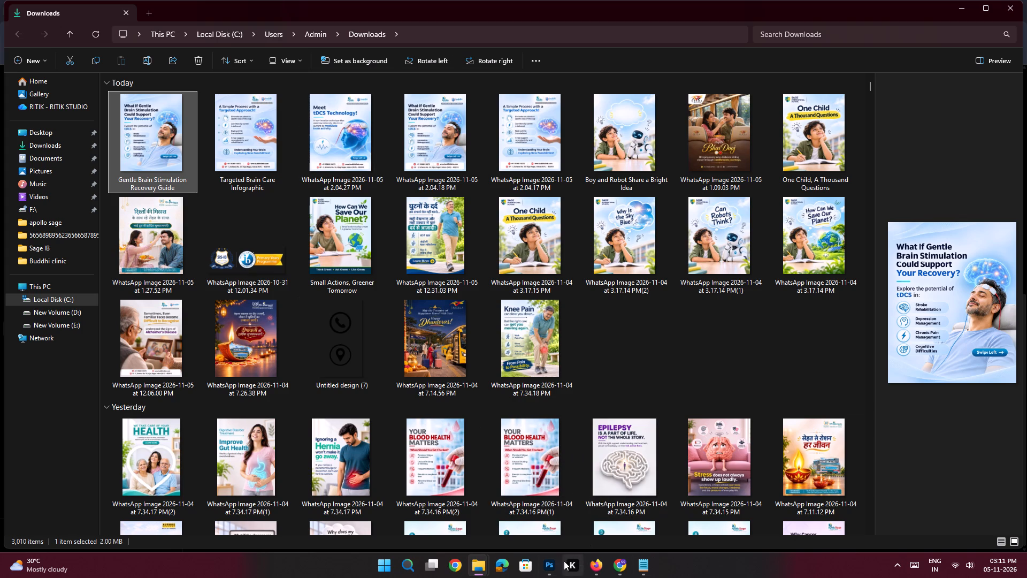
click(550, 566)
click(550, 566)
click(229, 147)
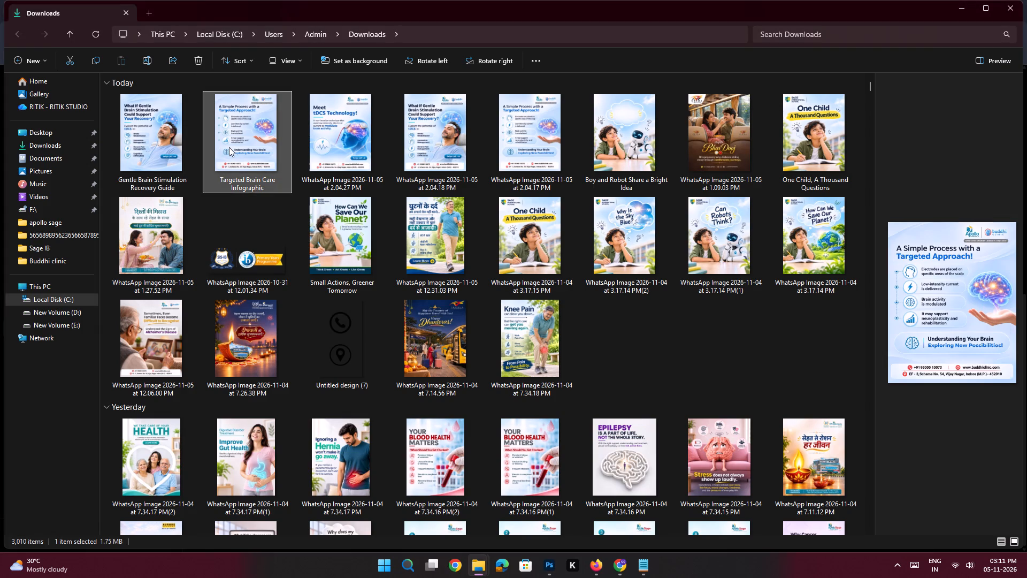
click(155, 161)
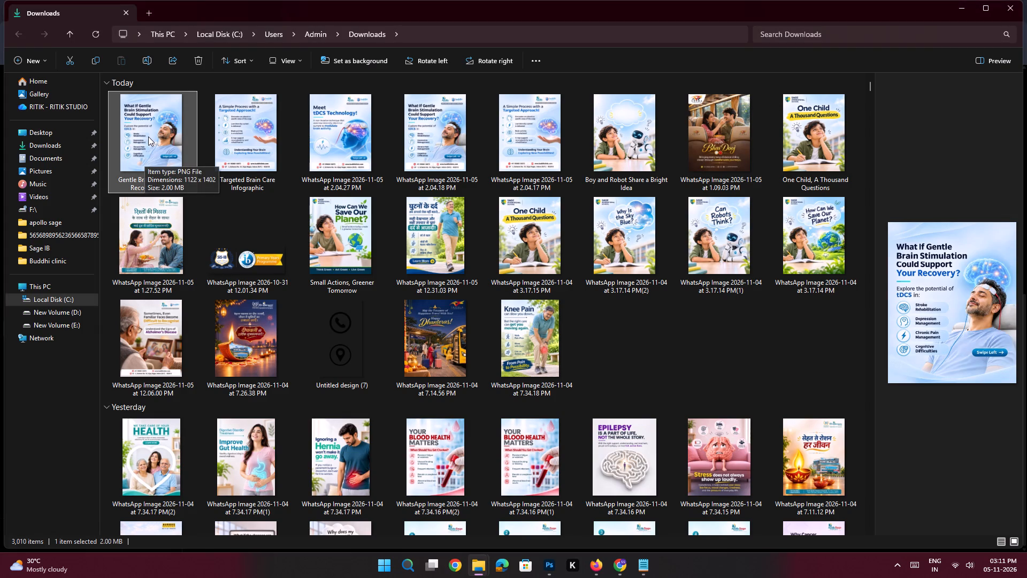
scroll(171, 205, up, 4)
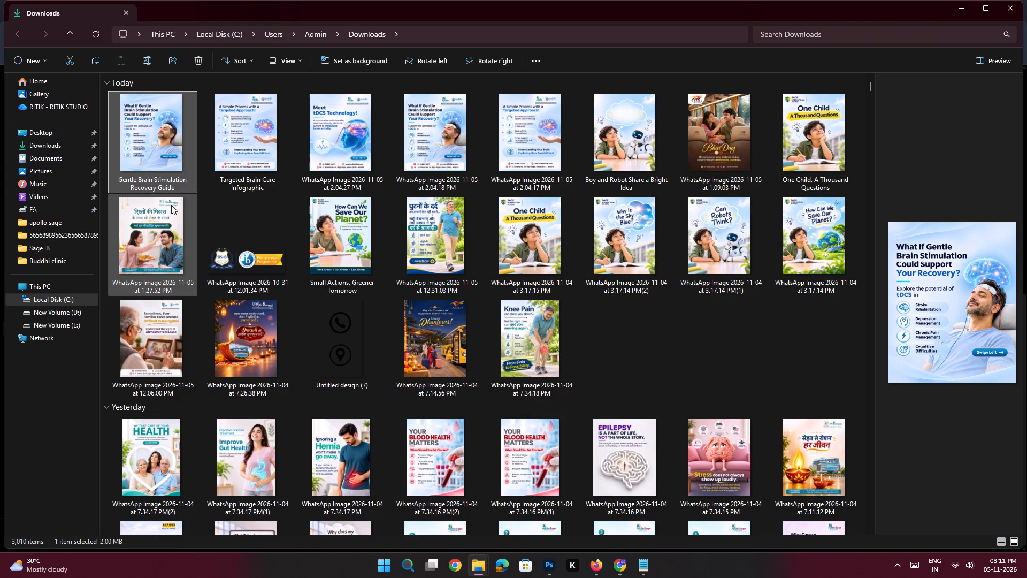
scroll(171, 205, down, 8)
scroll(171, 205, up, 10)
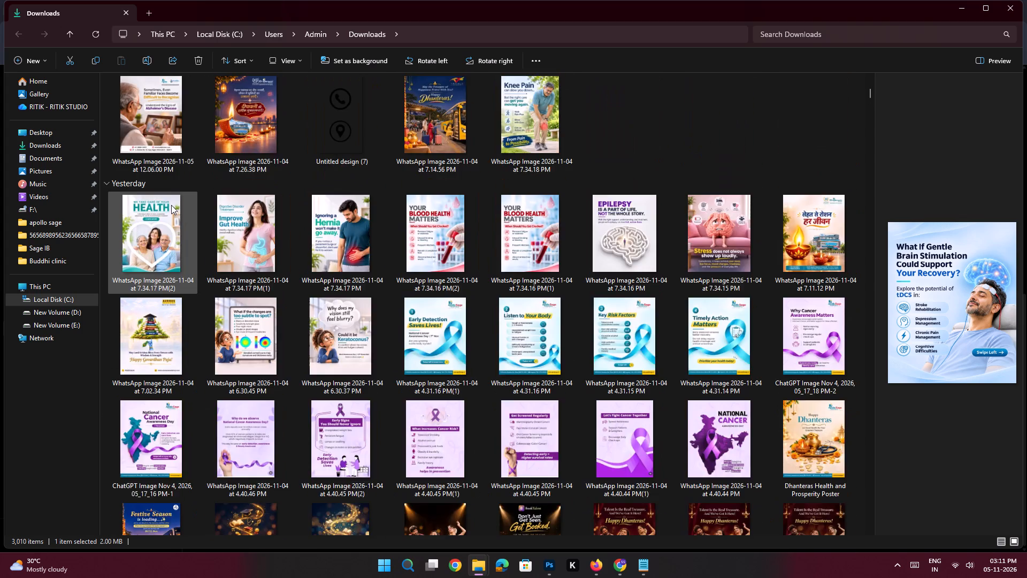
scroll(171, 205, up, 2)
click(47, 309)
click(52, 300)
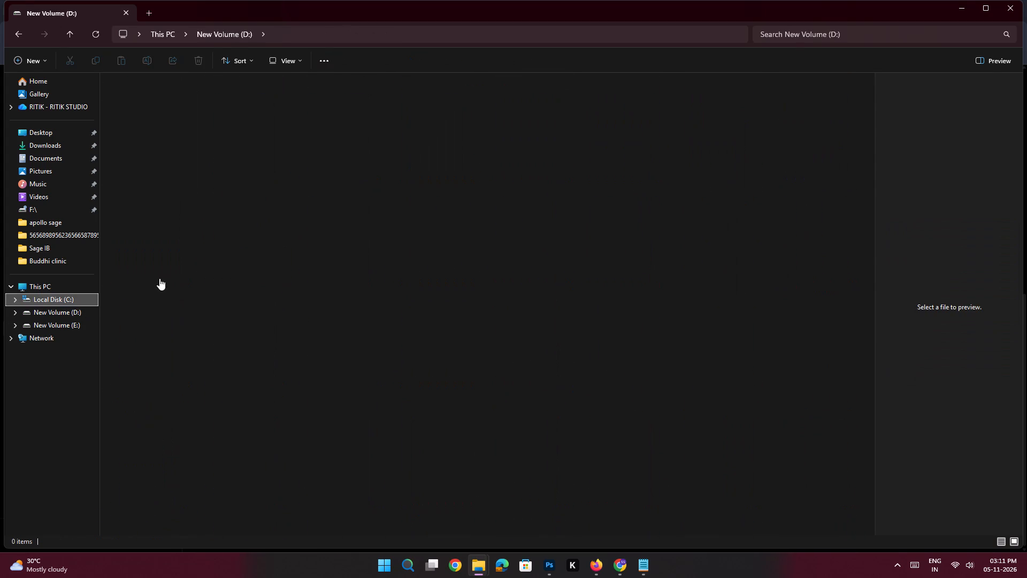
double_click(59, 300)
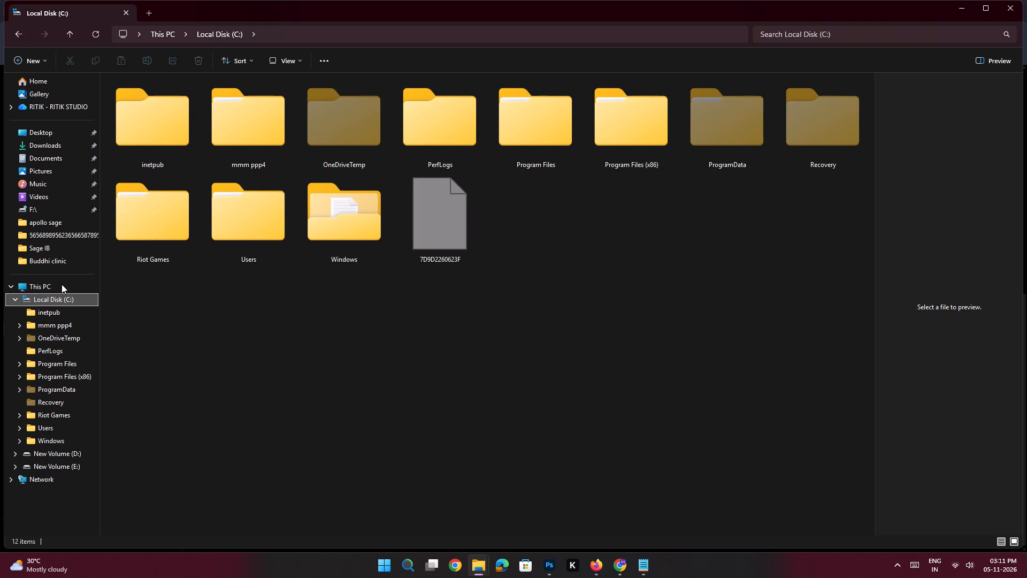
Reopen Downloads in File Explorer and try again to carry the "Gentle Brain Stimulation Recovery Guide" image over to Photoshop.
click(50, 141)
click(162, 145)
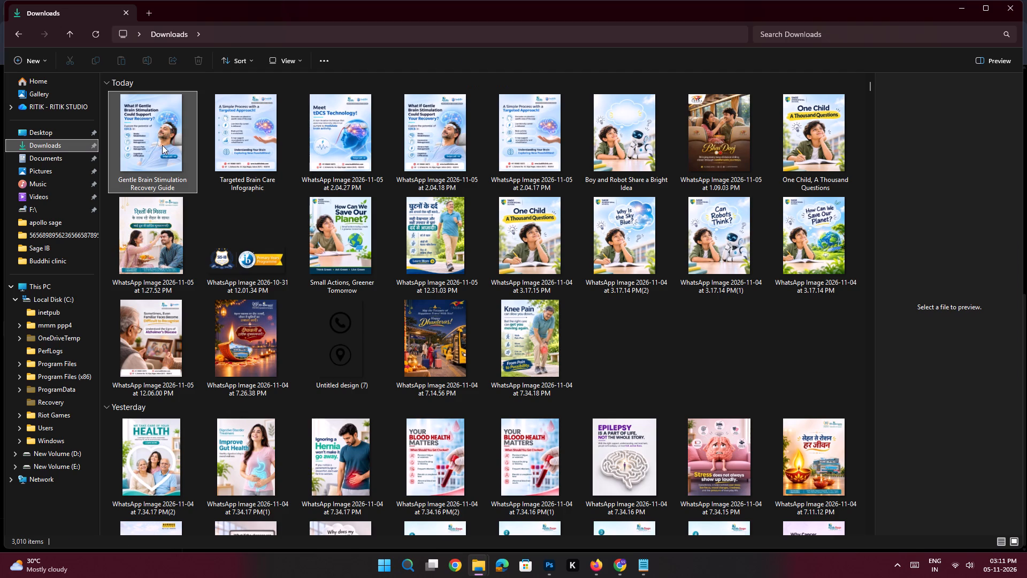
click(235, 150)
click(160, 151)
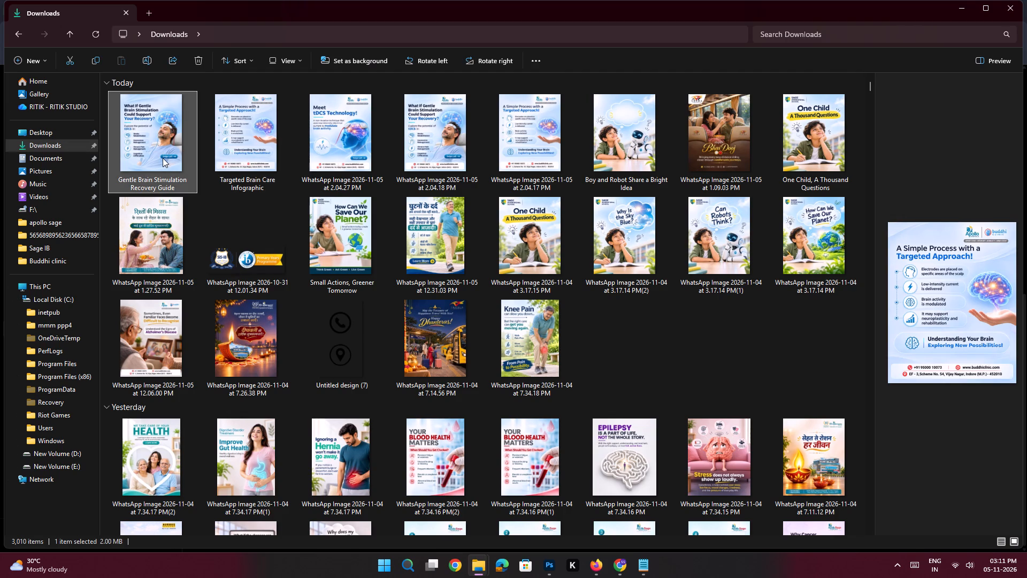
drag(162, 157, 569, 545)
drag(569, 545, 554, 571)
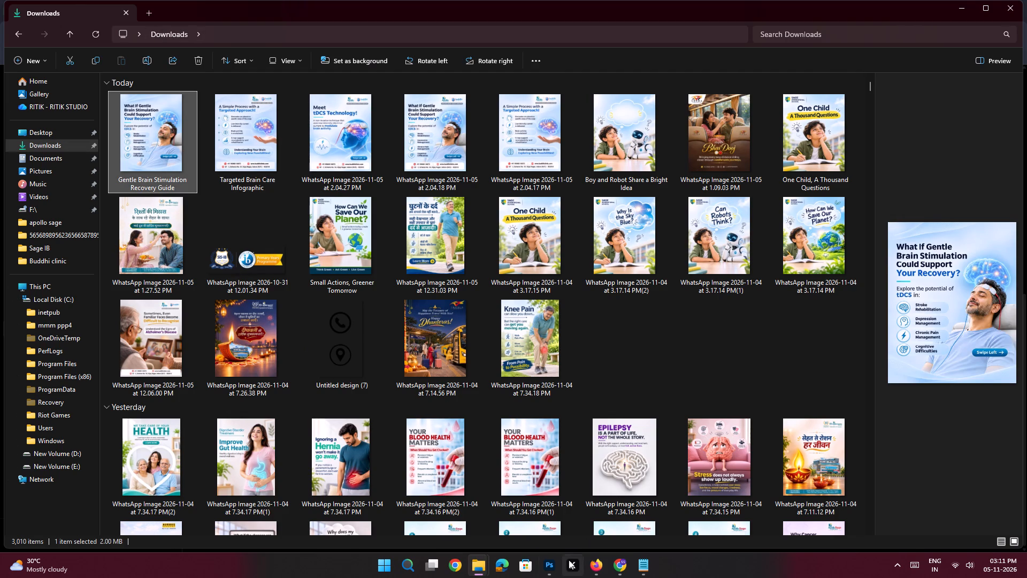
Switch to Photoshop and place the "Gentle Brain Stimulation Recovery Guide" PNG from Downloads as an embedded image in the blank Untitled-1 document, keeping its default fit.
click(559, 566)
click(35, 4)
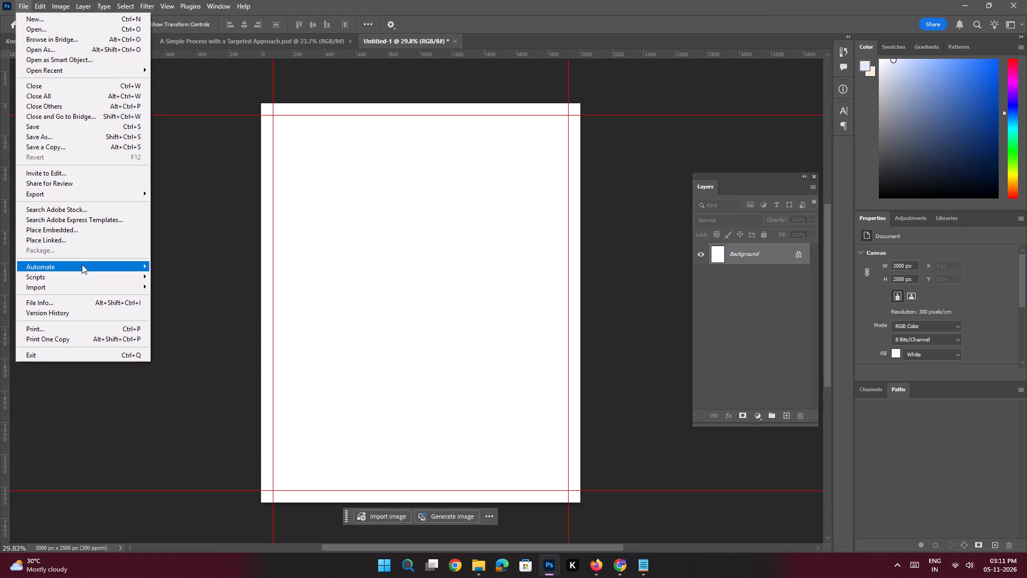
click(65, 222)
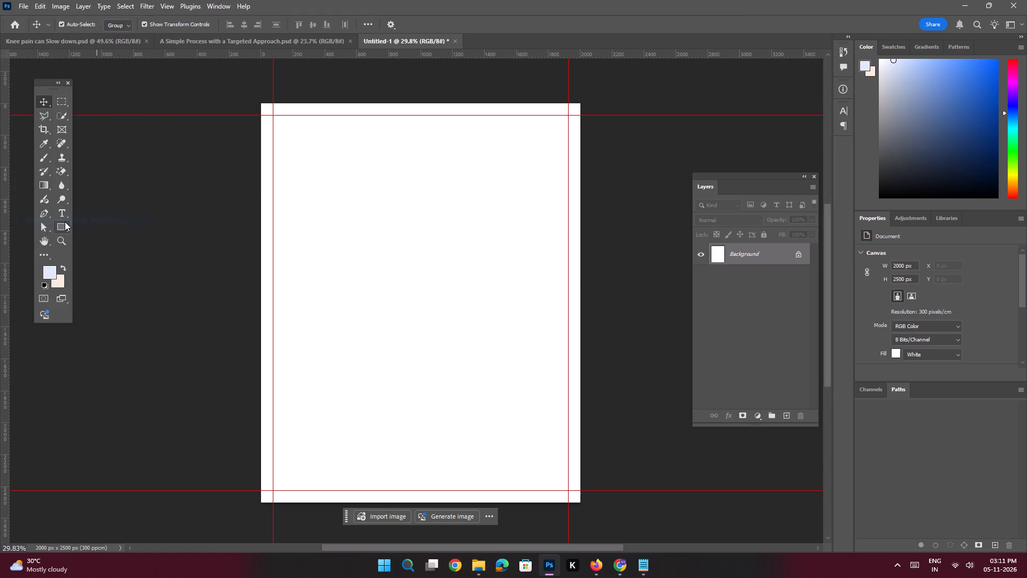
click(25, 6)
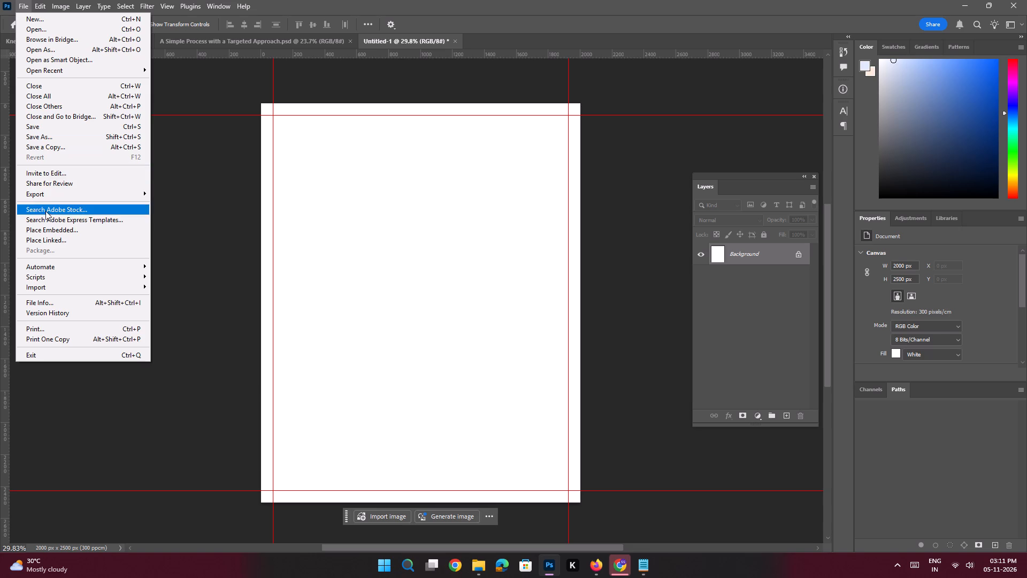
click(49, 229)
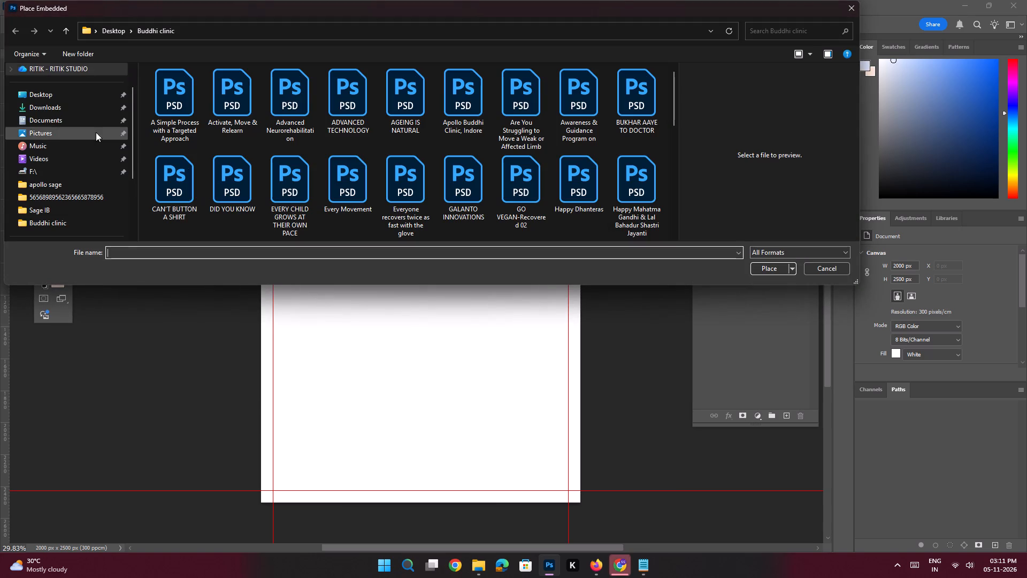
click(47, 114)
triple_click(47, 105)
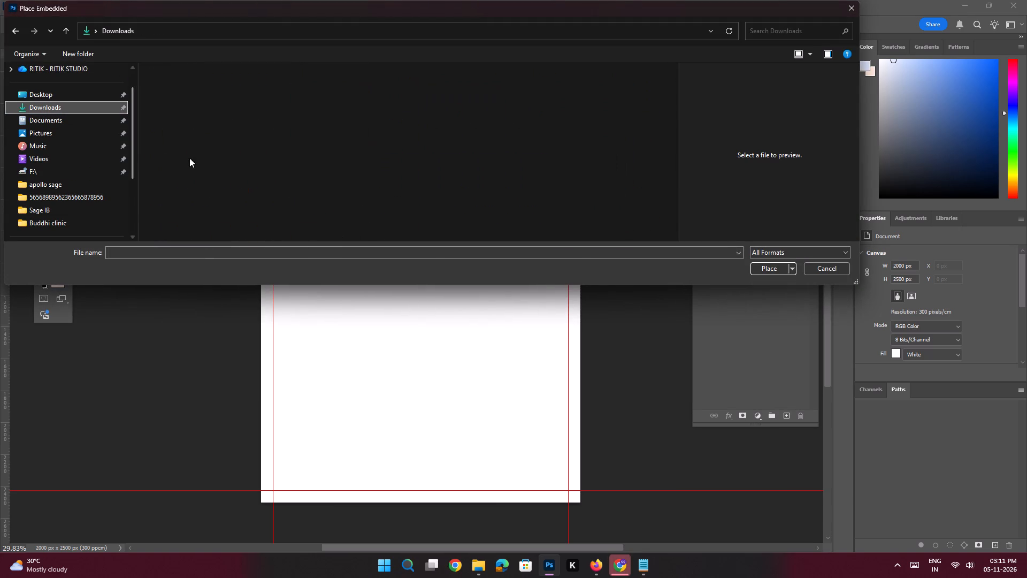
scroll(355, 156, down, 1)
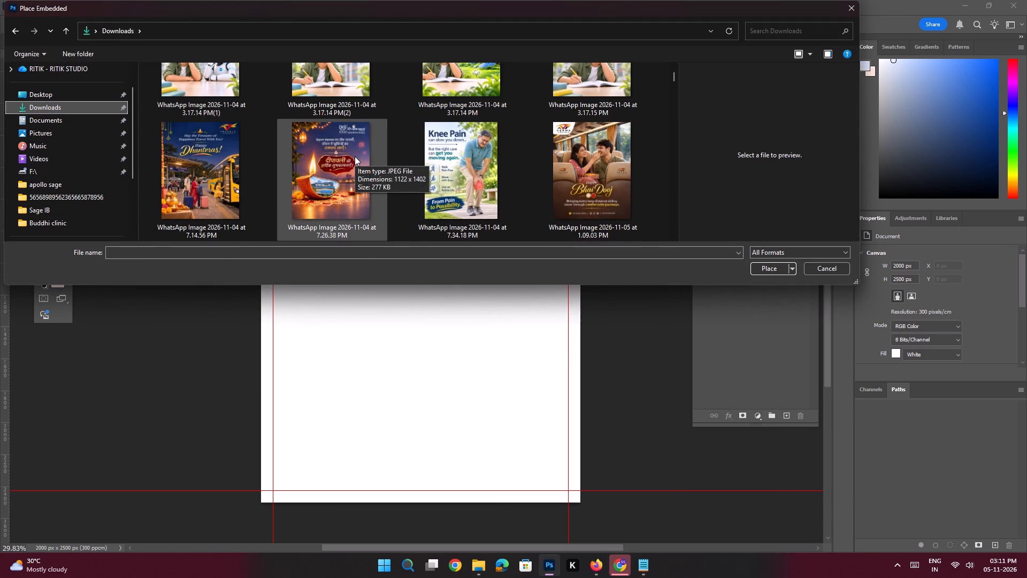
scroll(355, 156, down, 1)
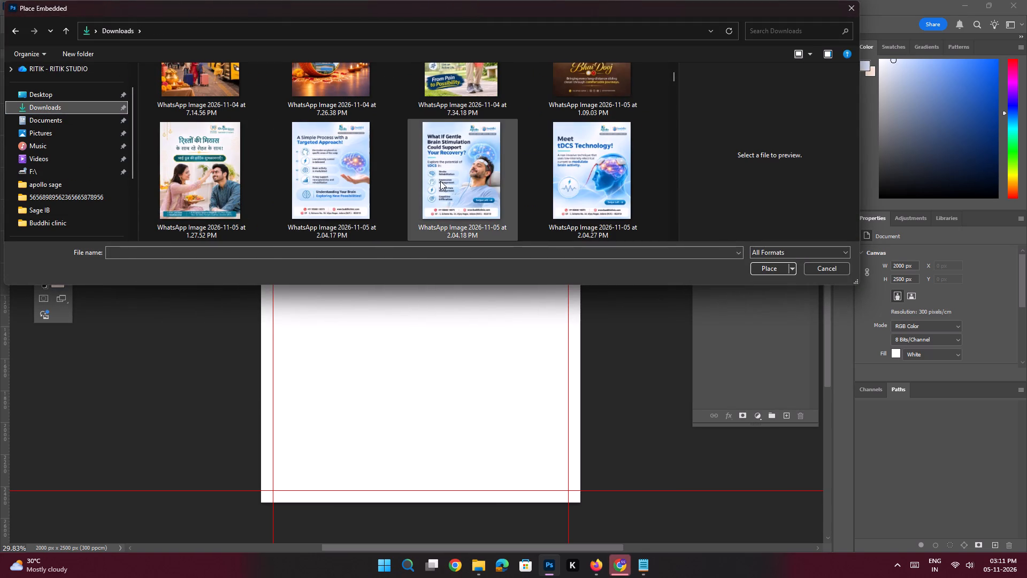
scroll(457, 175, down, 1)
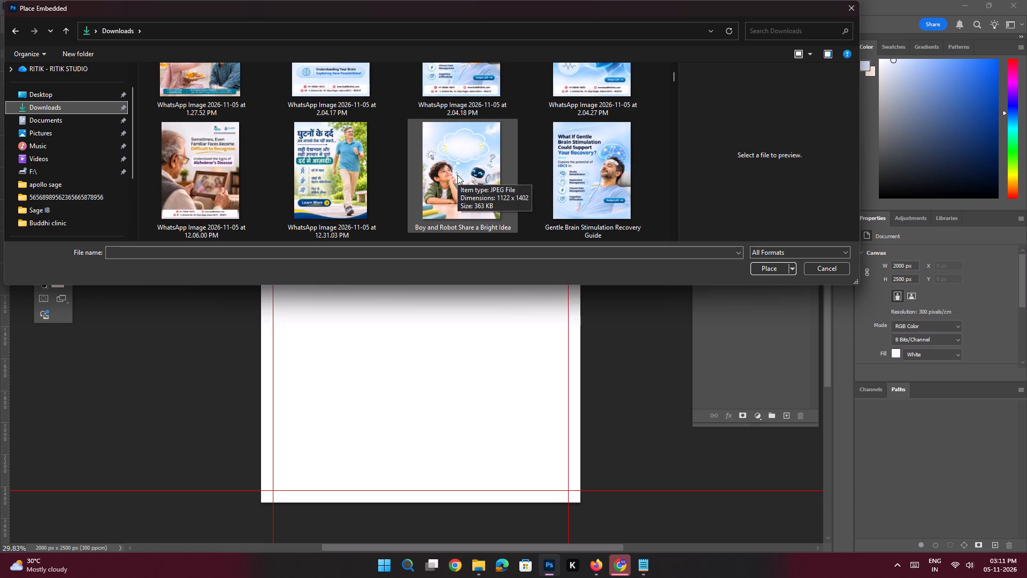
scroll(457, 175, up, 1)
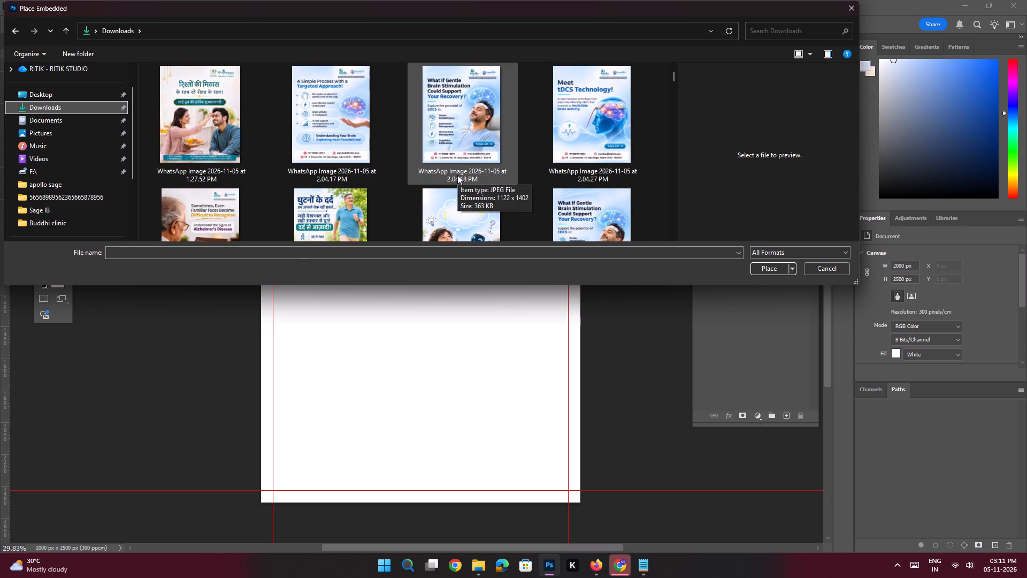
scroll(457, 175, down, 1)
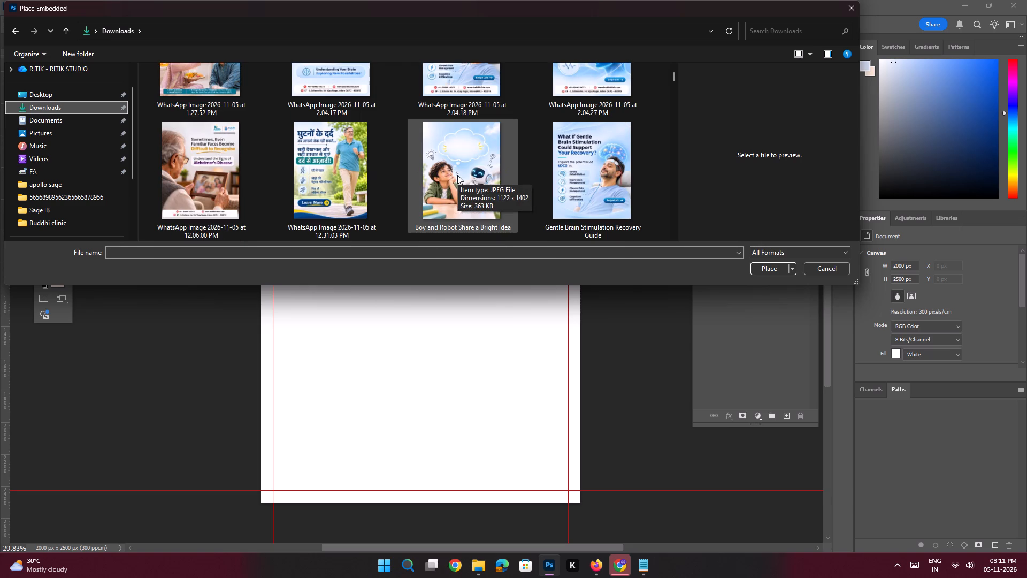
scroll(457, 175, down, 2)
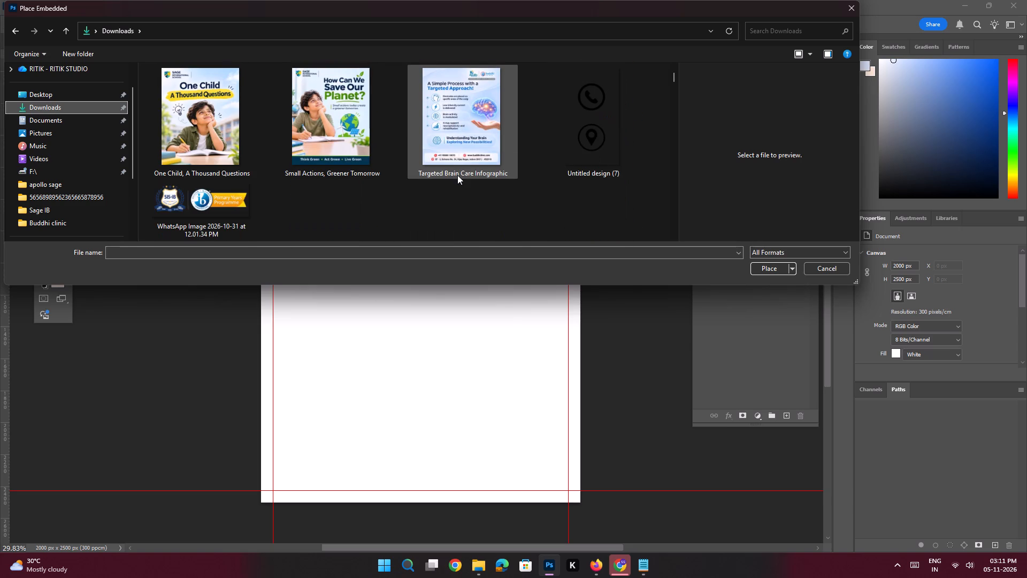
scroll(457, 175, down, 2)
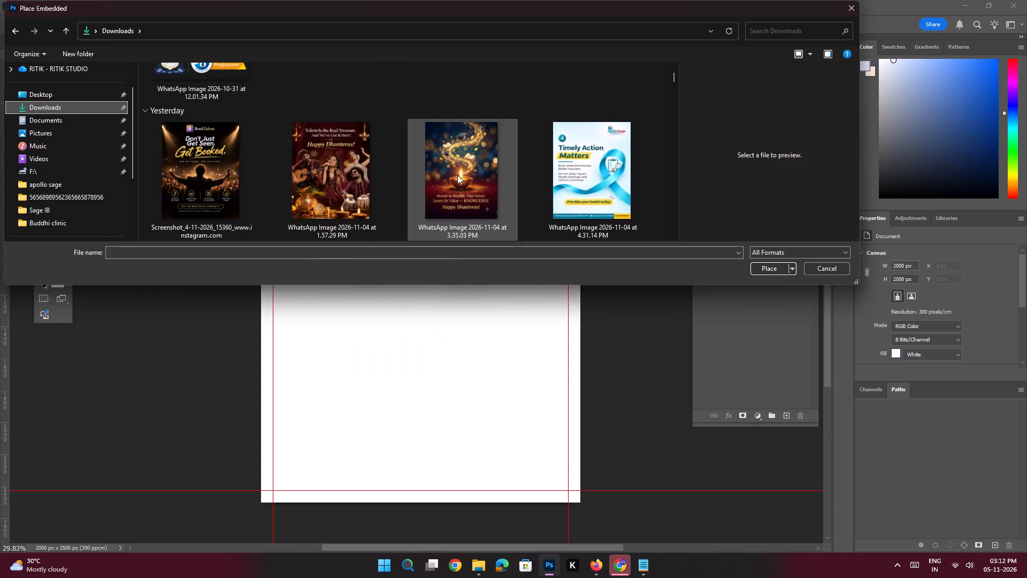
scroll(457, 175, up, 4)
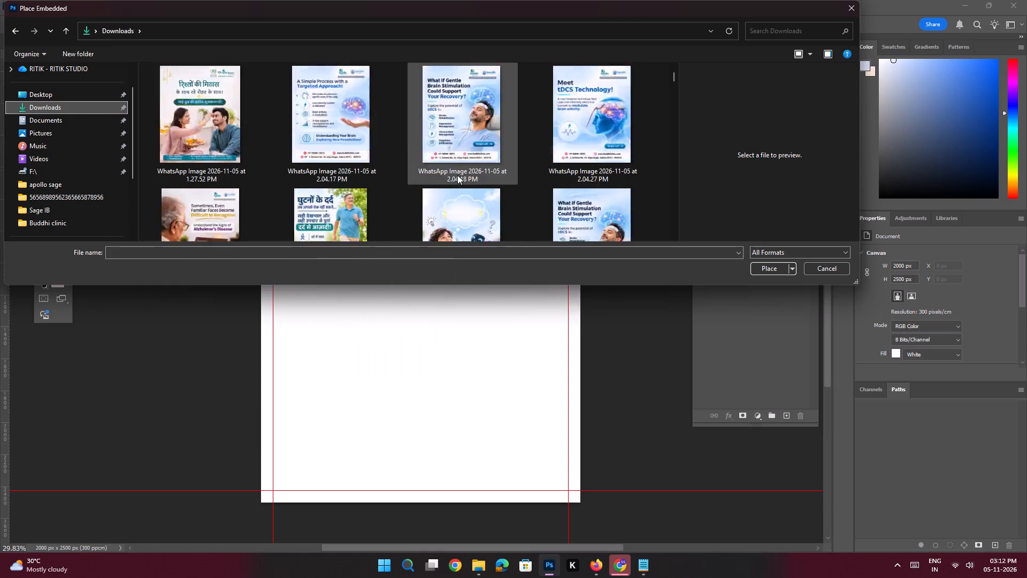
scroll(457, 175, up, 1)
scroll(457, 175, down, 1)
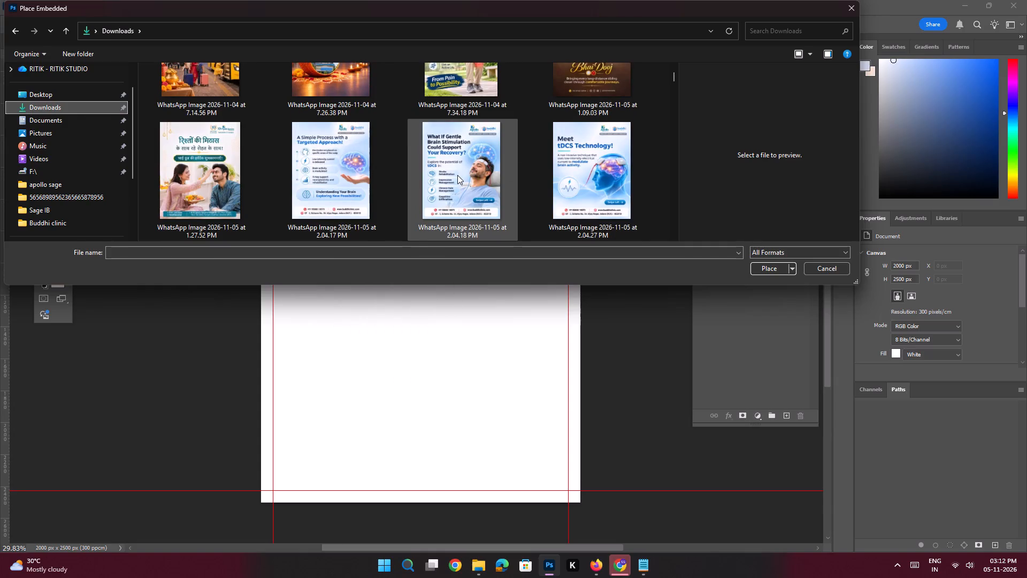
scroll(457, 175, up, 5)
scroll(457, 175, down, 2)
scroll(457, 175, up, 1)
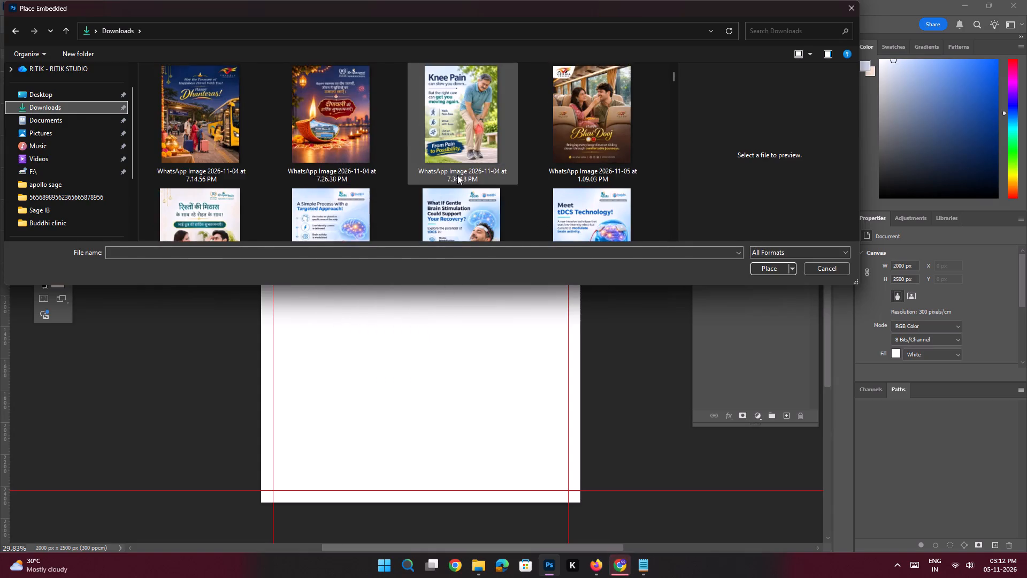
scroll(457, 175, down, 1)
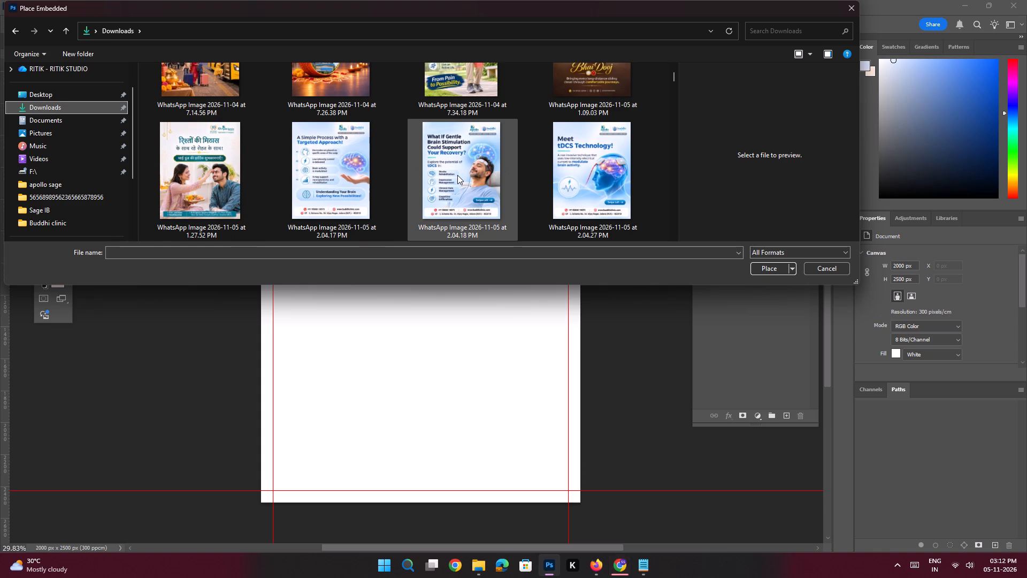
scroll(457, 175, down, 2)
scroll(457, 175, up, 1)
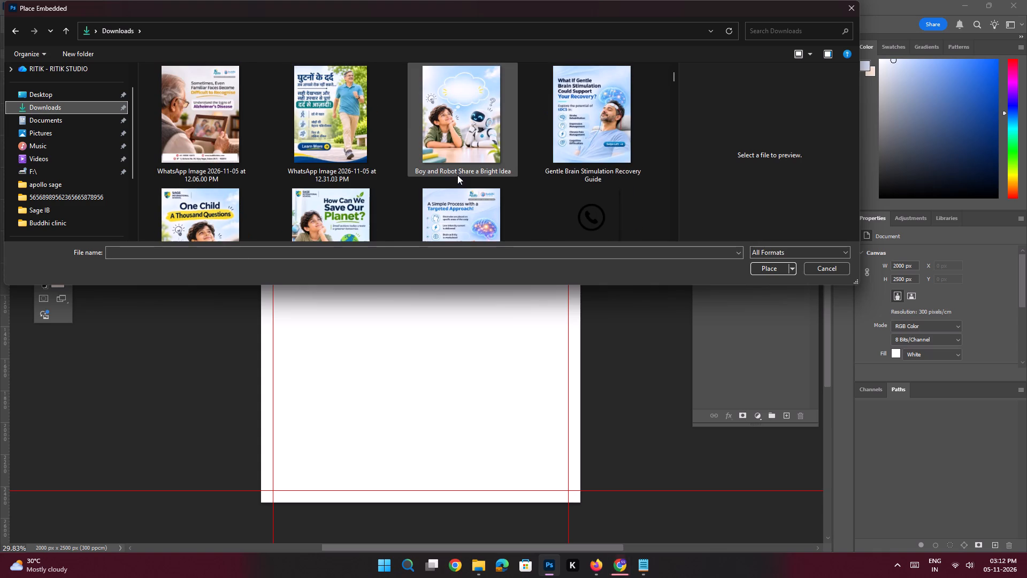
click(587, 126)
key(Return)
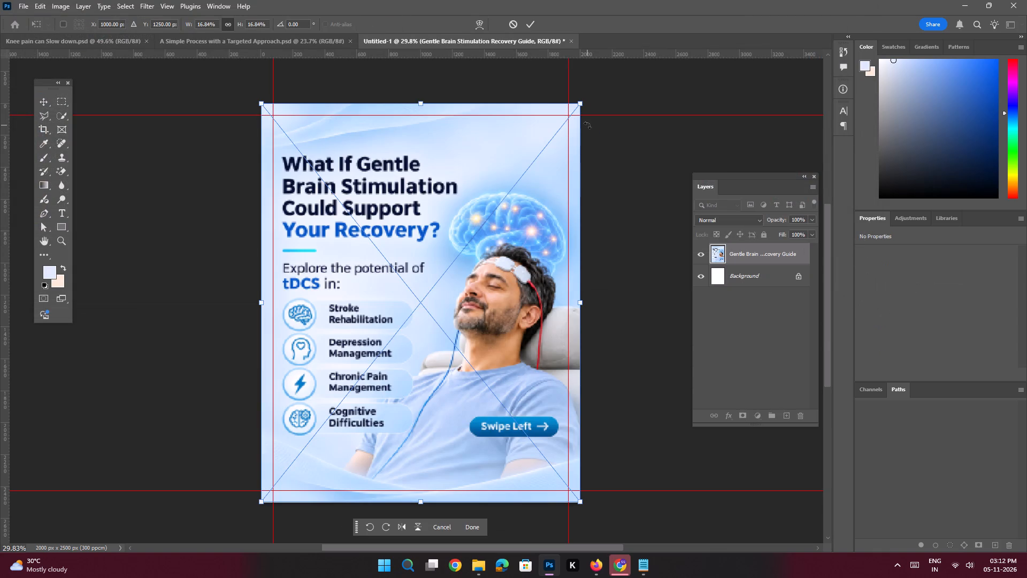
key(Return)
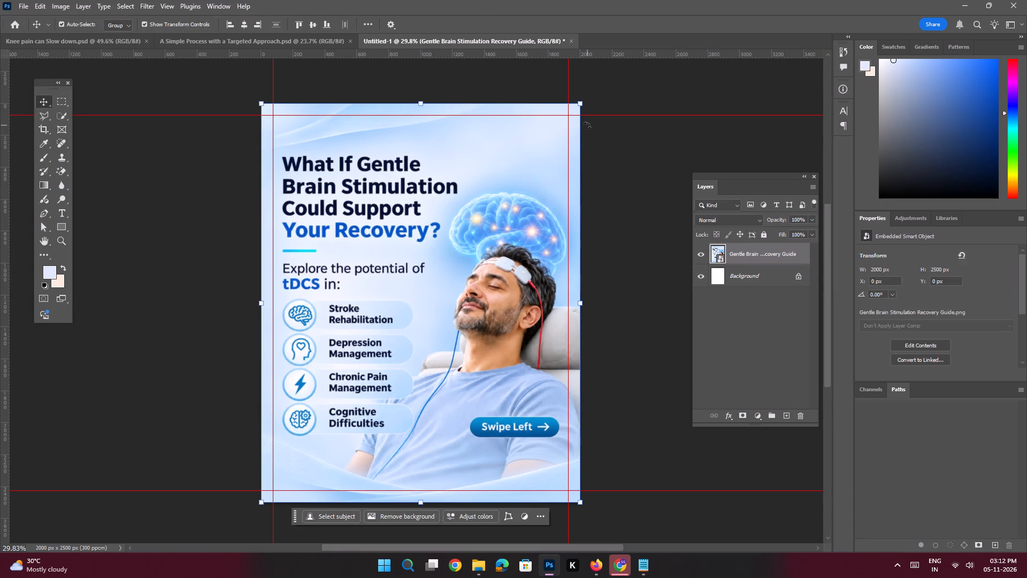
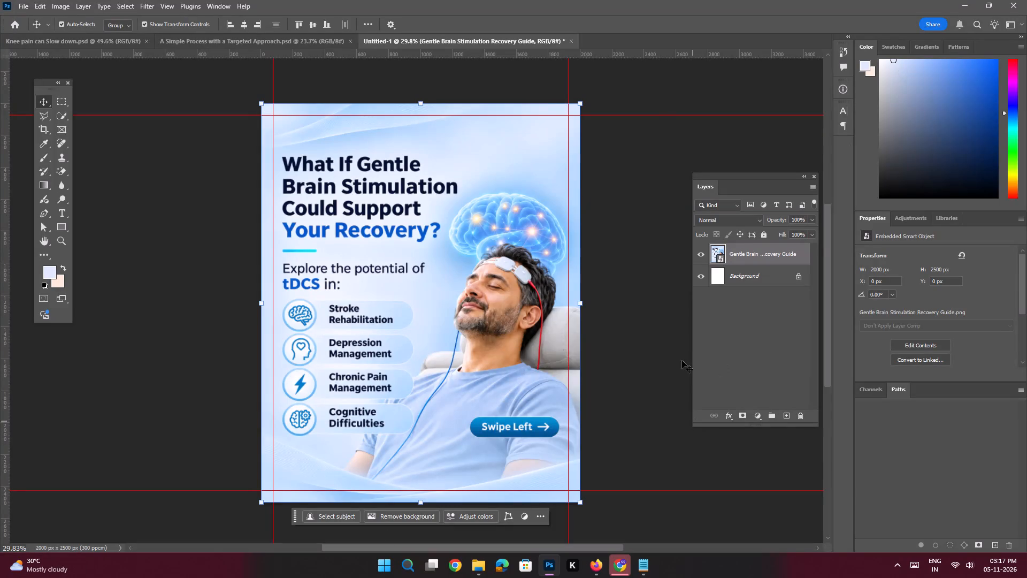
Copy the Slide 1 line "What If Gentle Brain Stimulation Could Support" from the Notepad notes and return to Photoshop.
click(645, 559)
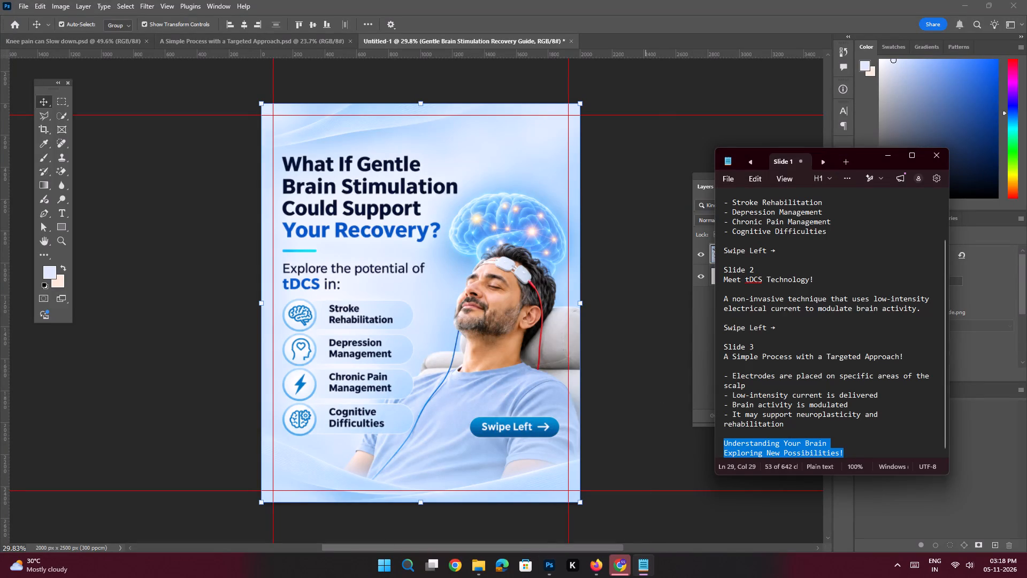
scroll(806, 281, up, 4)
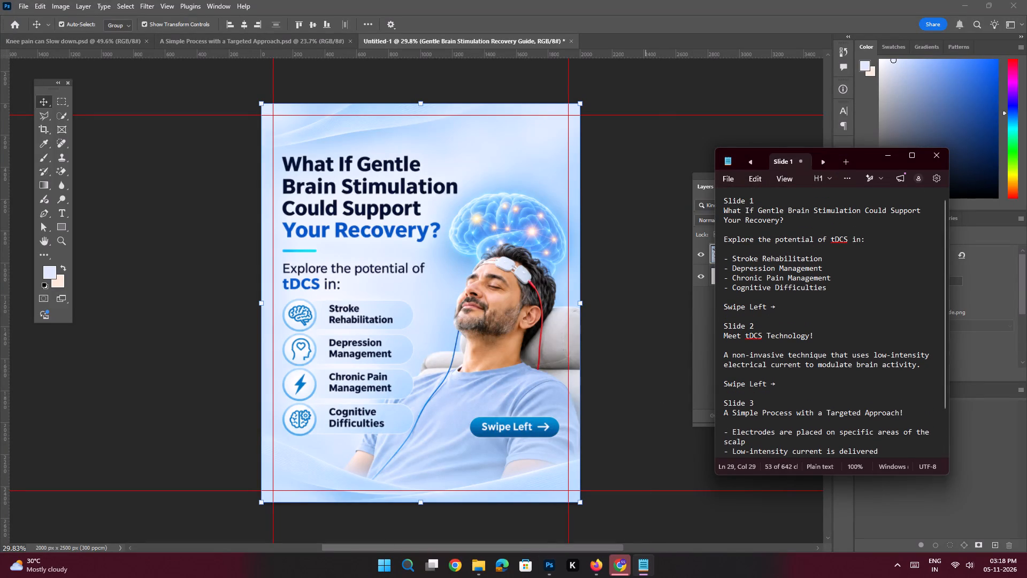
drag(923, 211, 667, 211)
key(ctrl+c)
key(ctrl+c)
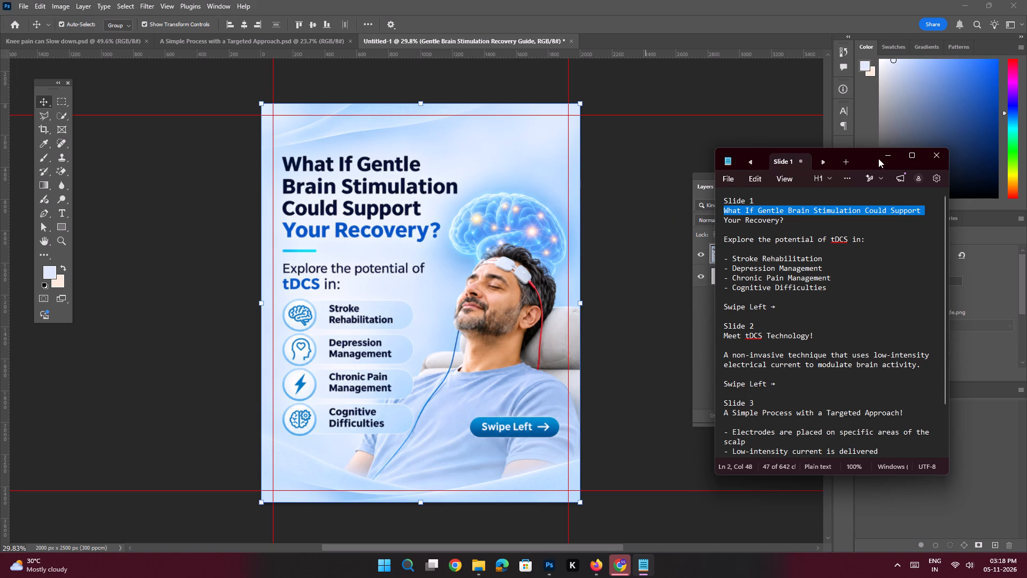
click(885, 158)
Save the document as a PSD named "What If Gentle Brain Stimulation Could Support" in the Buddhi clinic folder on the Desktop.
key(ctrl+s)
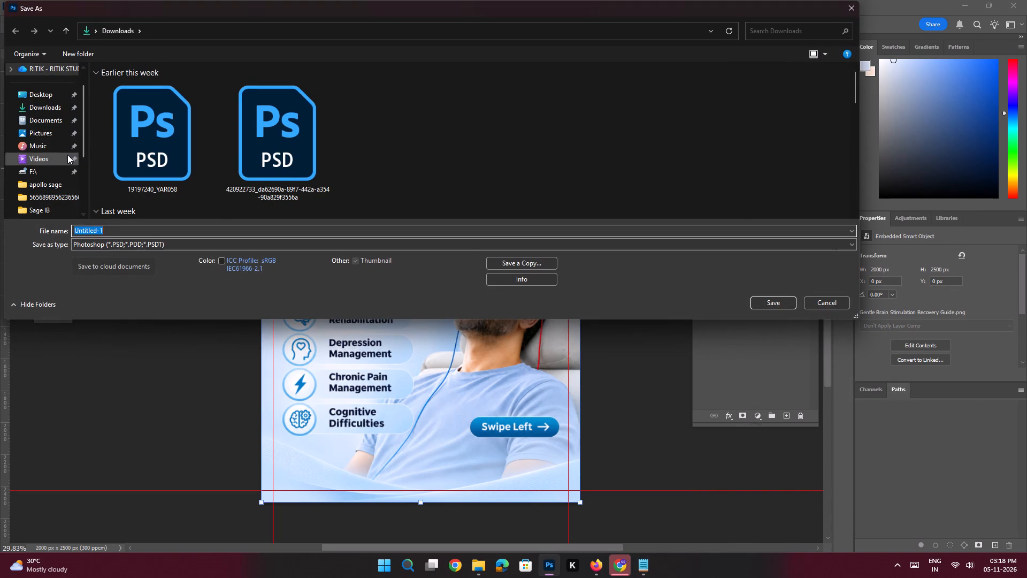
click(50, 94)
click(136, 116)
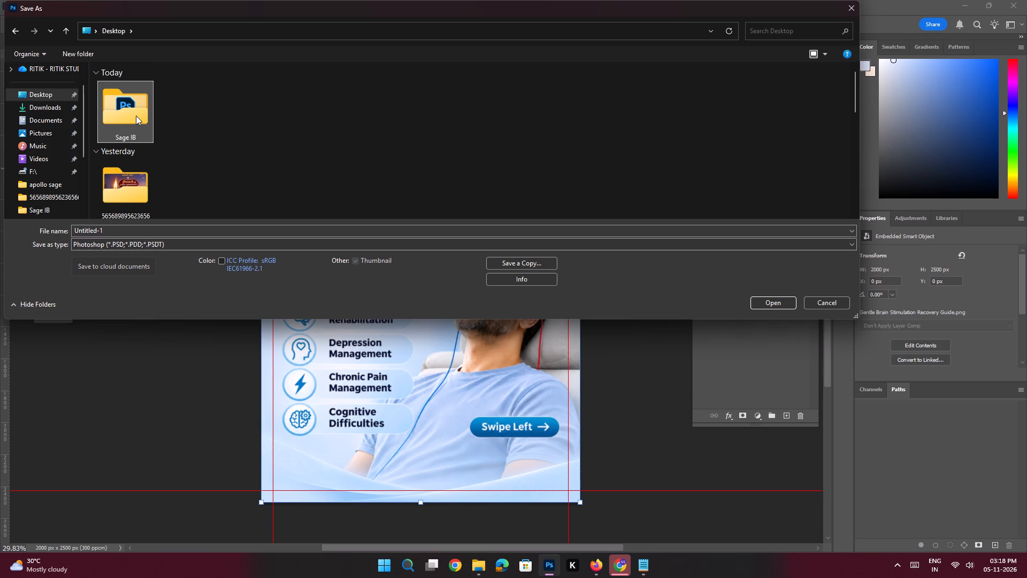
key(b)
key(b)
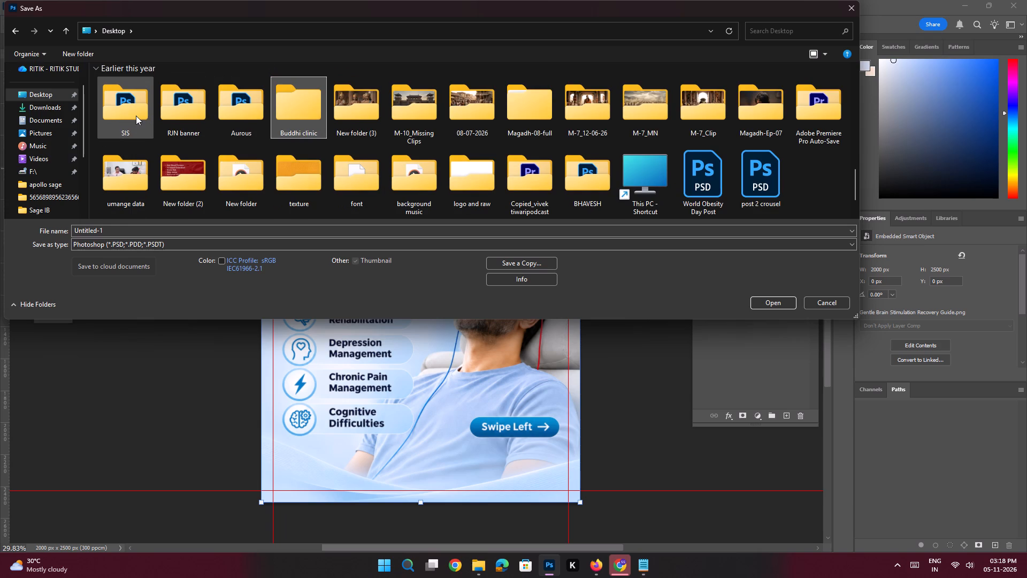
double_click(301, 120)
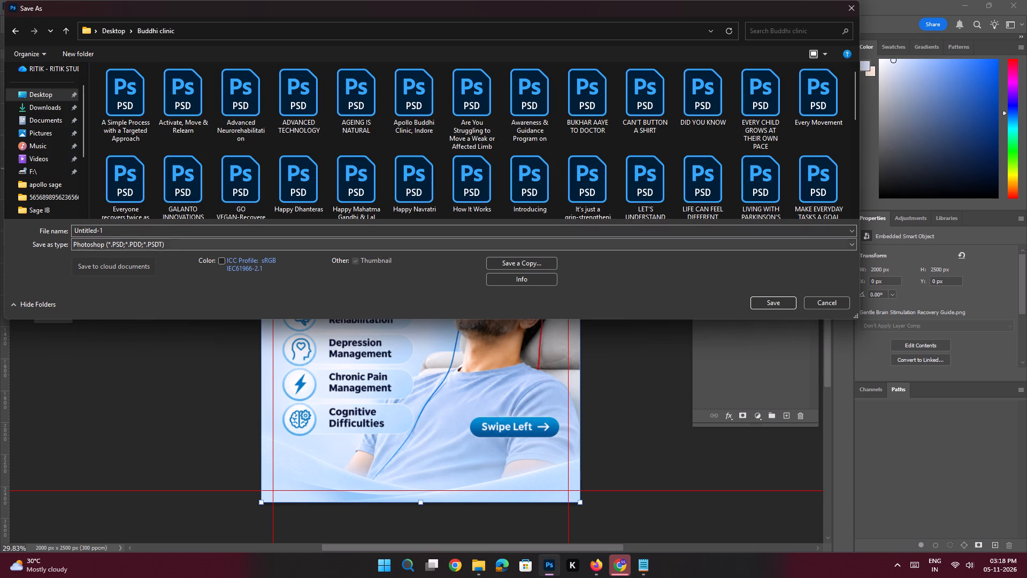
click(151, 229)
key(ctrl+v)
key(Return)
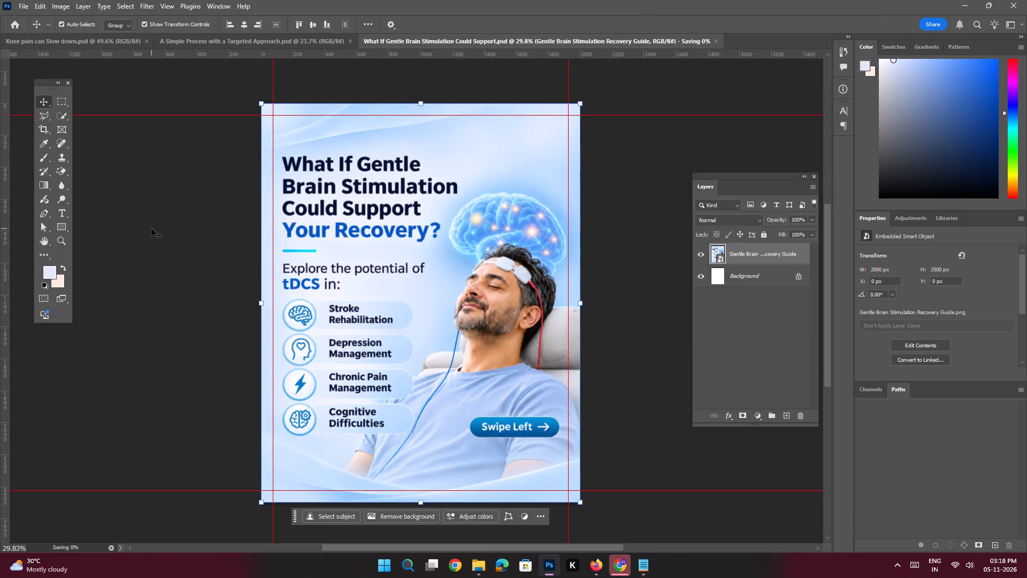
Copy the logo layer from "A Simple Process with a Targeted Approach" into the new post and align it with the top and right guides.
click(335, 44)
key(space)
ctrl+drag(495, 188, 535, 273)
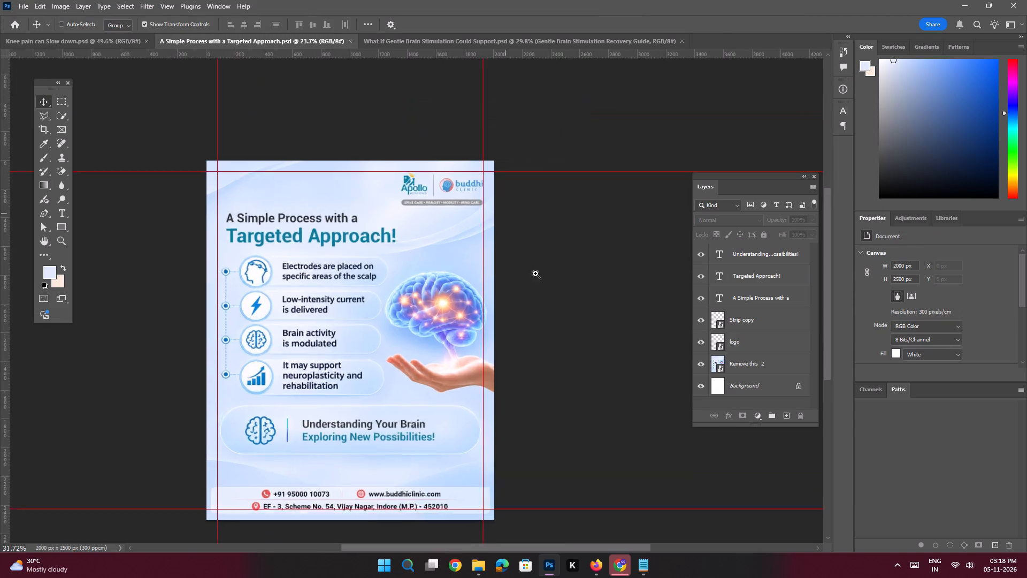
ctrl+drag(535, 273, 545, 288)
click(370, 178)
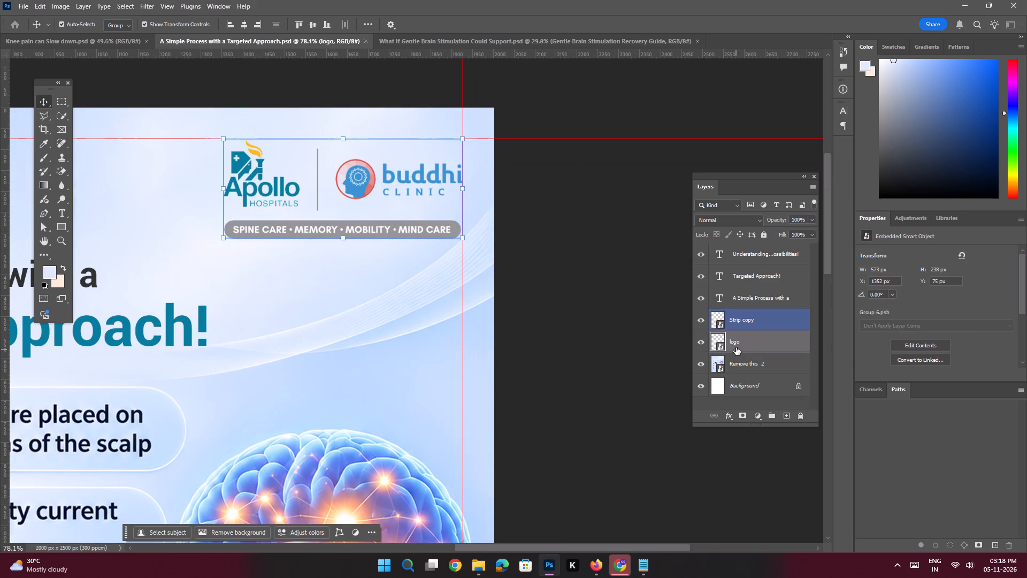
drag(736, 343, 522, 123)
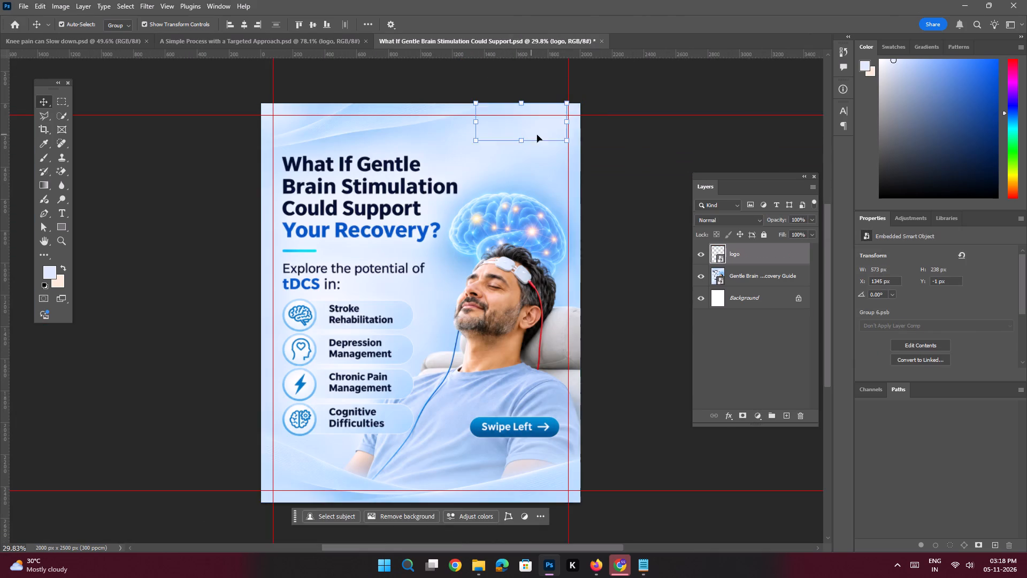
key(space)
ctrl+drag(533, 127, 566, 201)
drag(522, 117, 513, 151)
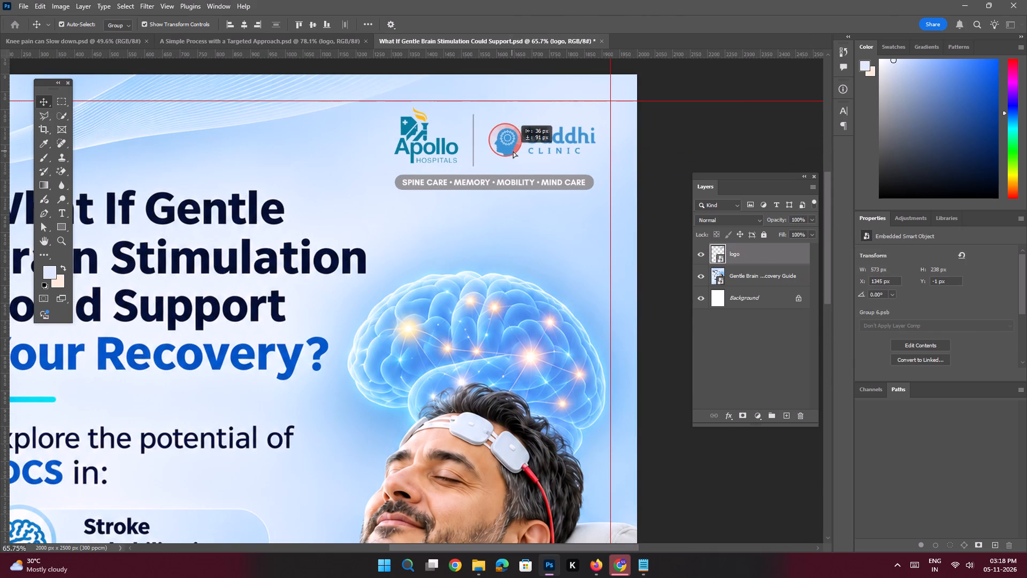
drag(513, 151, 526, 142)
Copy the "Strip copy" contact strip layer from "A Simple Process with a Targeted Approach" into the lower part of the new post.
key(space)
ctrl+drag(525, 162, 481, 150)
drag(491, 199, 486, 166)
click(326, 43)
key(space)
key(space)
key(space)
key(space)
key(space)
key(space)
key(space)
key(space)
key(space)
key(space)
key(space)
key(space)
key(space)
key(space)
key(space)
key(space)
key(space)
key(space)
key(space)
key(space)
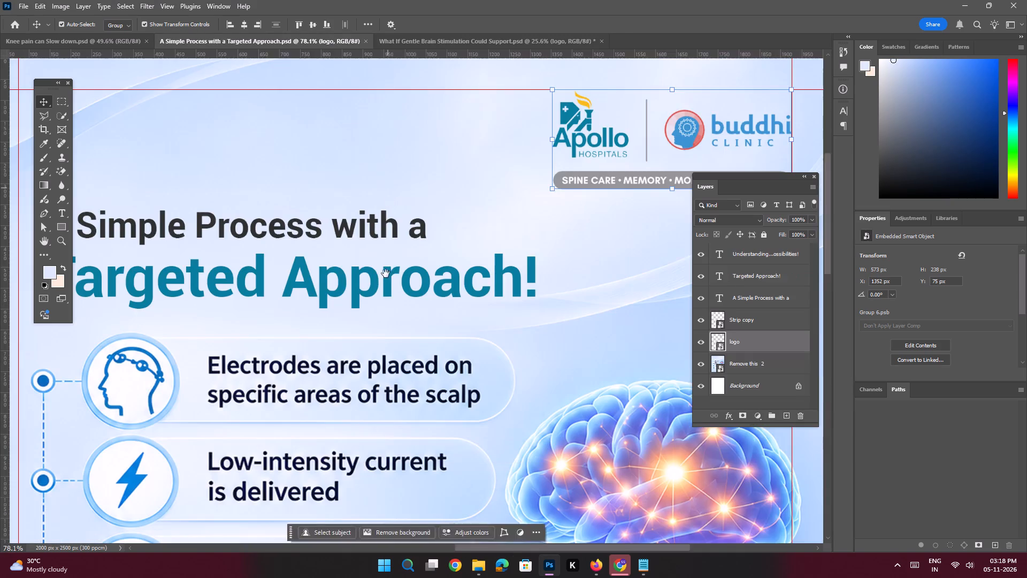
drag(385, 277, 408, 87)
drag(427, 406, 415, 202)
drag(402, 251, 430, 405)
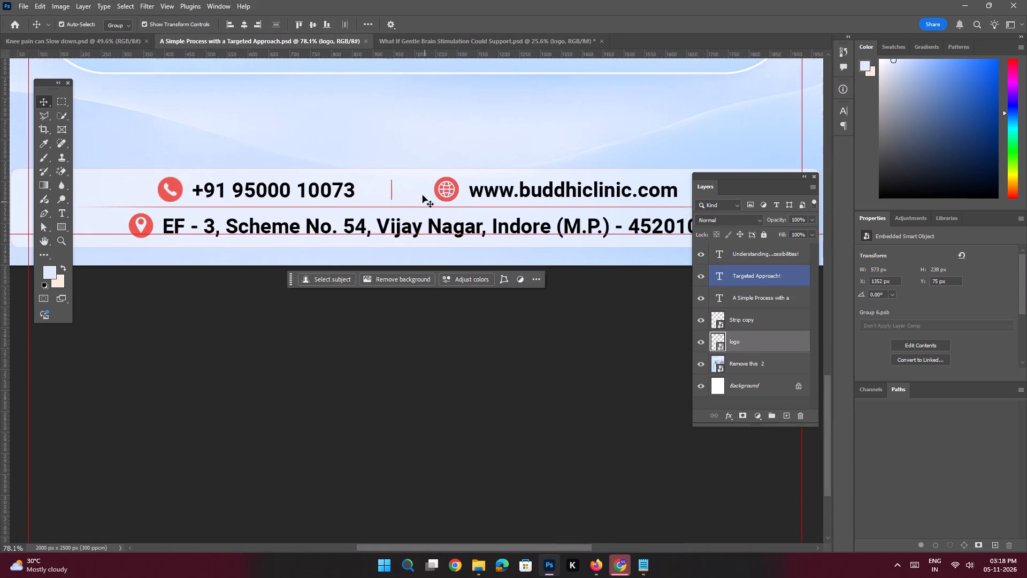
click(420, 186)
drag(756, 320, 554, 93)
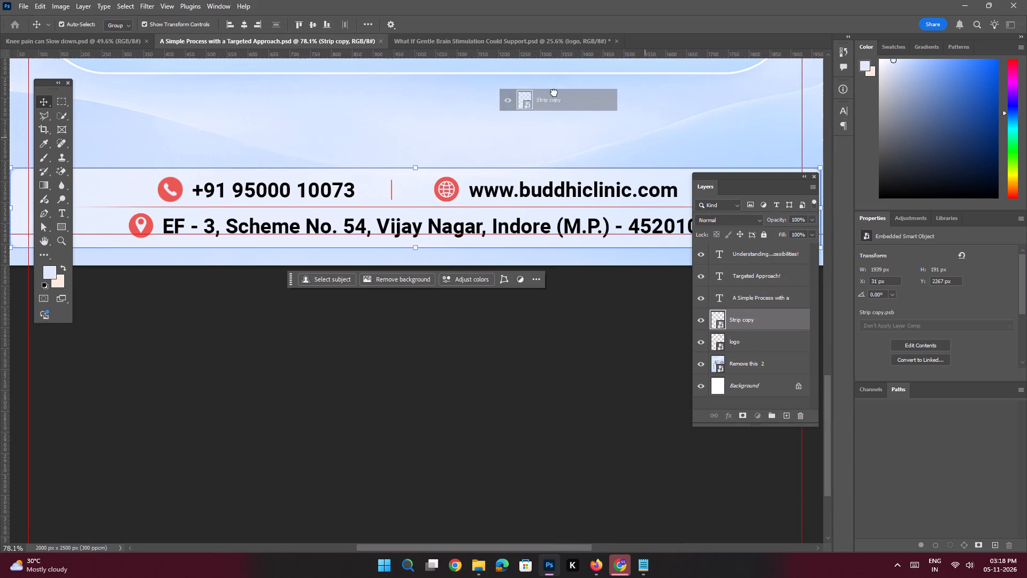
drag(554, 93, 413, 404)
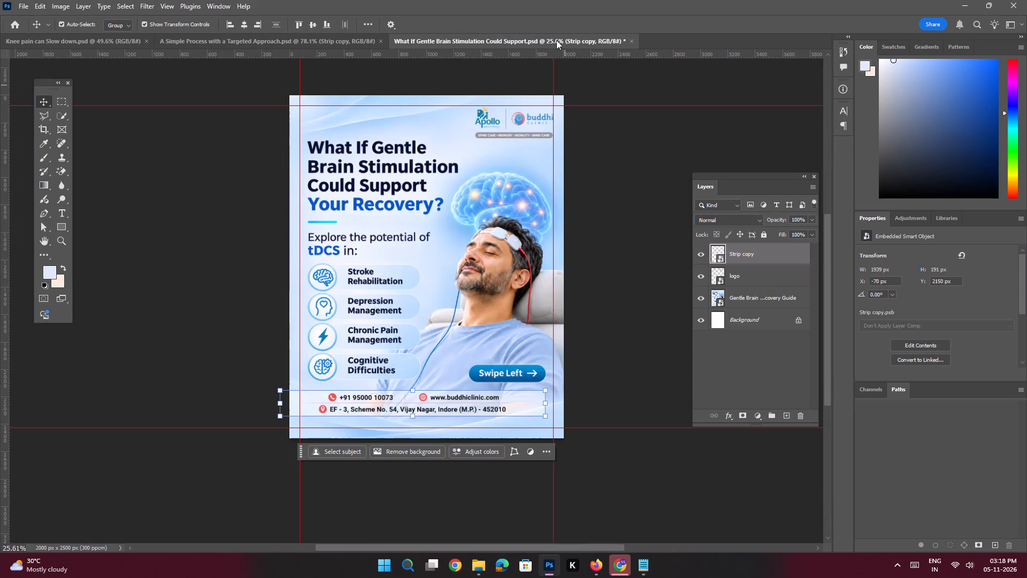
Centre the contact strip horizontally on the canvas and move it down near the bottom edge, to about Y 2266 px.
double_click(242, 31)
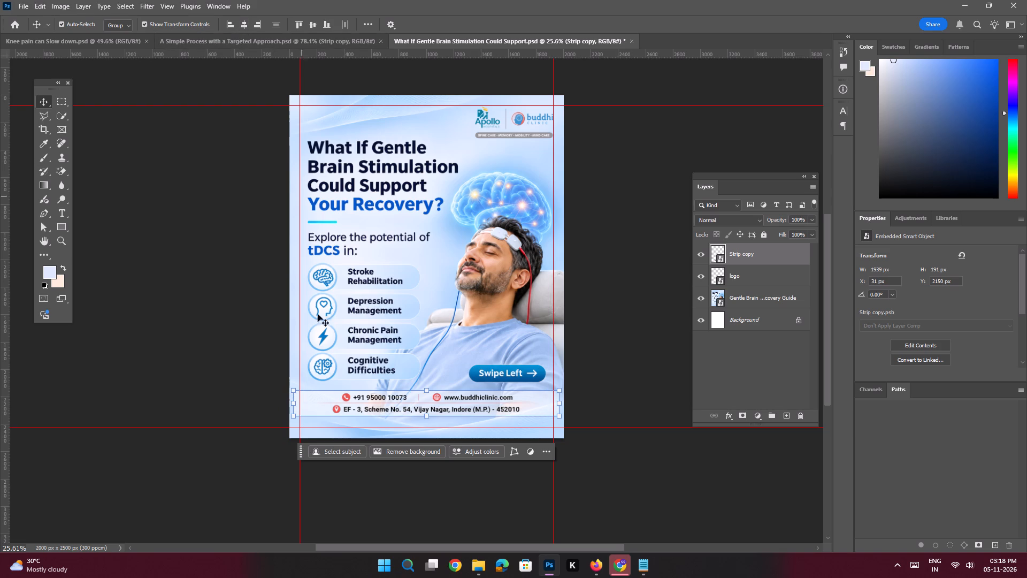
key(space)
ctrl+drag(369, 406, 414, 444)
drag(416, 409, 382, 344)
shift+drag(389, 341, 390, 355)
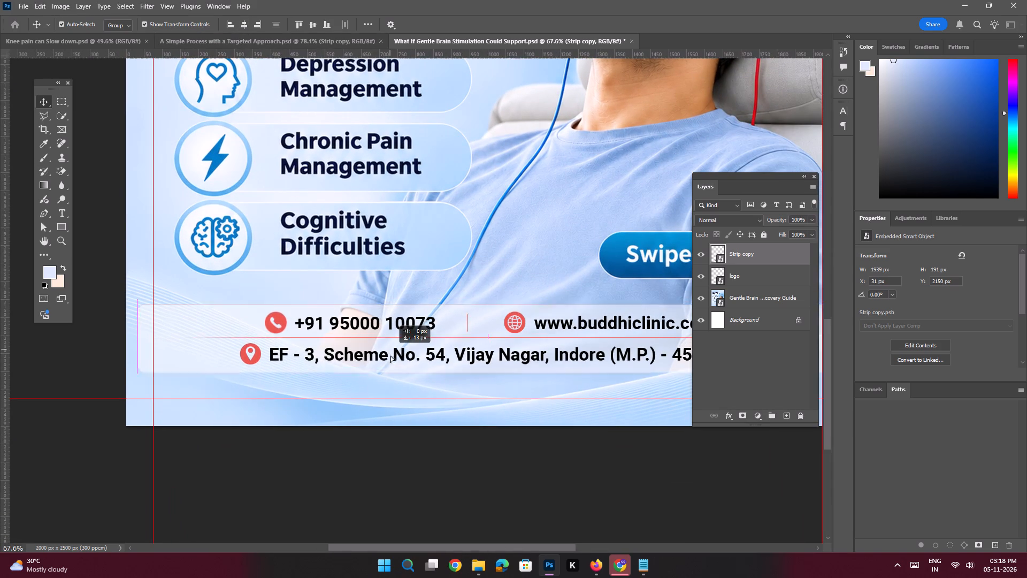
shift+drag(390, 355, 393, 383)
key(space)
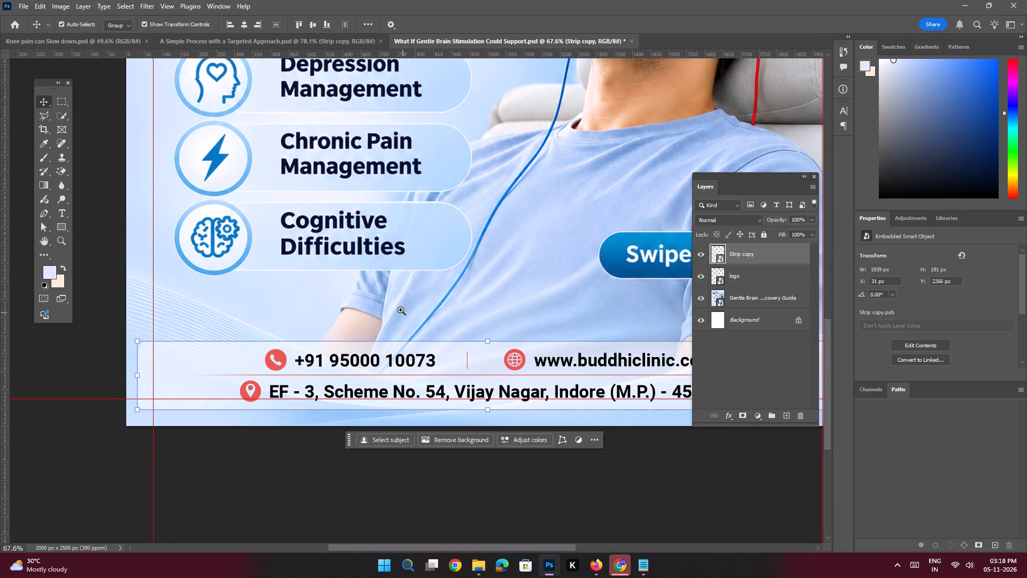
ctrl+drag(401, 310, 354, 293)
Deselect the contact strip and save the post.
click(267, 234)
key(space)
key(space)
key(space)
key(space)
key(space)
key(space)
key(space)
key(space)
key(space)
key(space)
key(space)
key(space)
key(space)
key(space)
key(space)
key(space)
key(space)
drag(495, 198, 426, 270)
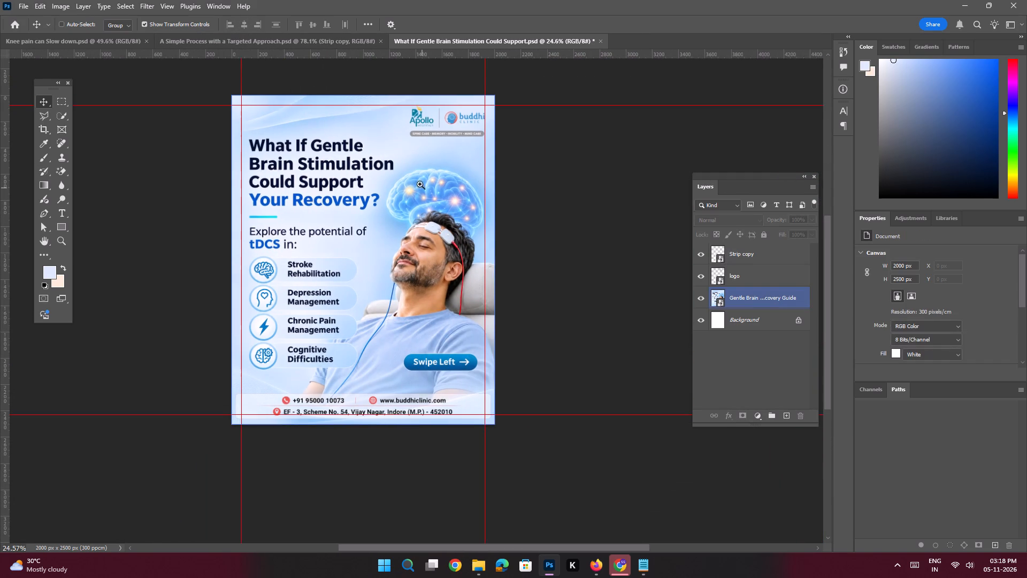
ctrl+drag(418, 180, 428, 210)
drag(404, 214, 444, 220)
key(ctrl+s)
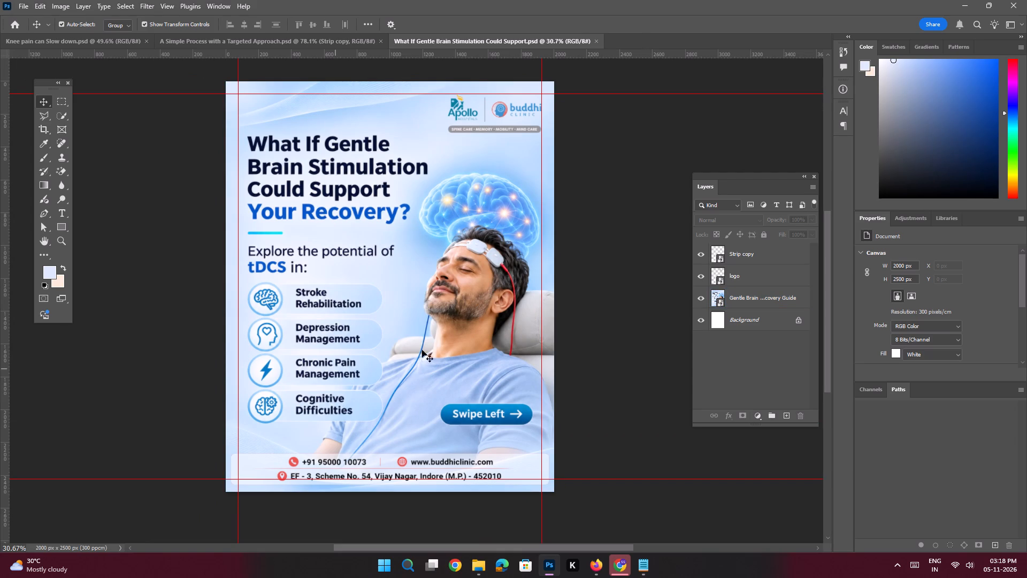
Copy the "What If Gentle Brain Stimulation Could Support" line from the Notepad notes again and return to Photoshop.
key(ctrl+space)
key(ctrl+space)
key(ctrl+space)
key(ctrl+space)
key(ctrl+space)
key(ctrl+space)
key(ctrl+space)
key(ctrl+space)
key(ctrl+space)
key(ctrl+space)
key(ctrl+space)
ctrl+drag(324, 179, 347, 217)
drag(359, 202, 367, 219)
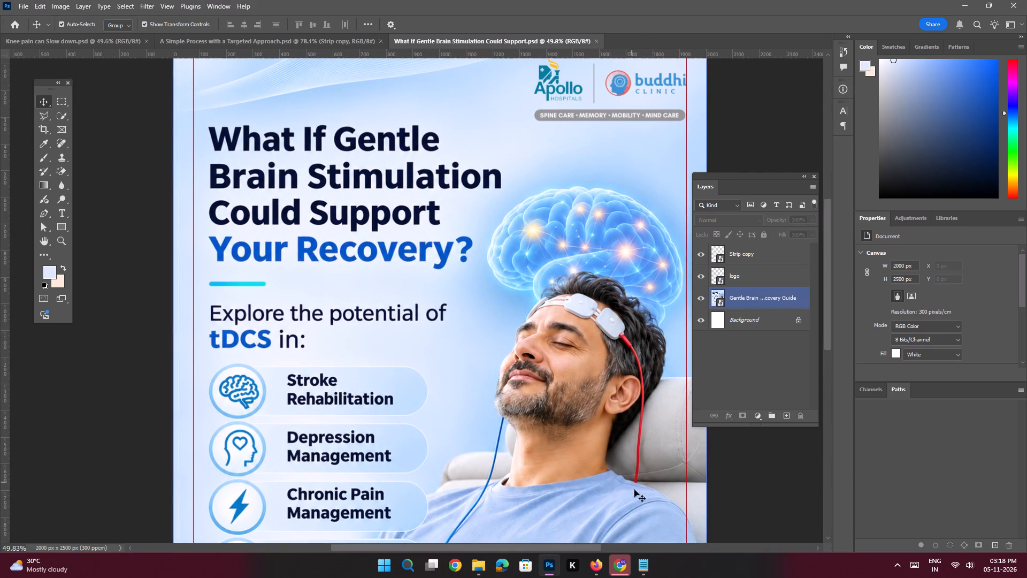
click(646, 562)
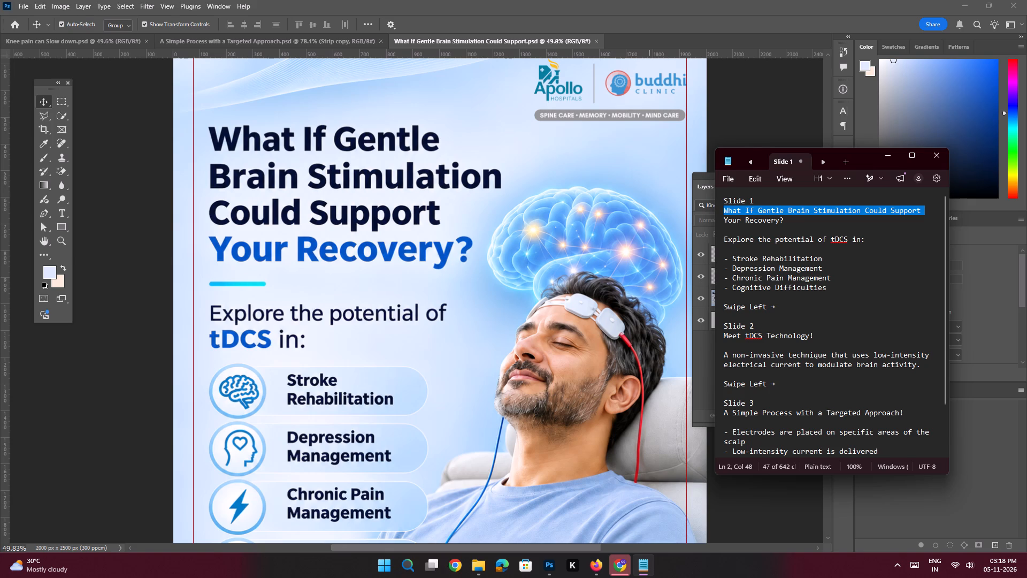
key(ctrl+c)
key(ctrl+c)
click(885, 155)
Add a layer above "Strip copy" and paste "What If Gentle Brain Stimulation Could Support" as Roboto Bold 13.04 pt text over the man's face.
key(space)
ctrl+drag(477, 267, 462, 264)
drag(492, 290, 465, 269)
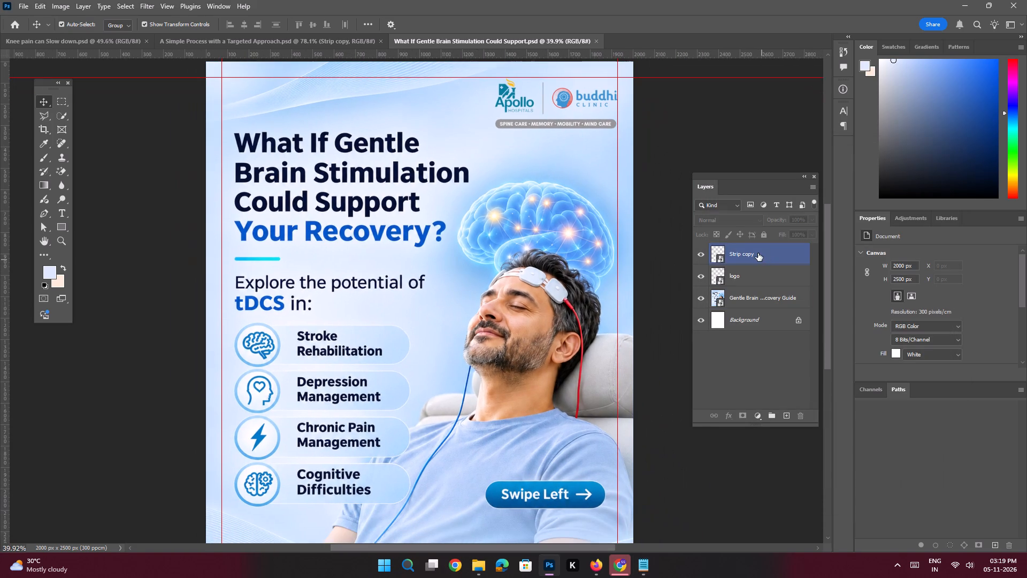
click(758, 253)
click(788, 420)
key(space)
key(space)
key(space)
key(space)
key(space)
key(space)
key(space)
key(space)
key(space)
key(space)
key(space)
key(space)
drag(461, 336, 446, 280)
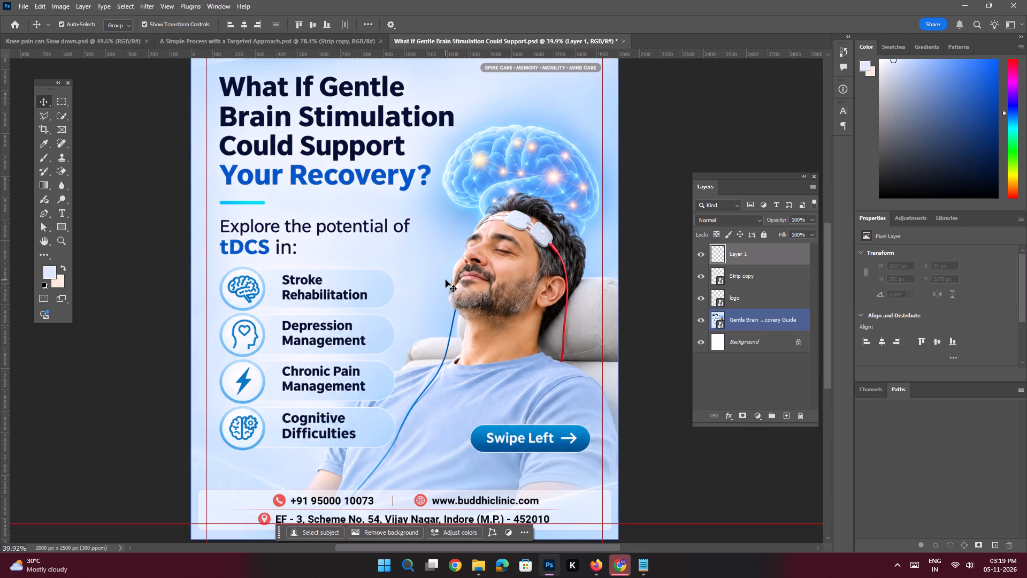
key(t)
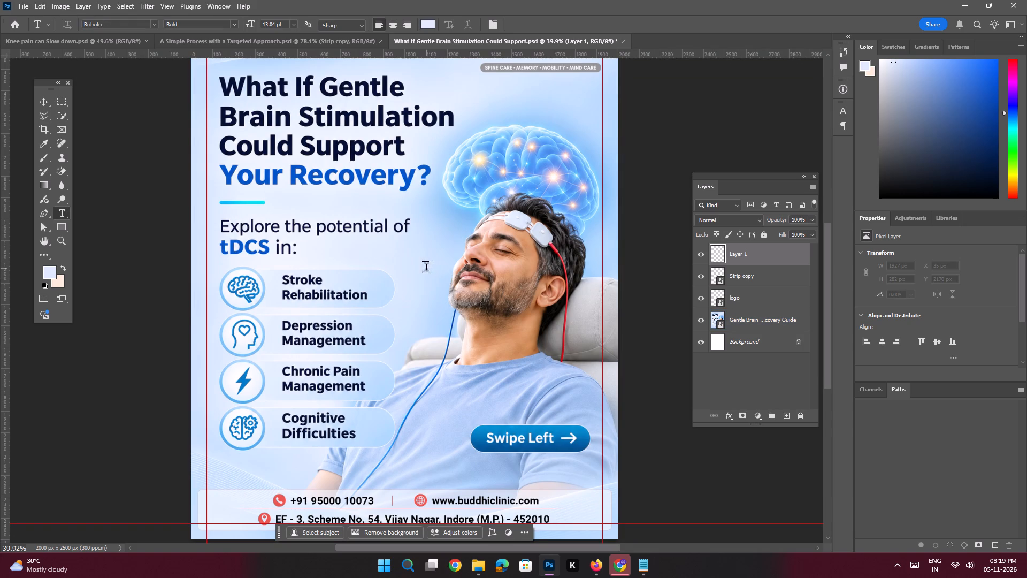
click(426, 269)
key(ctrl+v)
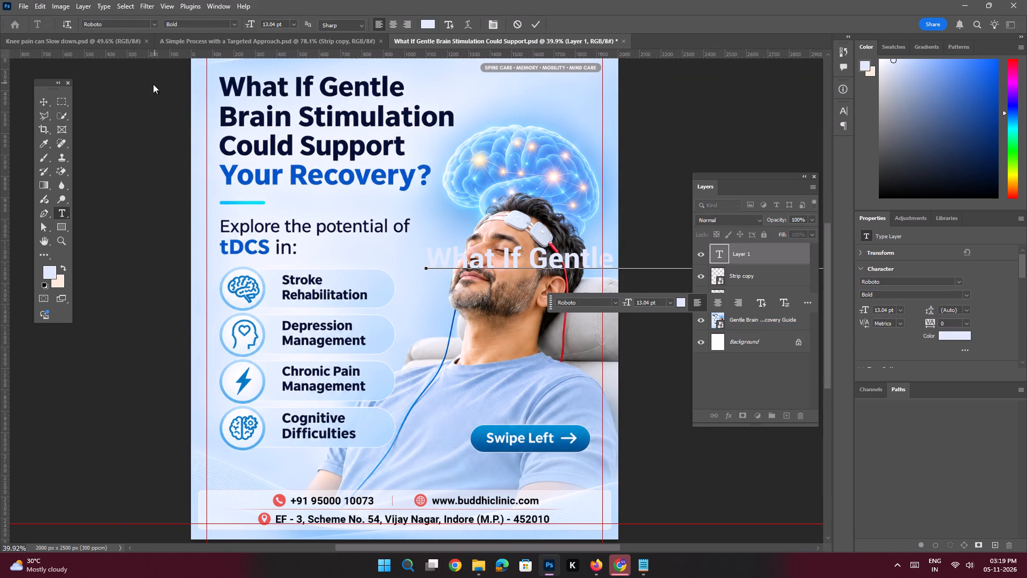
click(44, 99)
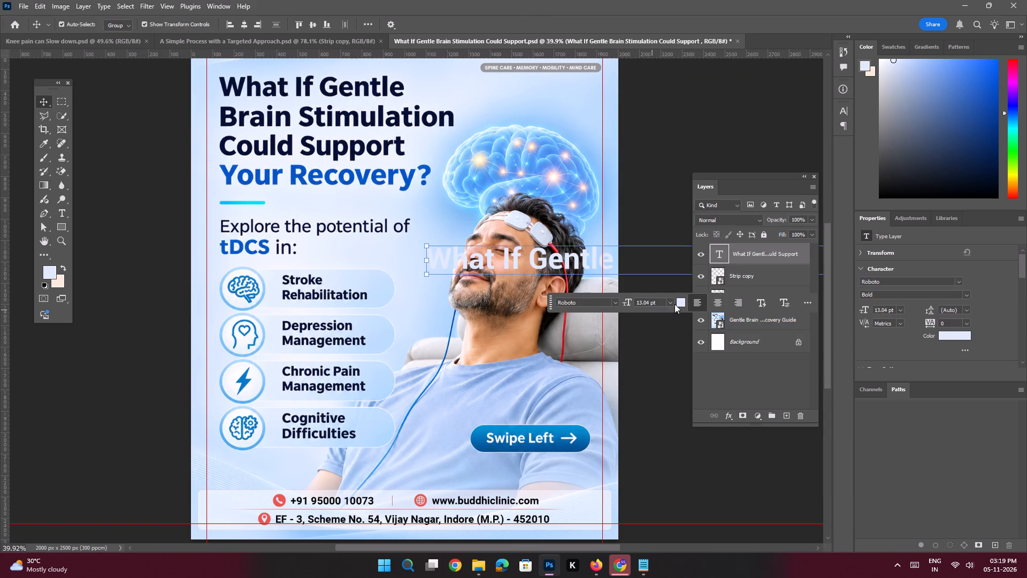
Set the pasted headline's text colour to dark grey 292929.
click(679, 303)
drag(728, 415, 615, 428)
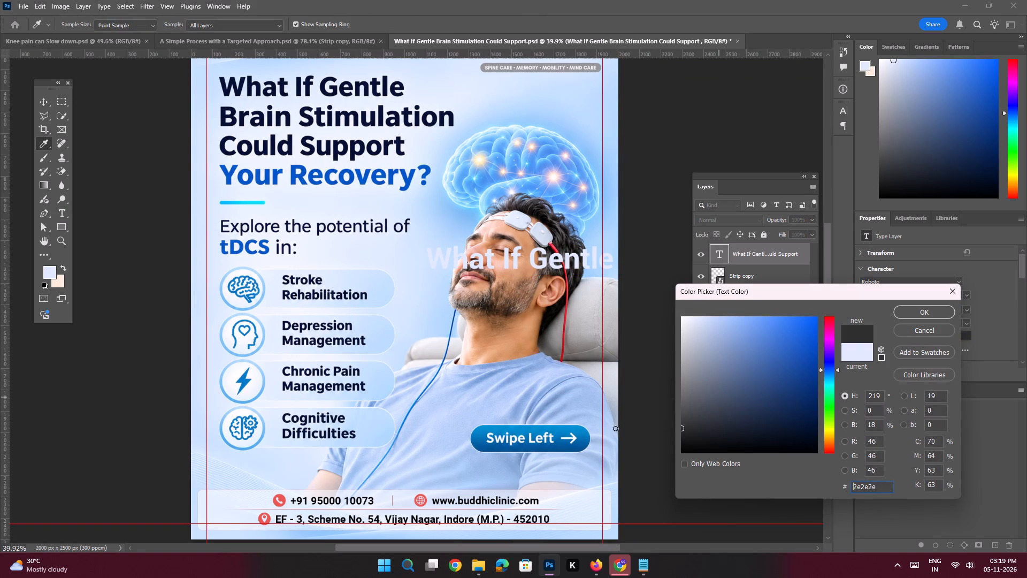
drag(615, 428, 609, 431)
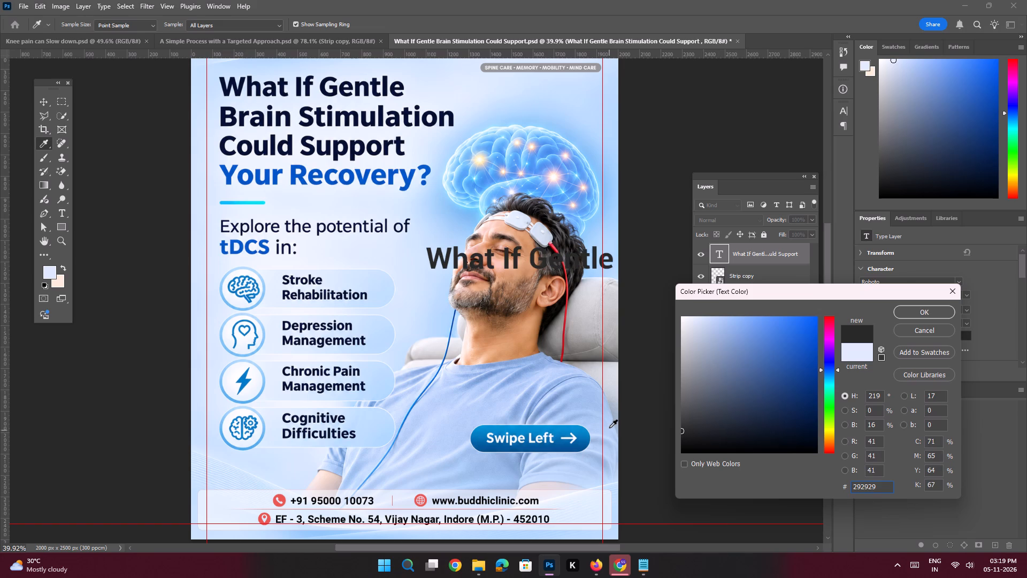
key(Return)
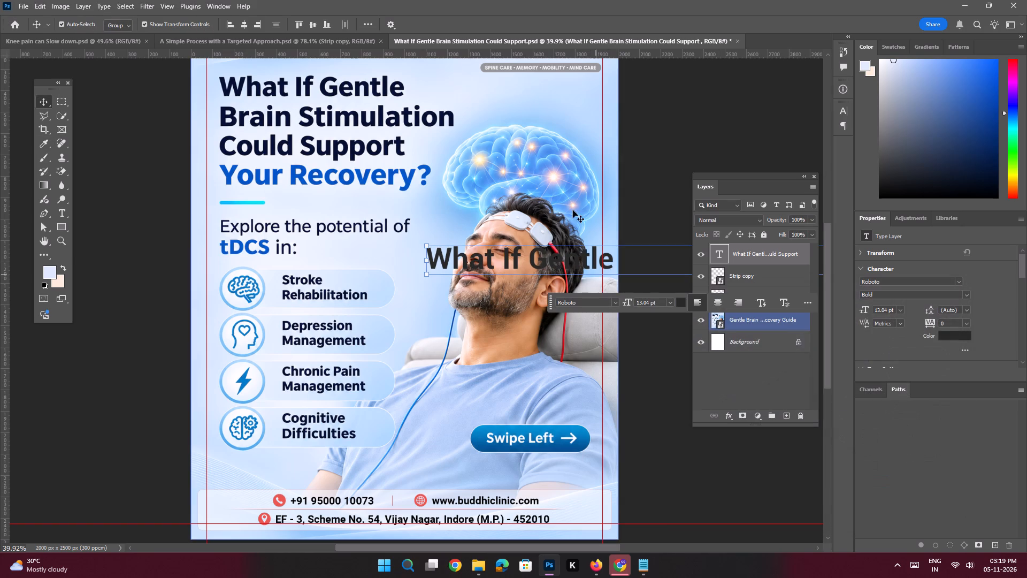
Move the pasted headline over the list beside the man and break it into three lines: "What If Gentle", "Brain Stimulation", "Could Support".
drag(515, 256, 382, 265)
key(space)
key(space)
key(space)
key(space)
key(space)
key(space)
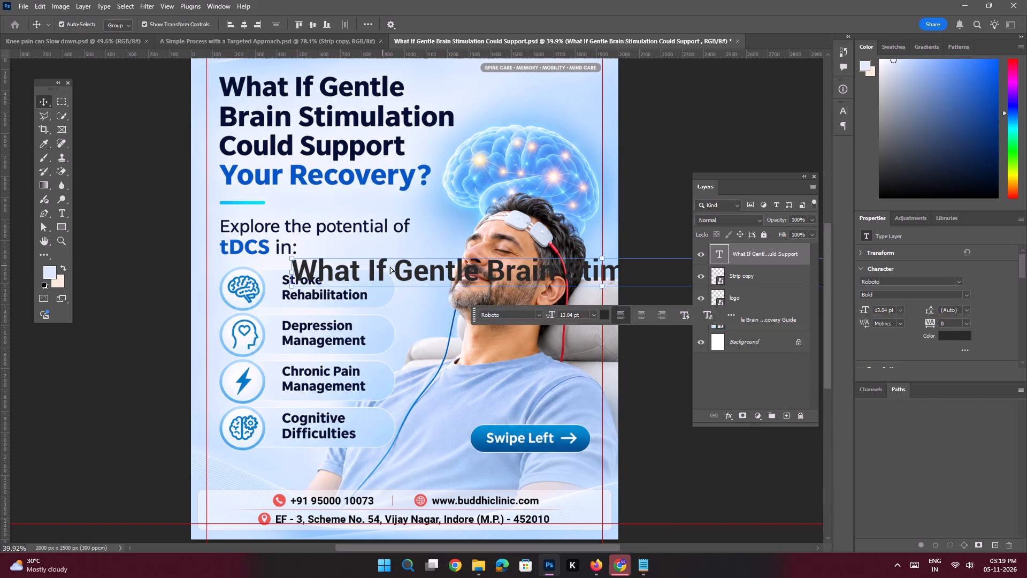
click(413, 268)
double_click(425, 276)
click(488, 266)
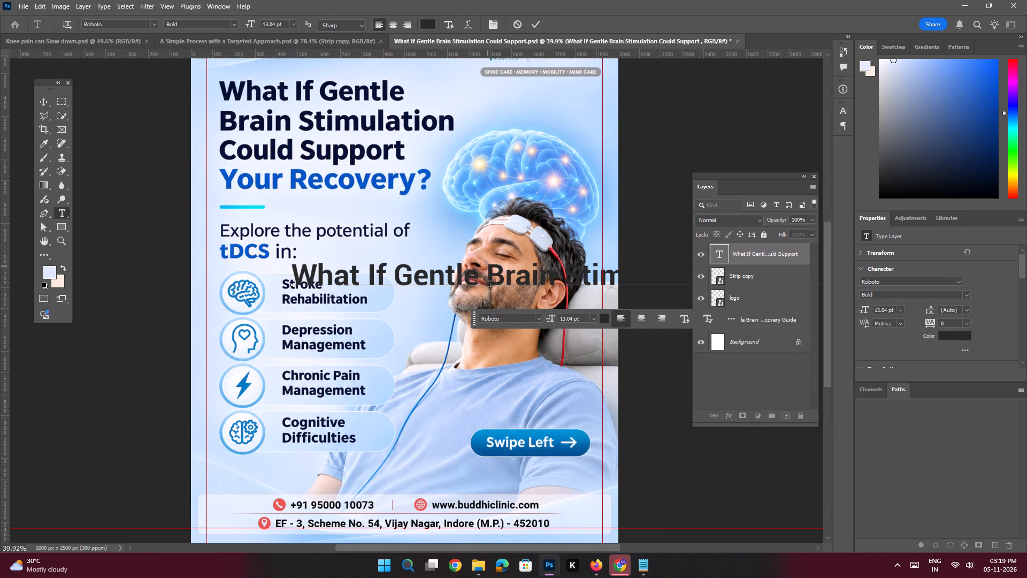
key(Return)
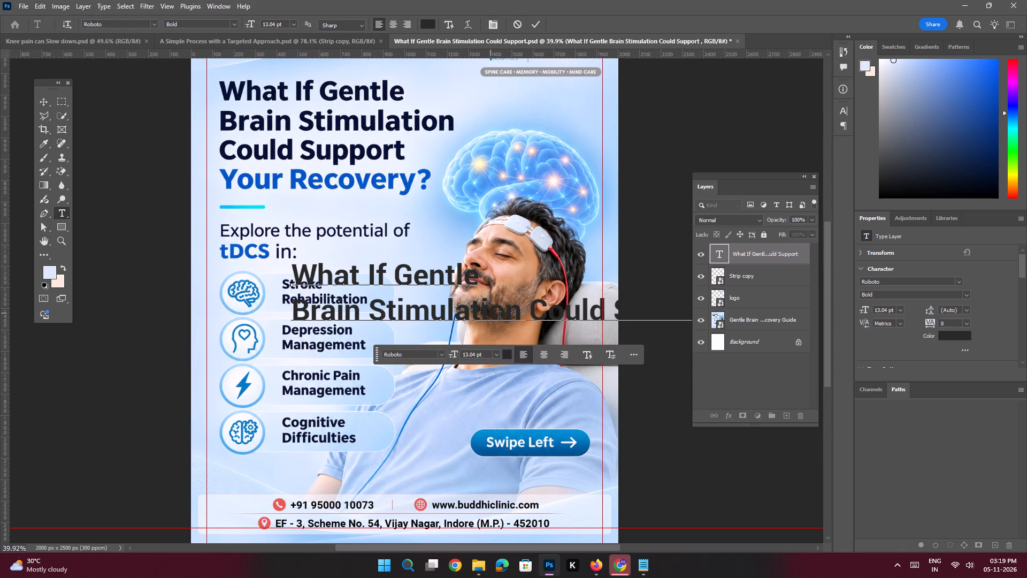
click(530, 313)
key(Return)
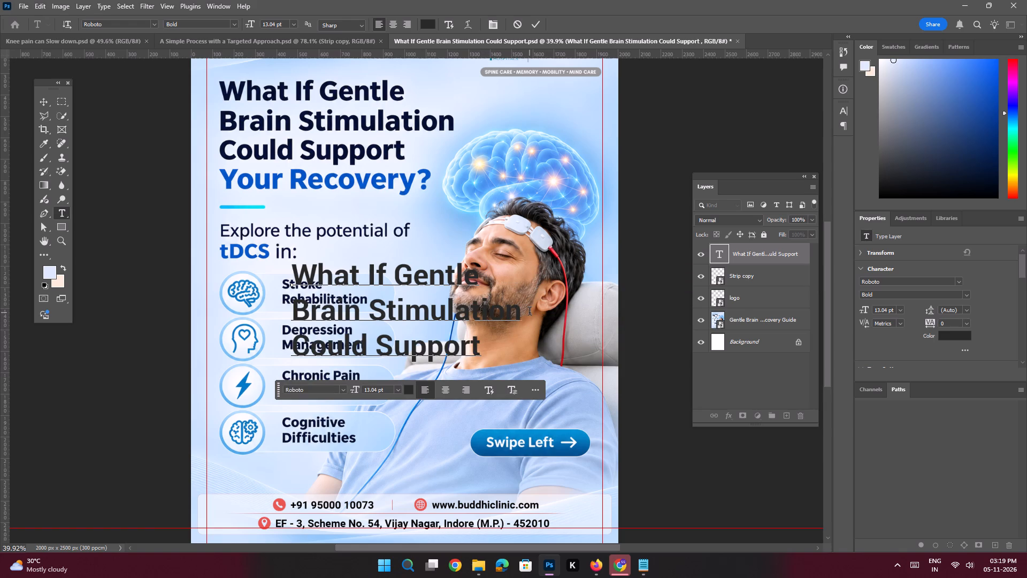
key(Return)
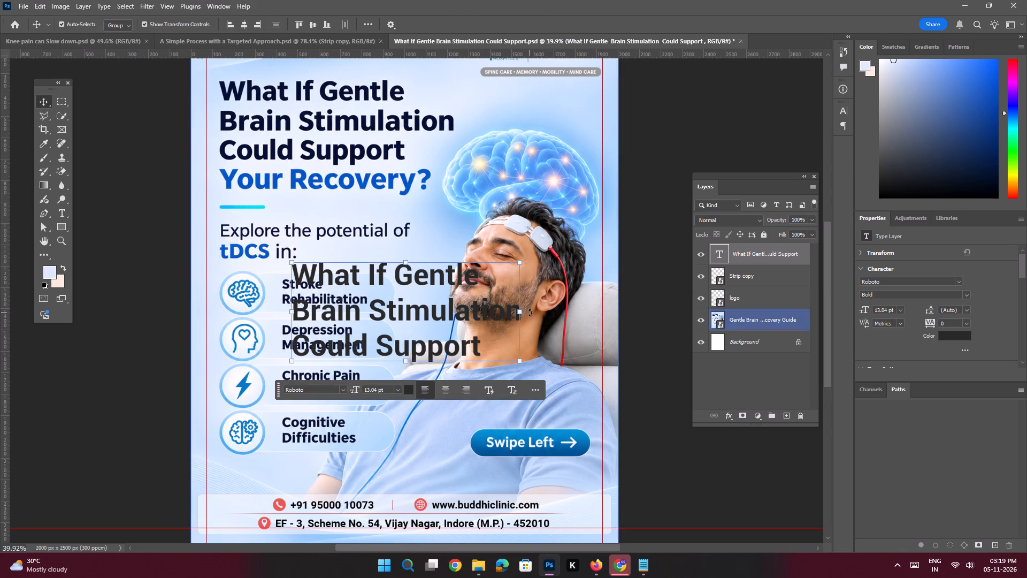
Set the three-line headline's leading to 13 pt.
drag(957, 311, 907, 294)
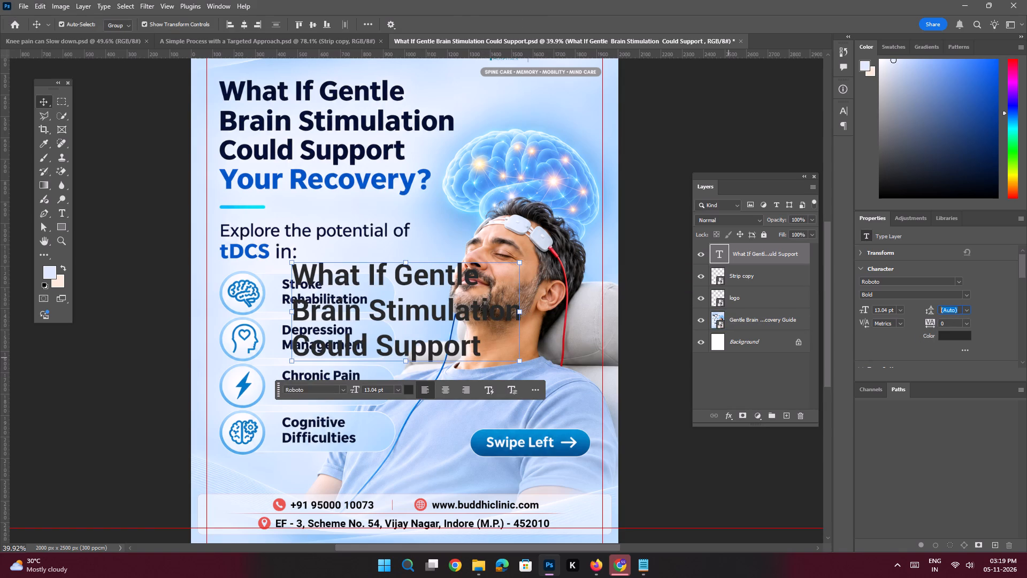
text(13)
key(Return)
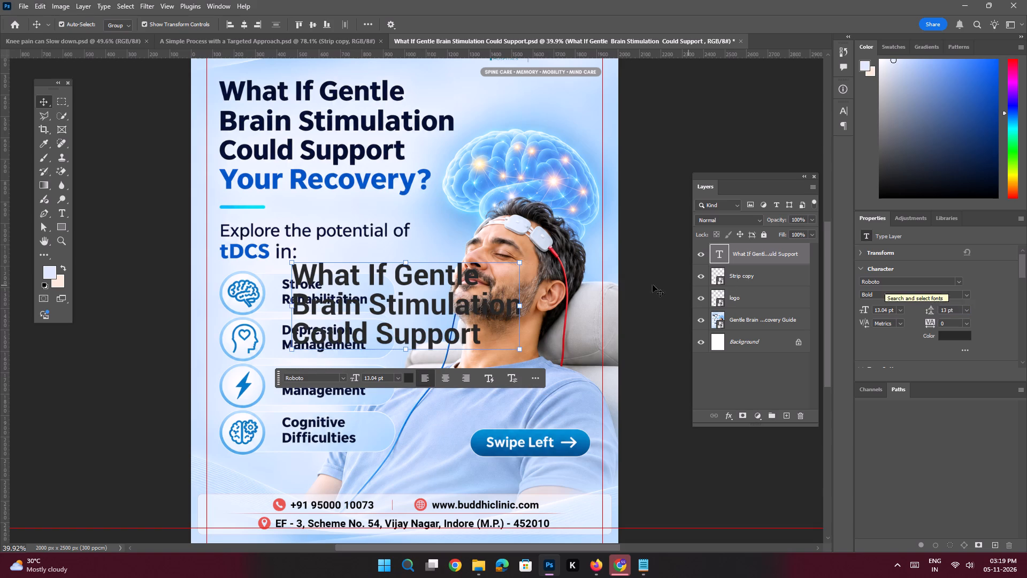
On the "Gentle Brain Stimulation Recovery Guide" layer, outline the image's original four-line headline, including "Your Recovery?", with a Polygonal Lasso selection.
key(space)
key(space)
key(space)
key(space)
key(space)
key(space)
key(space)
key(space)
key(space)
key(space)
key(space)
key(space)
key(space)
key(space)
key(space)
drag(464, 225, 472, 252)
click(457, 171)
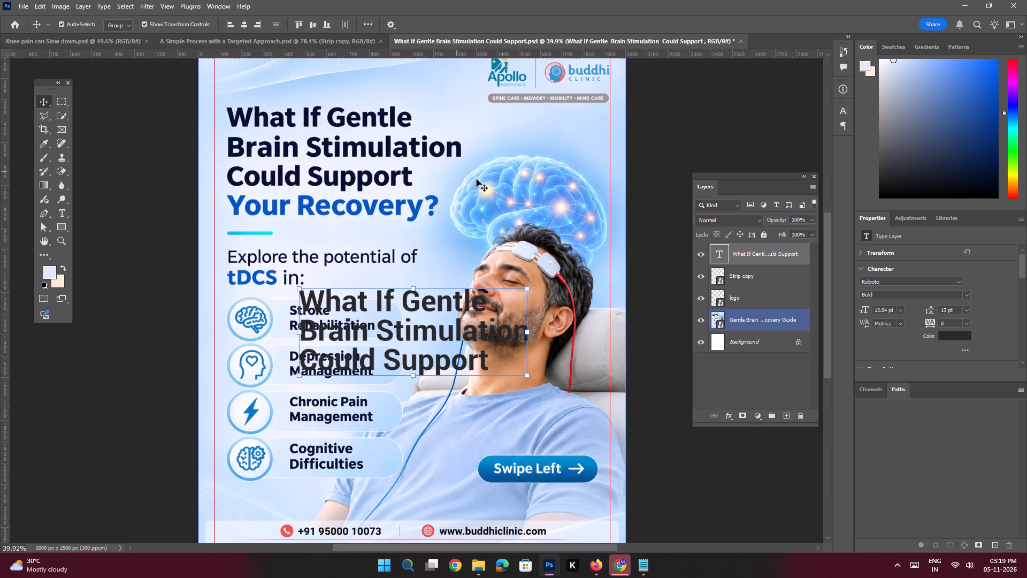
click(44, 111)
click(223, 104)
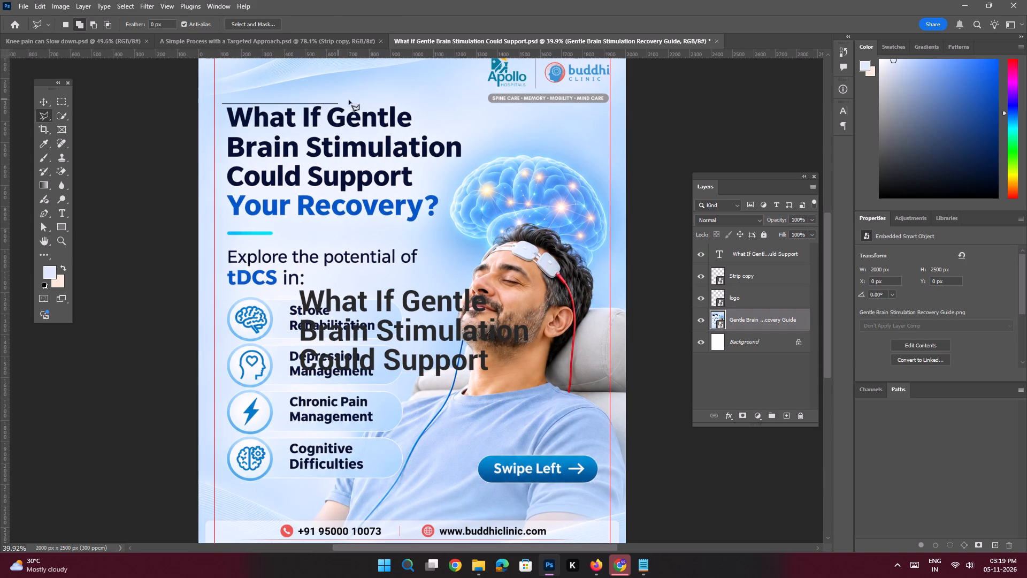
shift+click(407, 104)
click(417, 119)
click(416, 132)
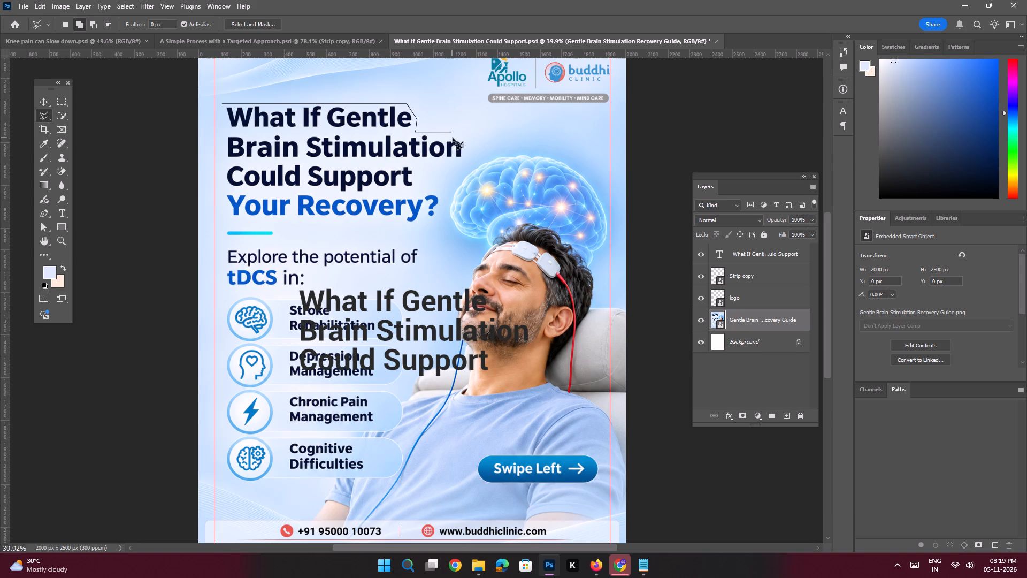
shift+click(453, 138)
click(466, 141)
click(467, 156)
drag(464, 163, 457, 164)
click(417, 164)
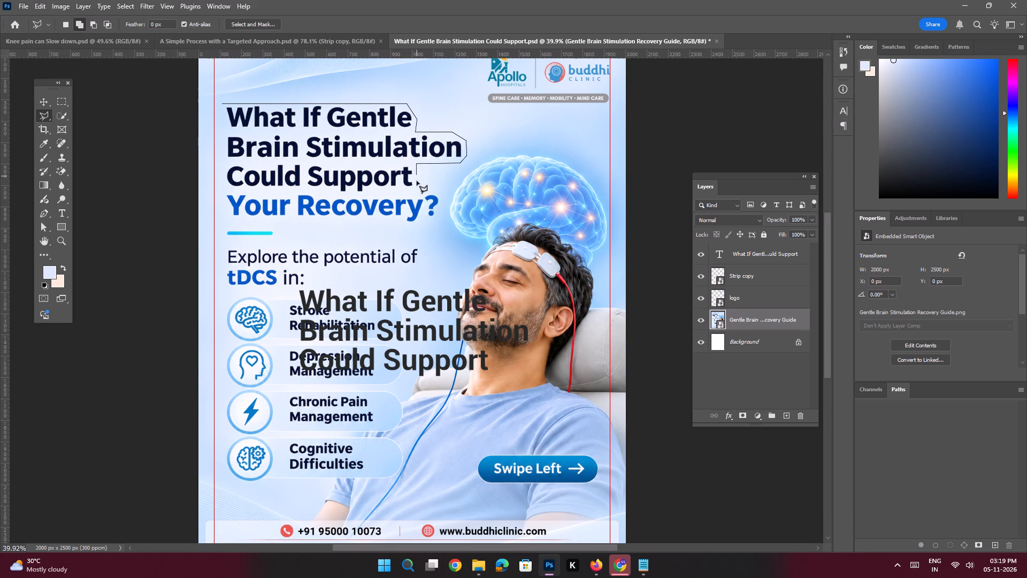
click(417, 186)
click(436, 187)
click(441, 201)
click(440, 223)
drag(427, 224, 421, 225)
click(409, 225)
shift+click(244, 225)
click(221, 222)
click(219, 128)
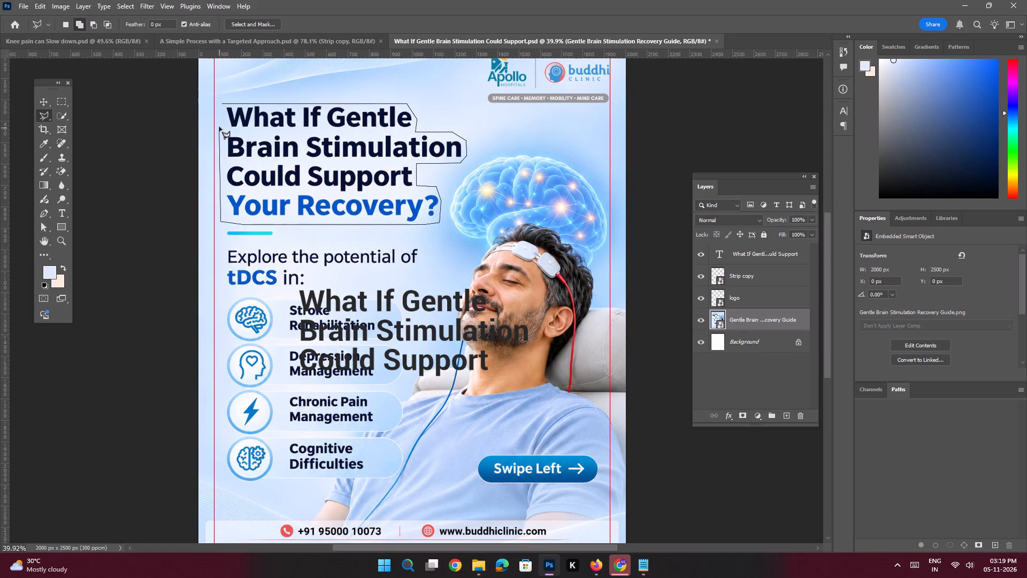
click(222, 112)
click(223, 104)
Run Generative Fill on the selected original headline with the prompt "Remove this".
click(286, 240)
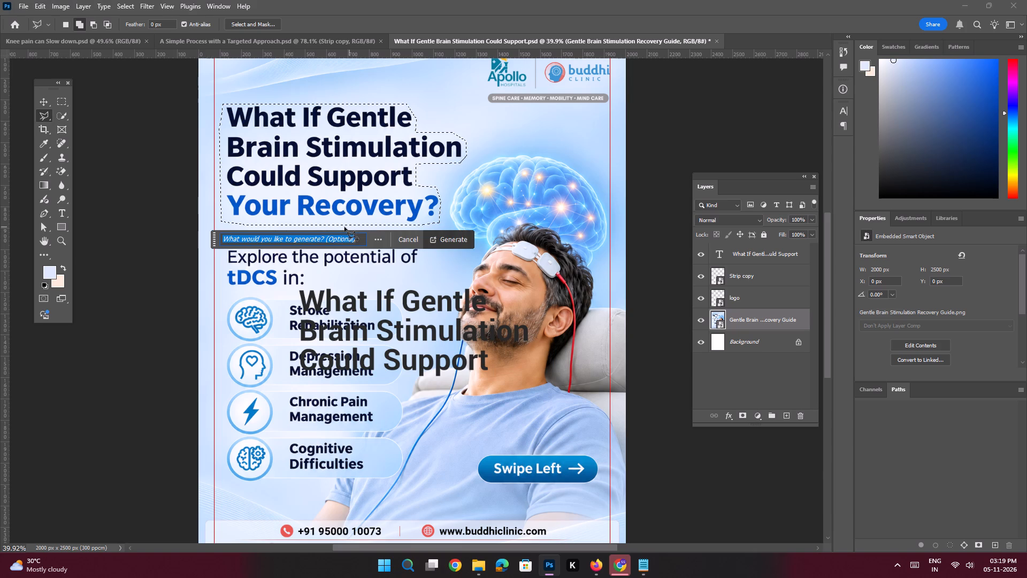
text(Remove this)
key(space)
key(Return)
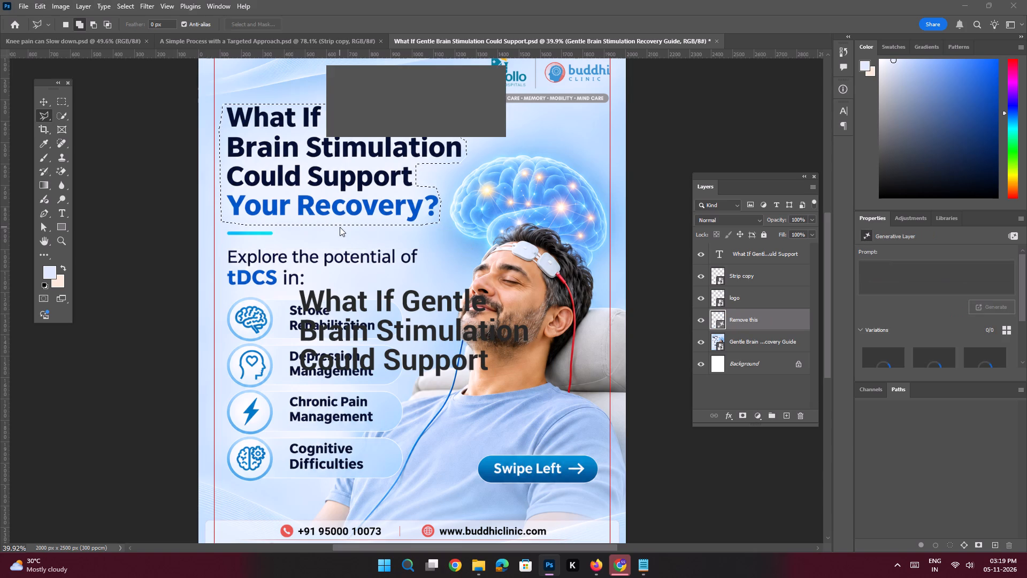
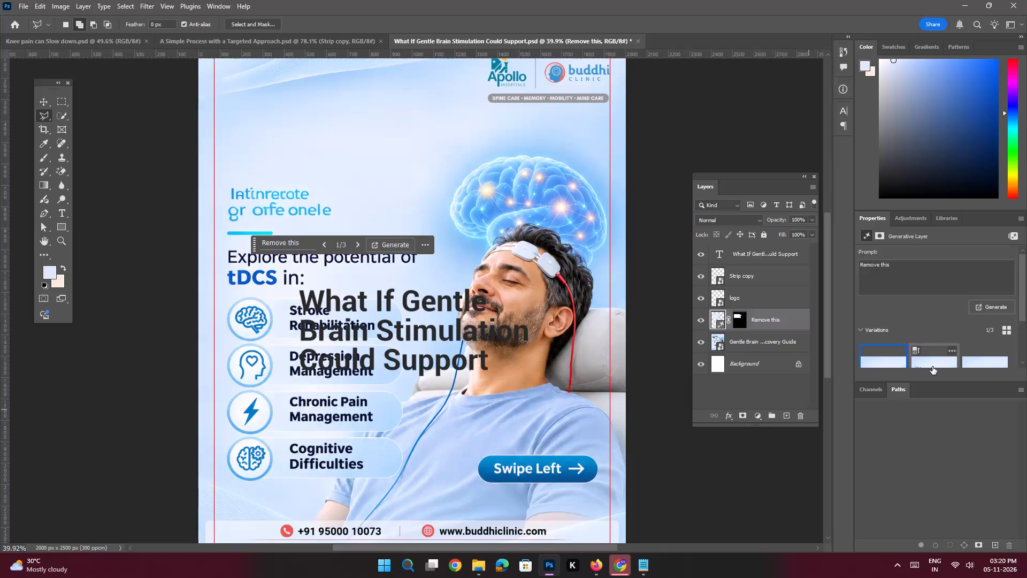
Choose the third generated variation of the "Remove this" headline removal.
click(930, 366)
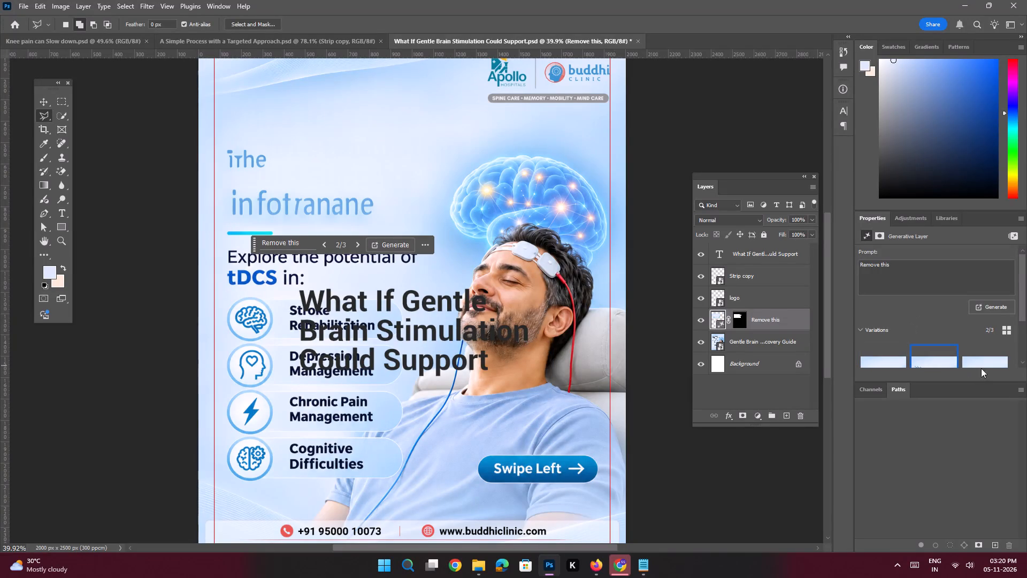
click(979, 361)
Combine the "Remove this" layer and the "Gentle Brain Stimulation Recovery Guide" image layer into one smart object.
shift+click(753, 338)
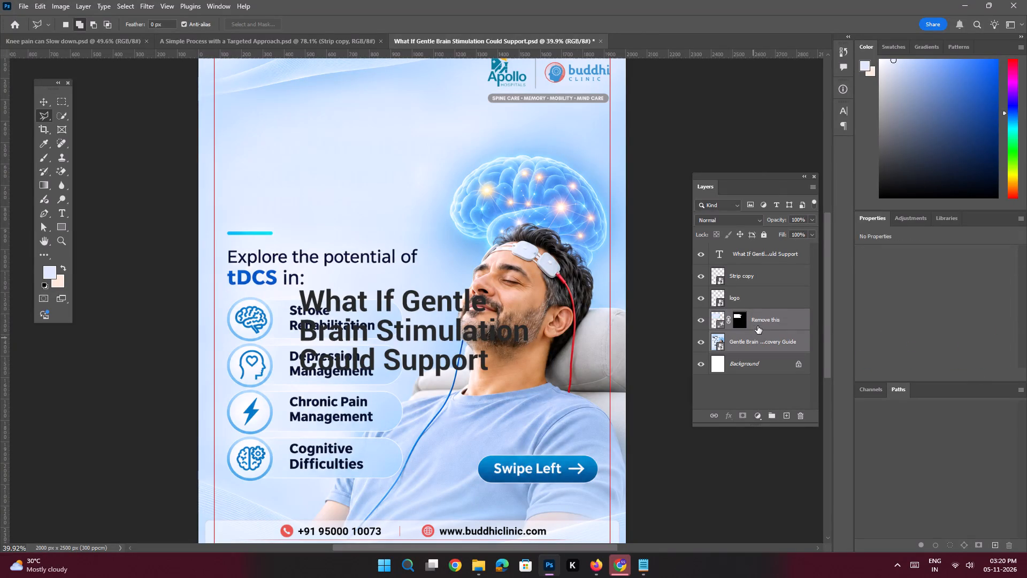
right_click(757, 326)
click(783, 261)
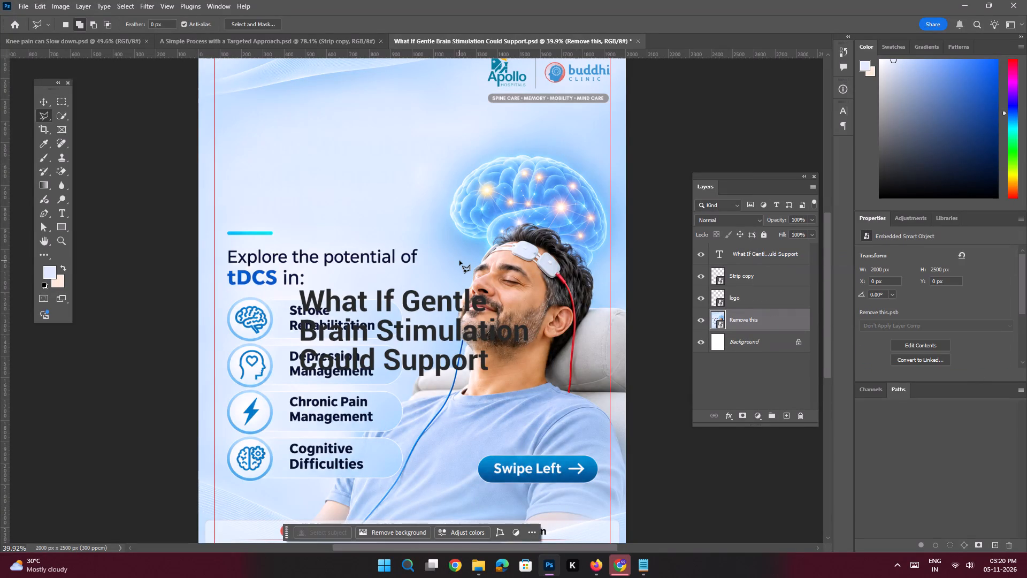
Move the three-line headline into the cleared area above the cyan bar, near the left margin guide.
key(space)
key(space)
key(space)
key(space)
key(space)
key(space)
key(space)
drag(439, 261, 457, 288)
click(48, 101)
click(74, 153)
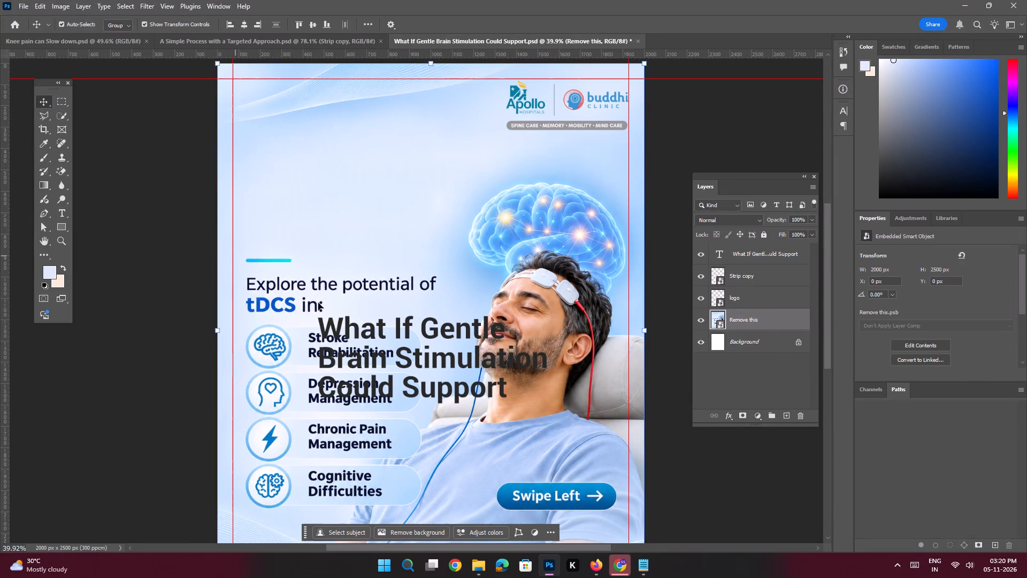
click(353, 345)
drag(373, 356, 309, 246)
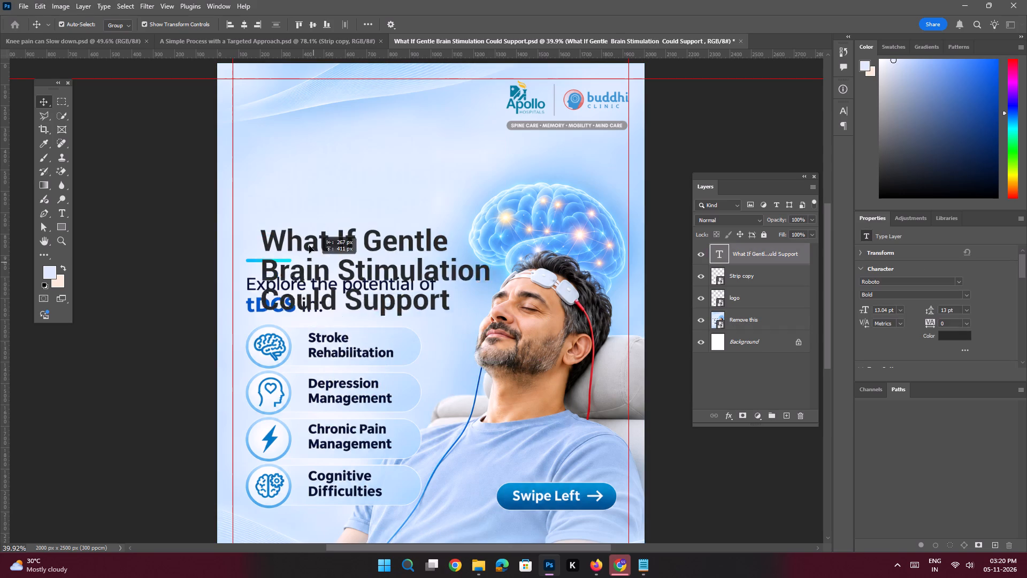
drag(309, 246, 295, 173)
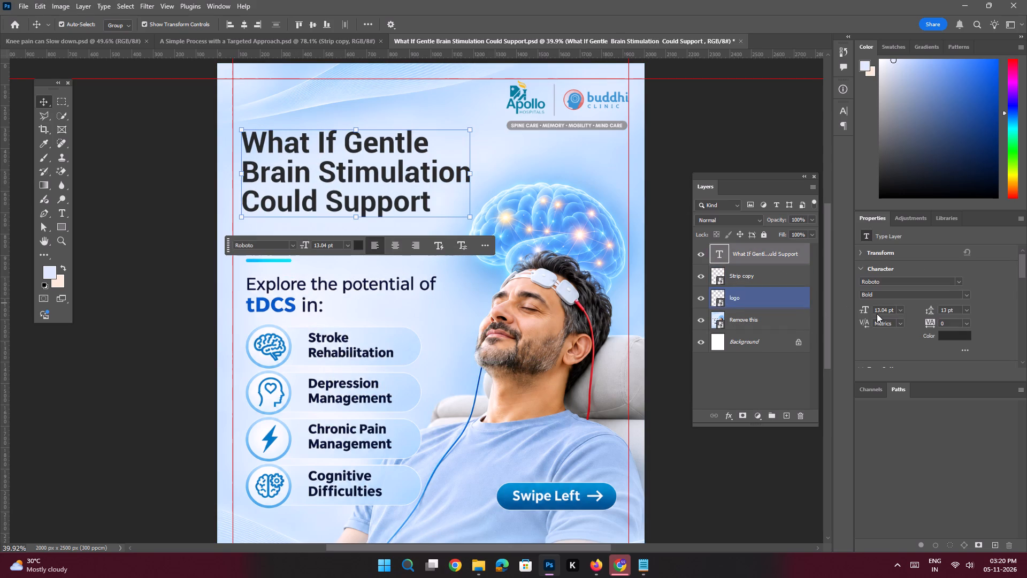
Set the three-line headline's font size to 12 pt.
drag(888, 309, 843, 290)
text(12)
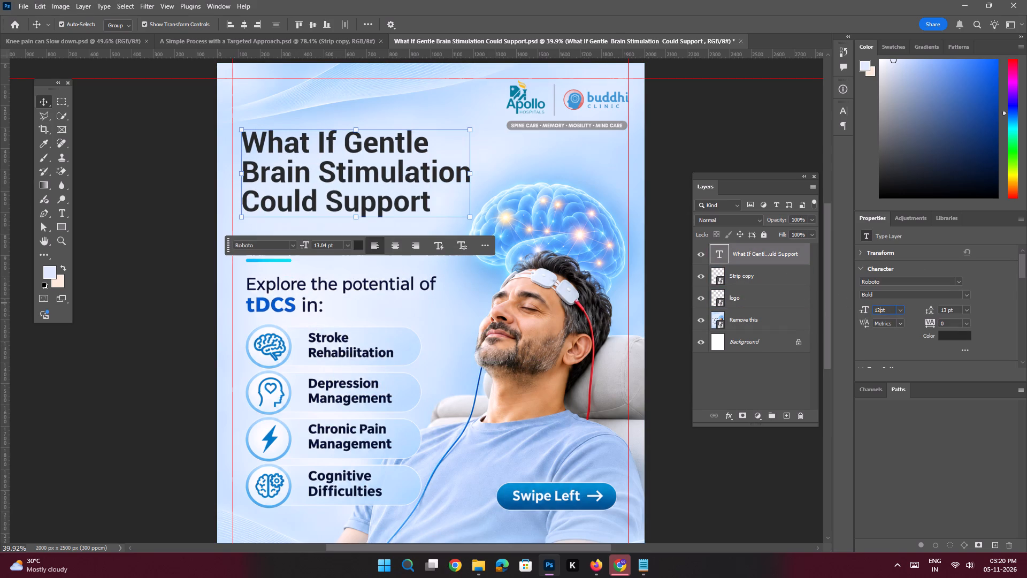
key(Return)
shift+click(332, 174)
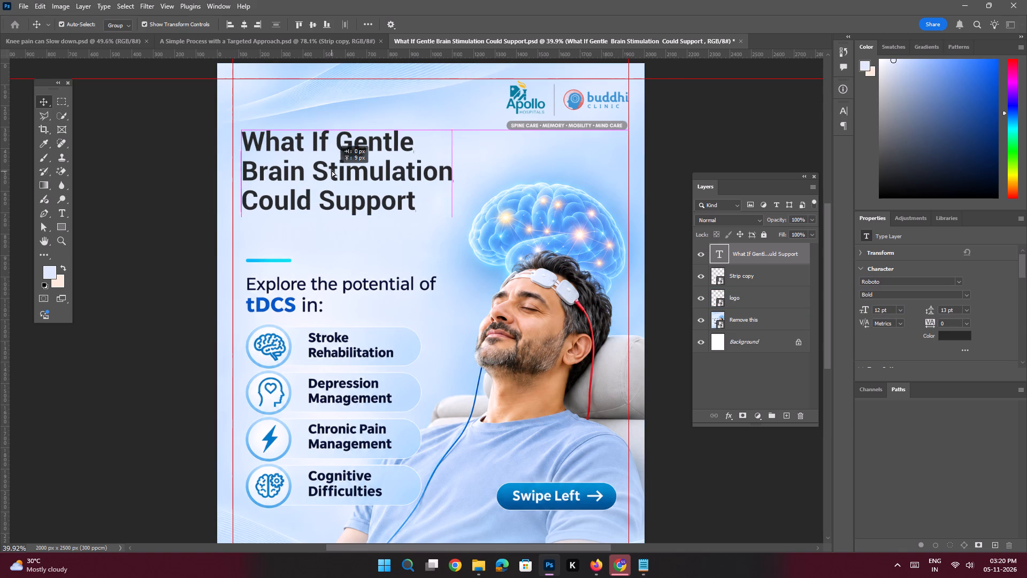
Switch to Notepad and copy "Your Recovery?" from the Slide 1 text.
click(644, 564)
drag(785, 220, 678, 218)
key(ctrl+c)
key(ctrl+c)
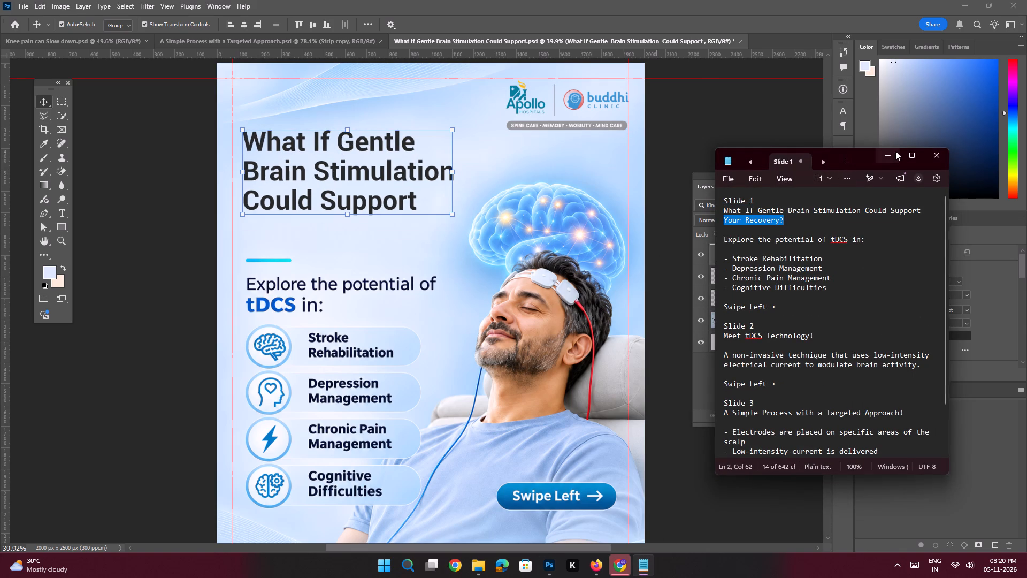
click(890, 155)
Copy the teal "Targeted Approach!" text layer from "A Simple Process with a Targeted Approach.psd" into the "What If Gentle Brain Stimulation Could Support" document.
click(342, 41)
key(space)
key(space)
key(space)
key(space)
key(space)
key(space)
key(space)
key(space)
key(space)
key(space)
key(space)
key(space)
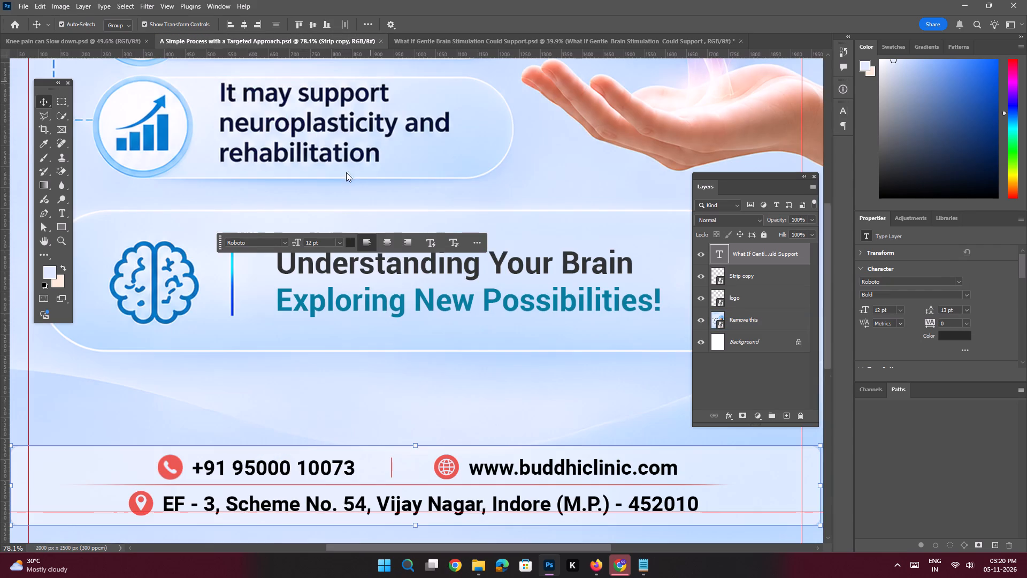
key(ctrl+0)
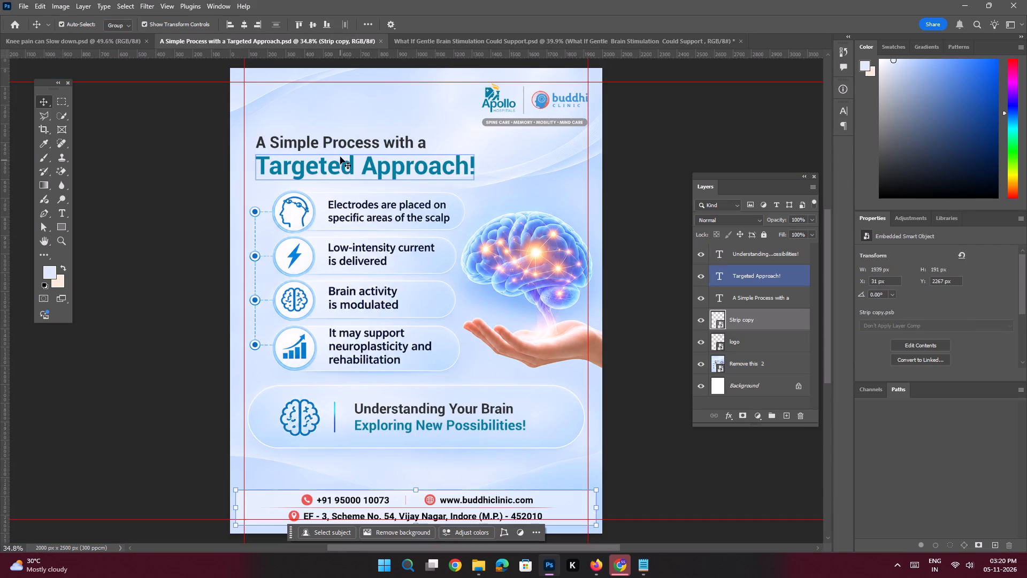
click(345, 165)
drag(765, 276, 753, 202)
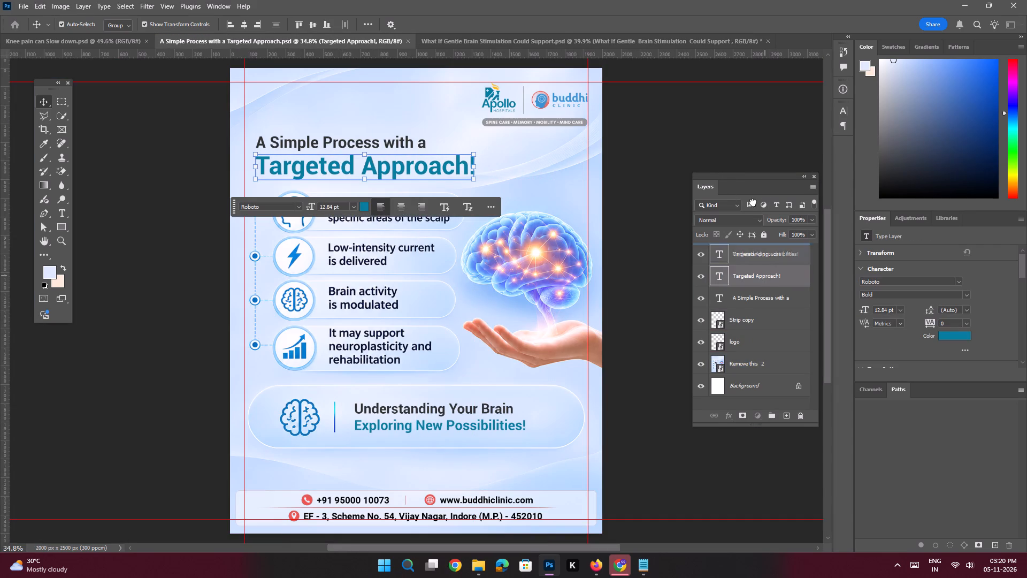
drag(753, 202, 385, 243)
Recopy "Your Recovery?" from the Notepad text and replace the wording of the pasted "Targeted Approach!" layer with it.
click(650, 562)
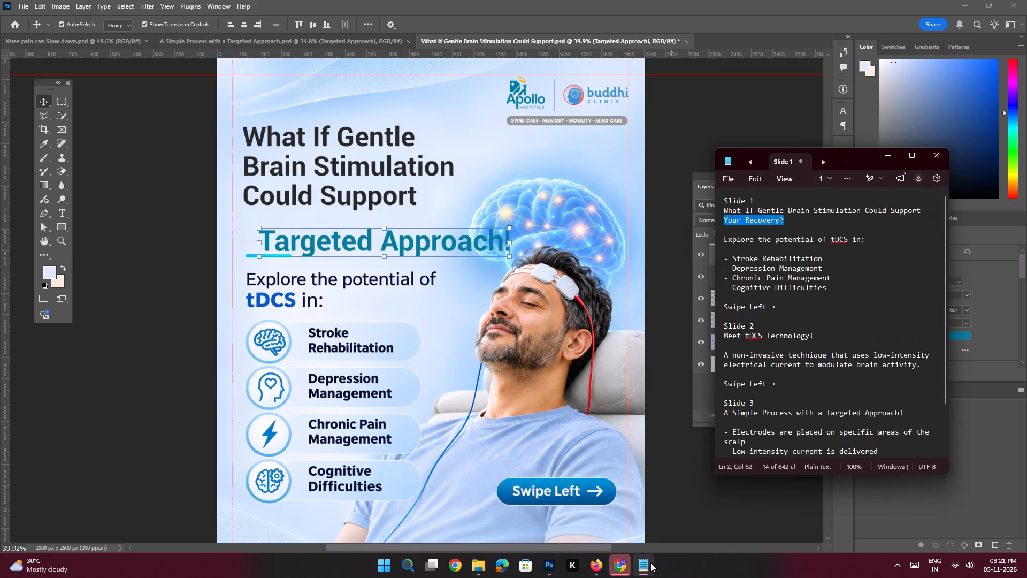
key(ctrl+c)
key(ctrl+c)
click(650, 562)
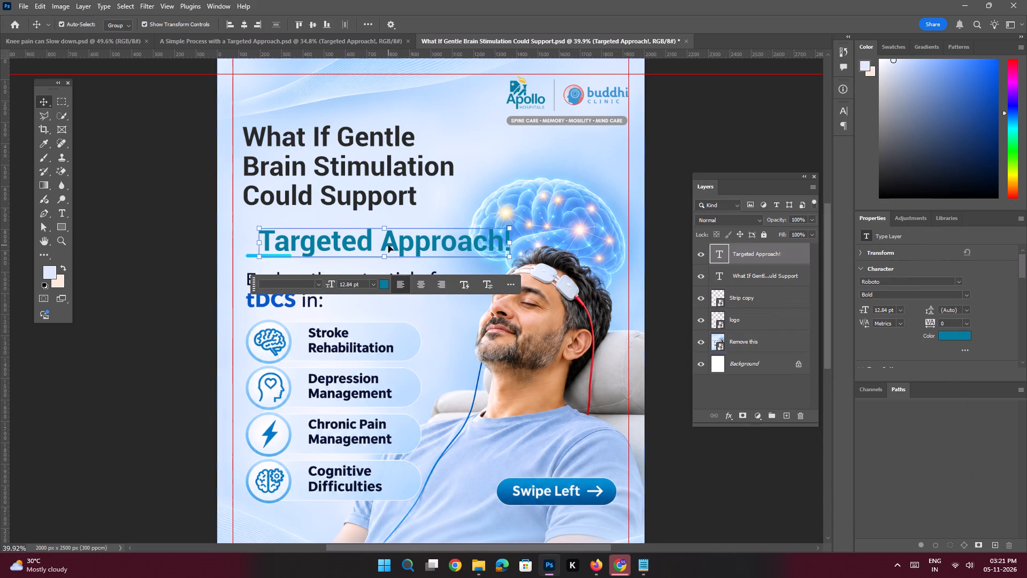
double_click(388, 245)
key(ctrl+v)
key(Return)
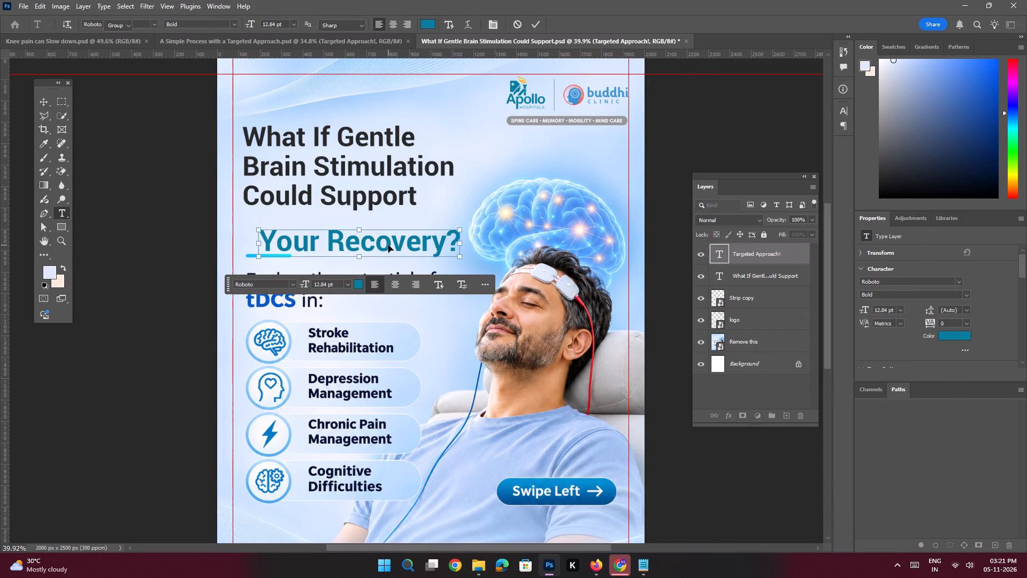
Position the "Your Recovery?" line directly beneath "Could Support", aligned with the headline's left edge and nudged up close to it.
drag(382, 242, 365, 230)
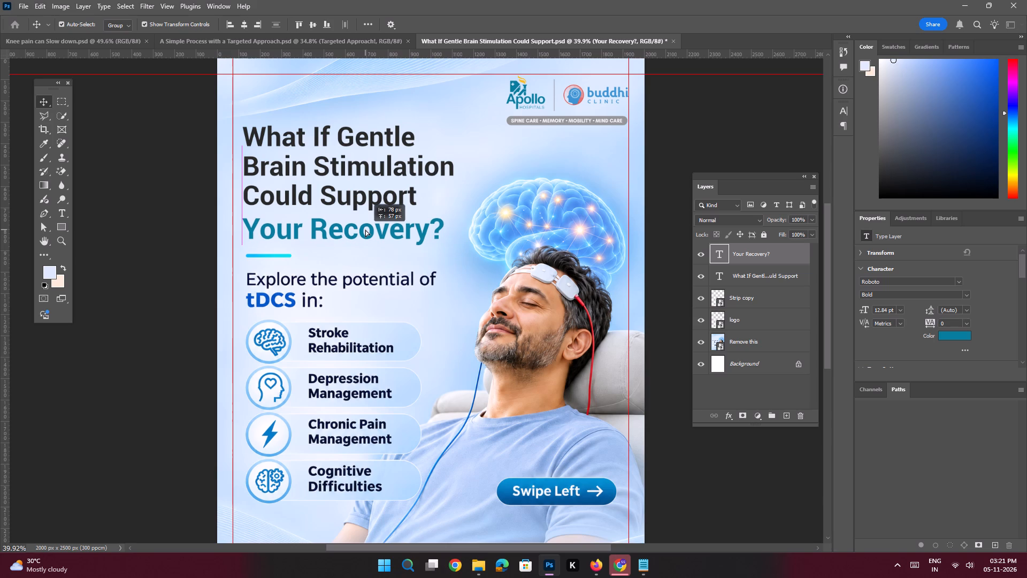
drag(365, 230, 365, 228)
key(space)
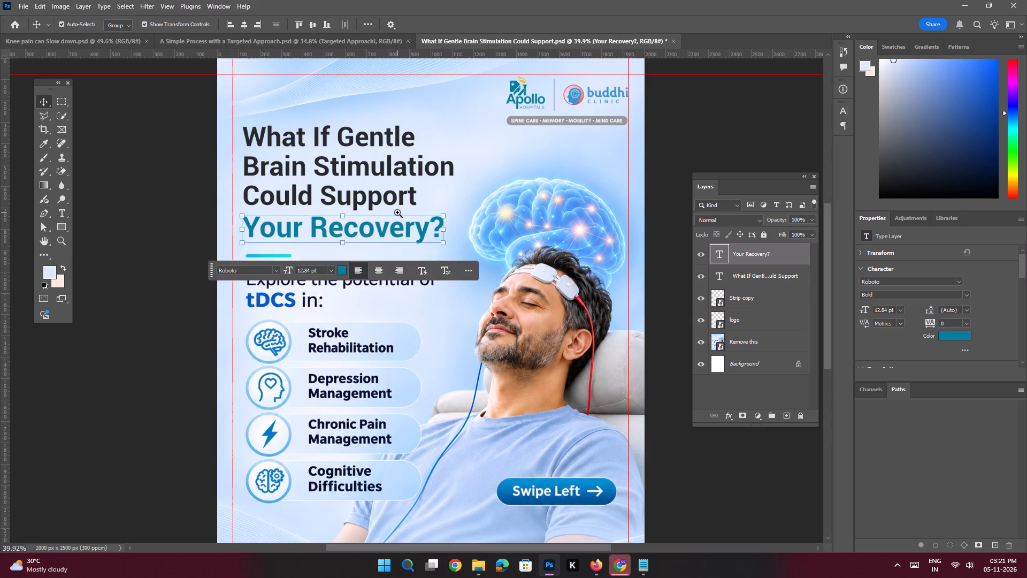
ctrl+drag(397, 212, 375, 206)
click(213, 218)
key(space)
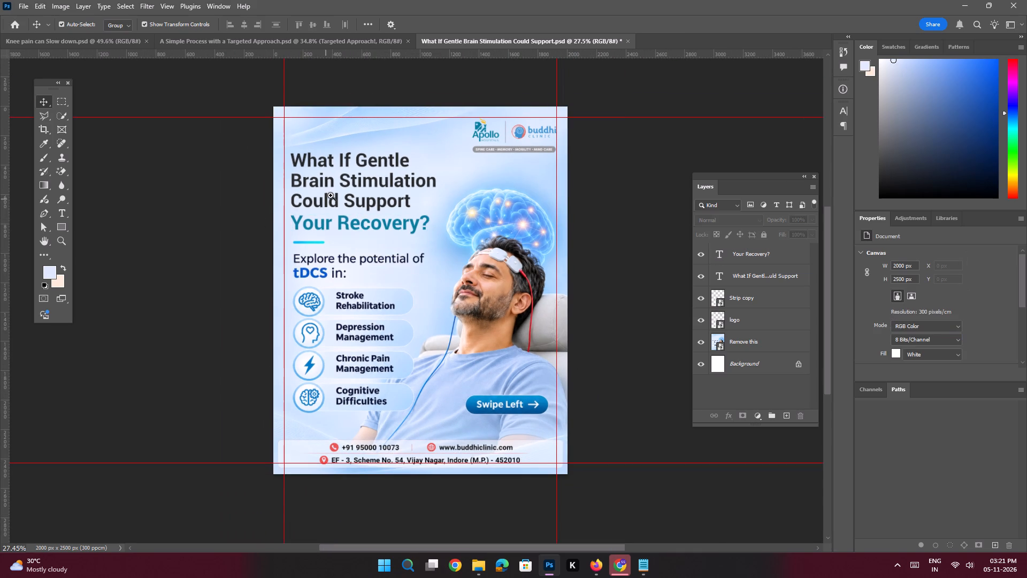
ctrl+drag(331, 191, 374, 284)
click(375, 276)
key(Up)
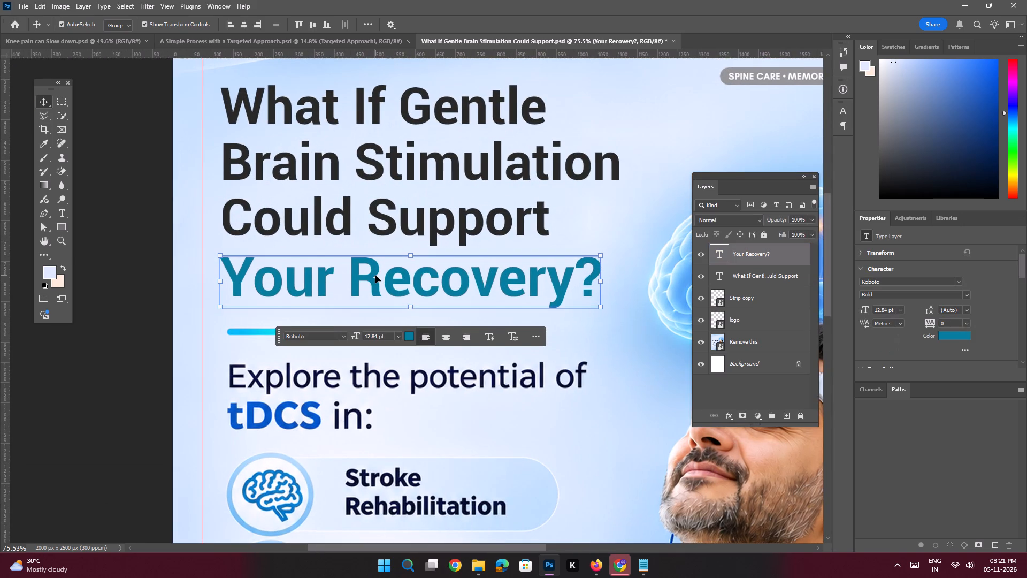
key(Up)
key(Up)
key(Up)
key(space)
ctrl+drag(472, 186, 447, 179)
click(242, 201)
Change the three-line headline's font style to Roboto Medium.
key(space)
key(space)
key(space)
key(space)
key(space)
key(space)
key(space)
key(space)
drag(411, 189, 369, 207)
click(370, 207)
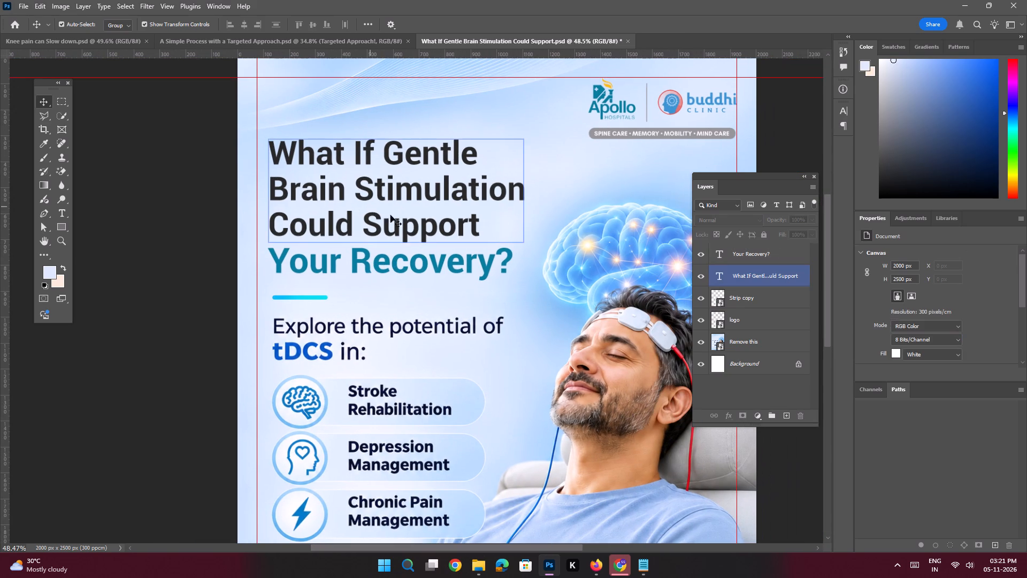
click(968, 295)
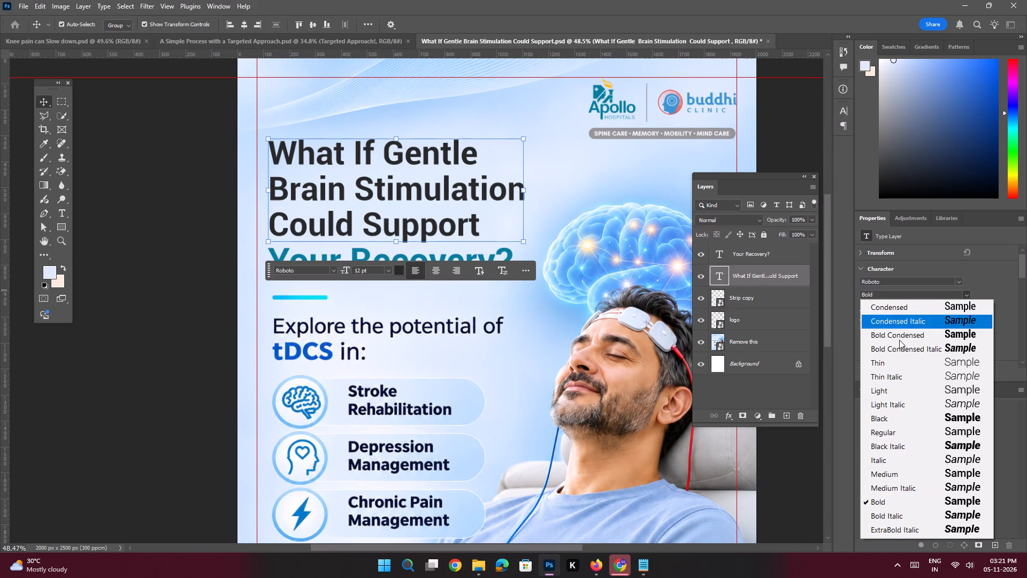
click(884, 473)
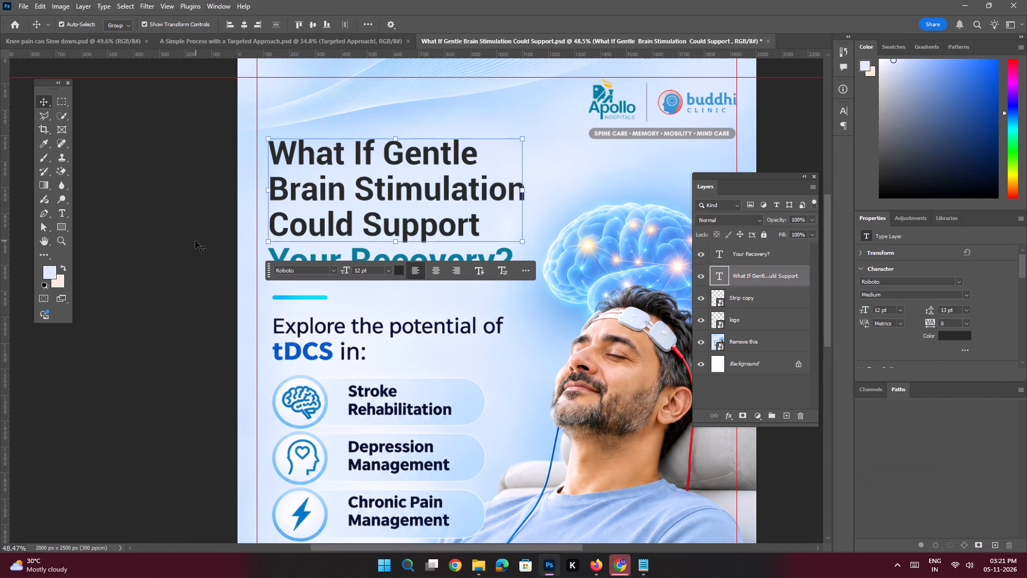
click(174, 235)
Copy "Explore the potential of tDCS in:" from the Slide 1 text in Notepad.
key(space)
ctrl+drag(398, 280, 409, 298)
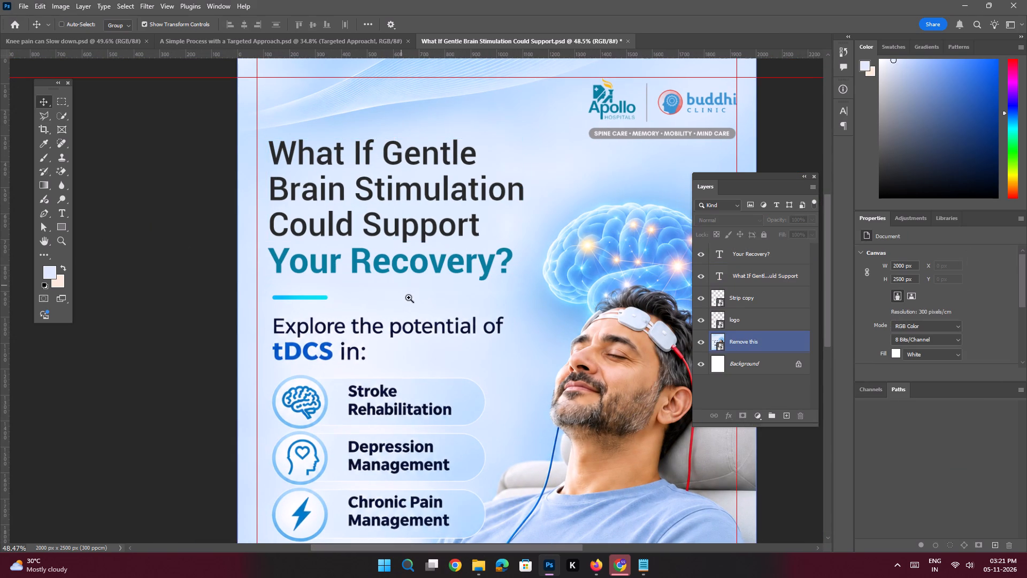
ctrl+drag(409, 298, 409, 299)
key(space)
ctrl+drag(402, 305, 419, 328)
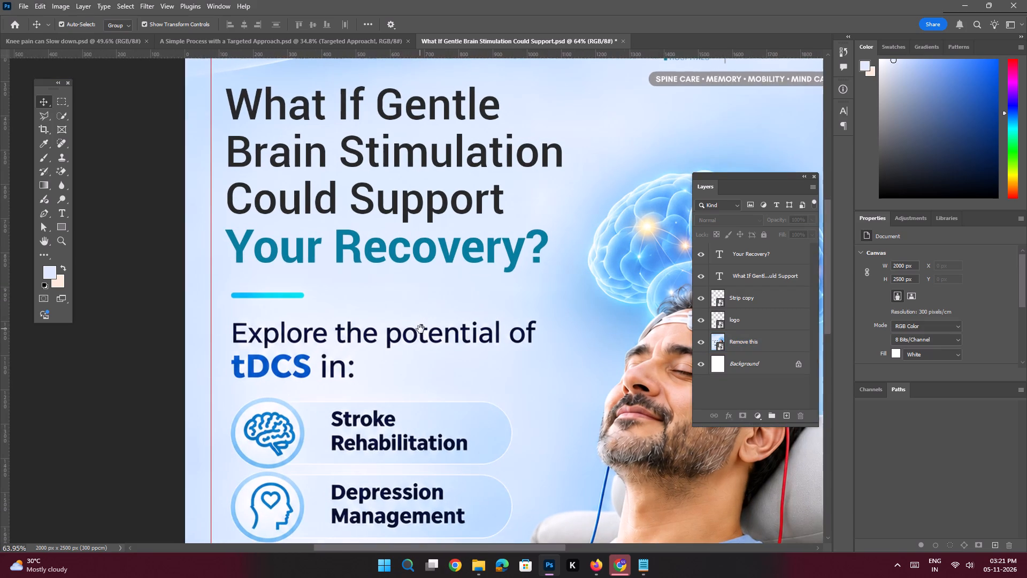
drag(420, 329, 416, 291)
key(space)
ctrl+drag(353, 307, 379, 340)
click(379, 340)
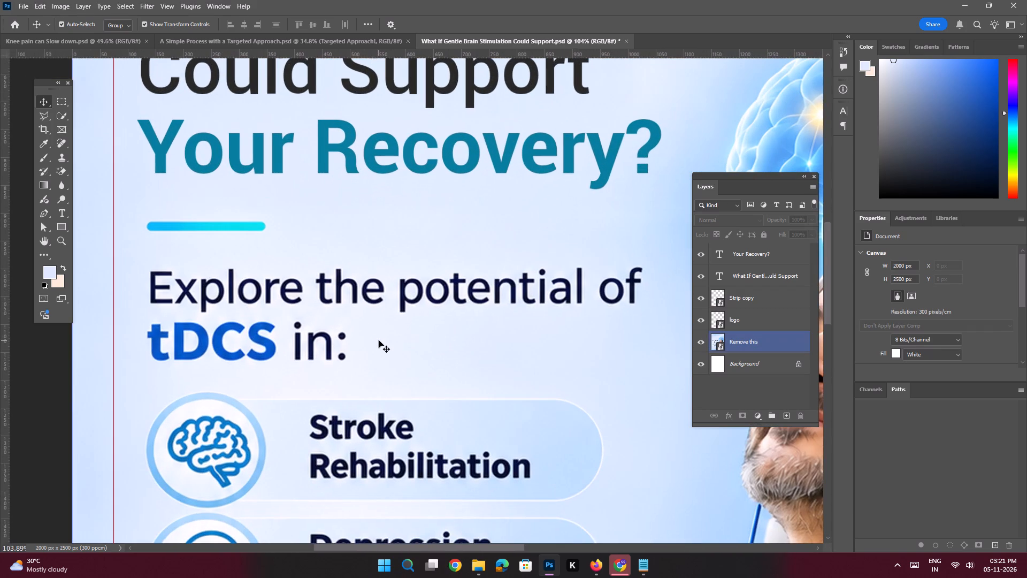
click(646, 568)
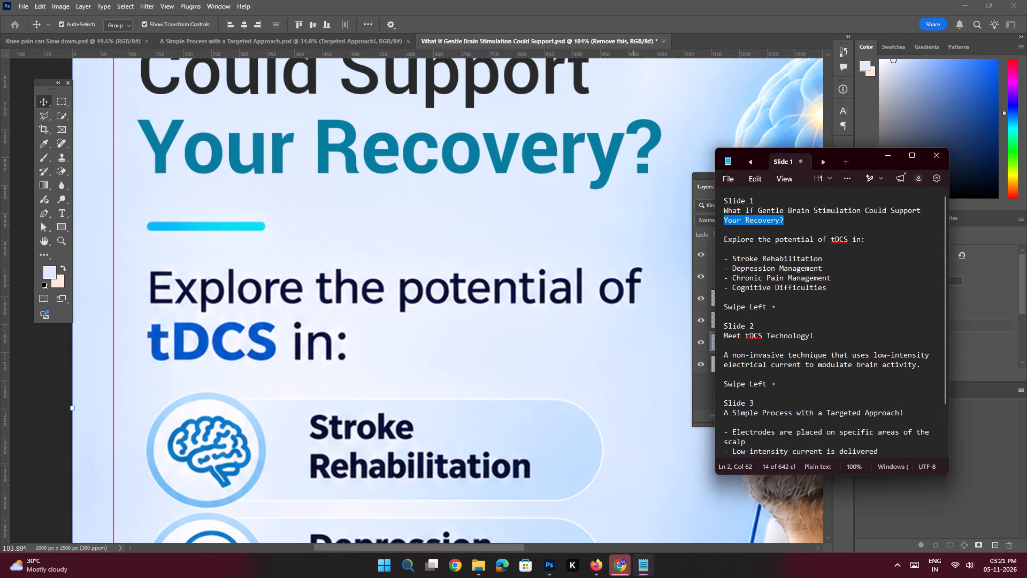
drag(861, 239, 711, 242)
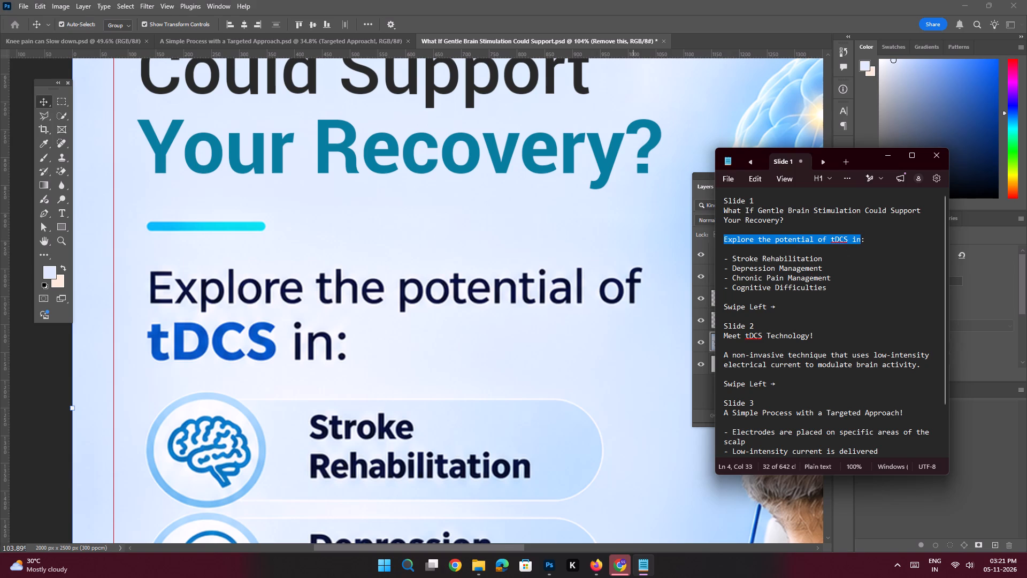
drag(870, 240, 715, 240)
key(ctrl+c)
key(ctrl+c)
click(883, 154)
On the "Remove this" image layer, outline the two-line "Explore the potential of tDCS in:" text with a Polygonal Lasso selection.
key(space)
ctrl+drag(394, 247, 370, 241)
click(399, 249)
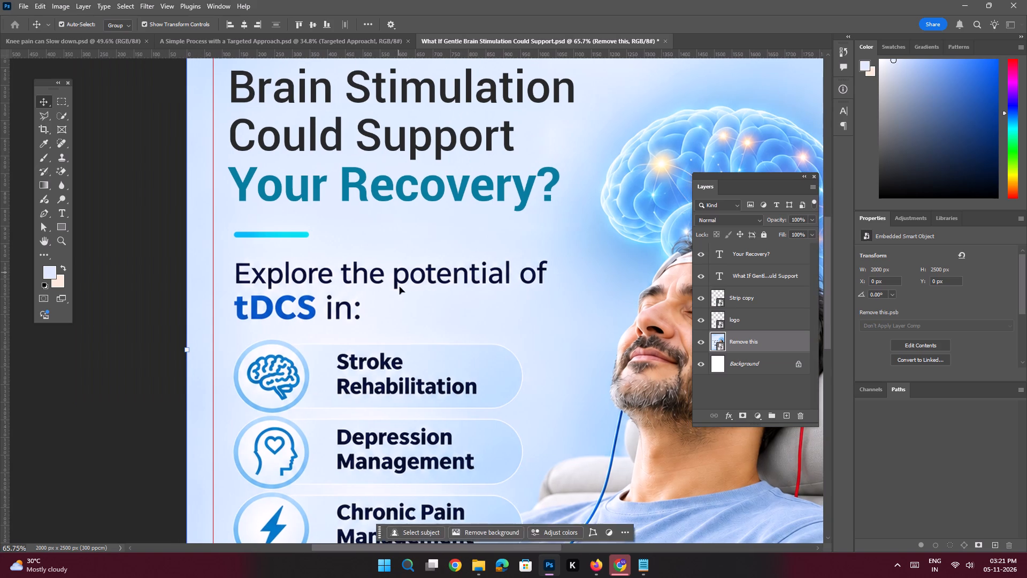
click(399, 307)
key(space)
ctrl+drag(397, 269, 410, 289)
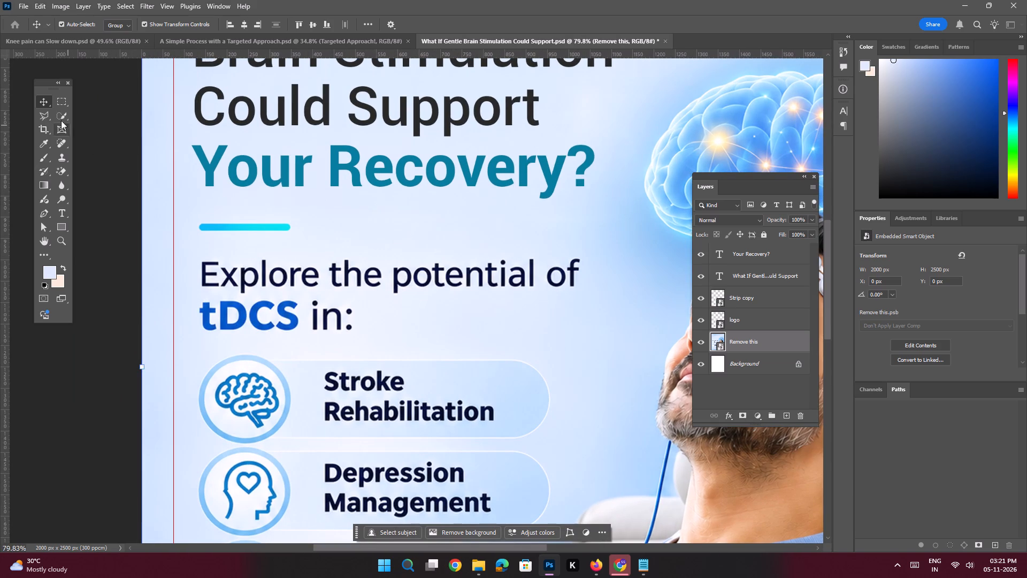
click(43, 112)
click(199, 255)
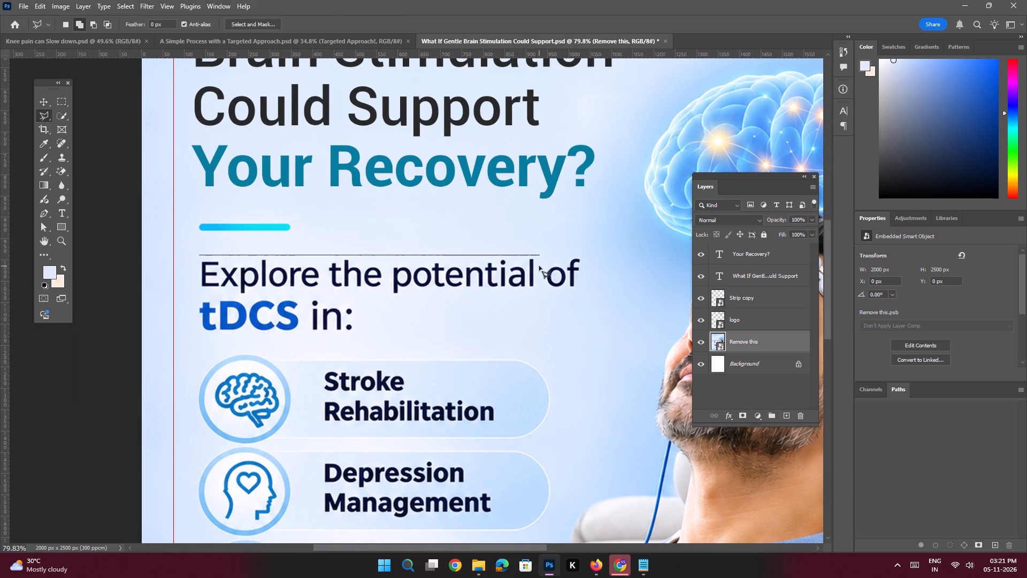
shift+click(581, 255)
drag(586, 278, 585, 285)
click(581, 296)
click(358, 299)
click(357, 329)
click(347, 338)
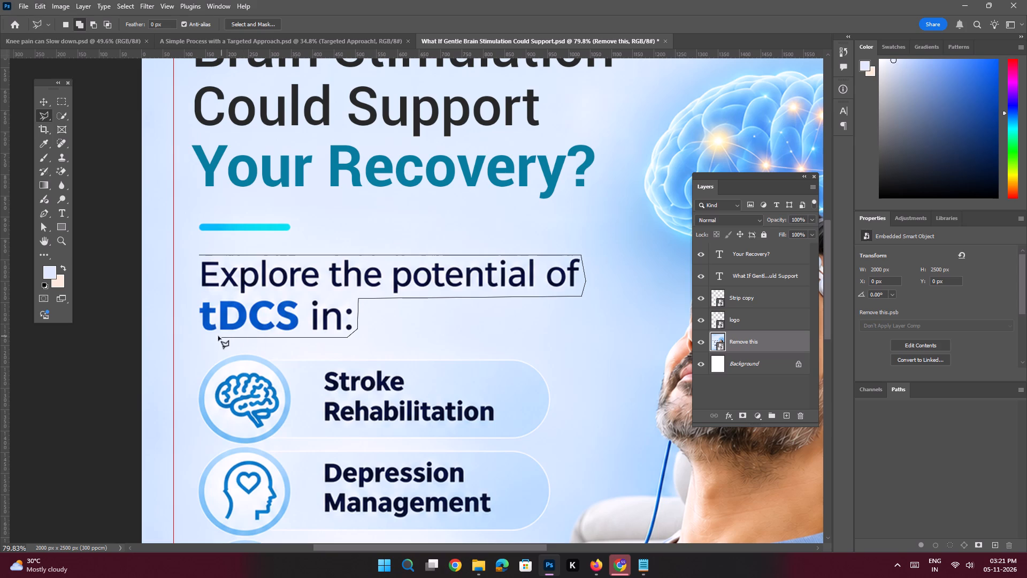
shift+click(198, 337)
click(194, 309)
click(194, 283)
click(201, 256)
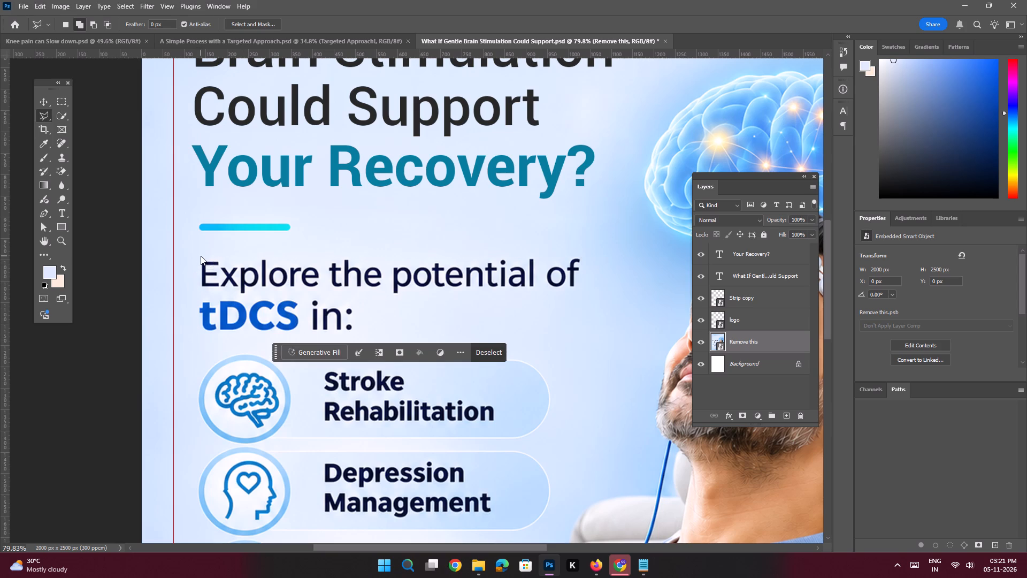
Run Generative Fill on the selected "Explore the potential of tDCS in:" text with the prompt "Remove this".
click(307, 356)
text(Remove this)
key(space)
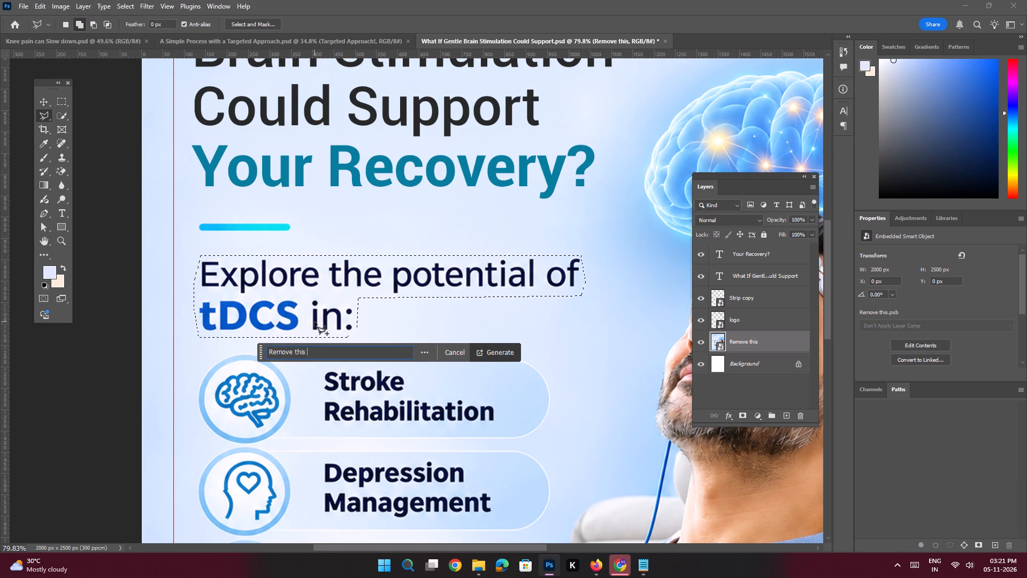
key(Return)
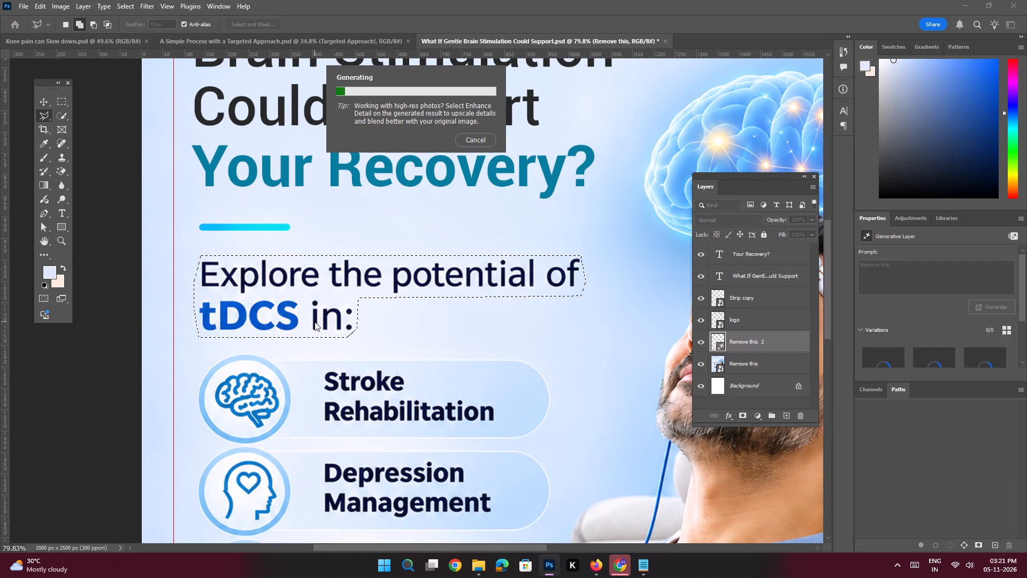
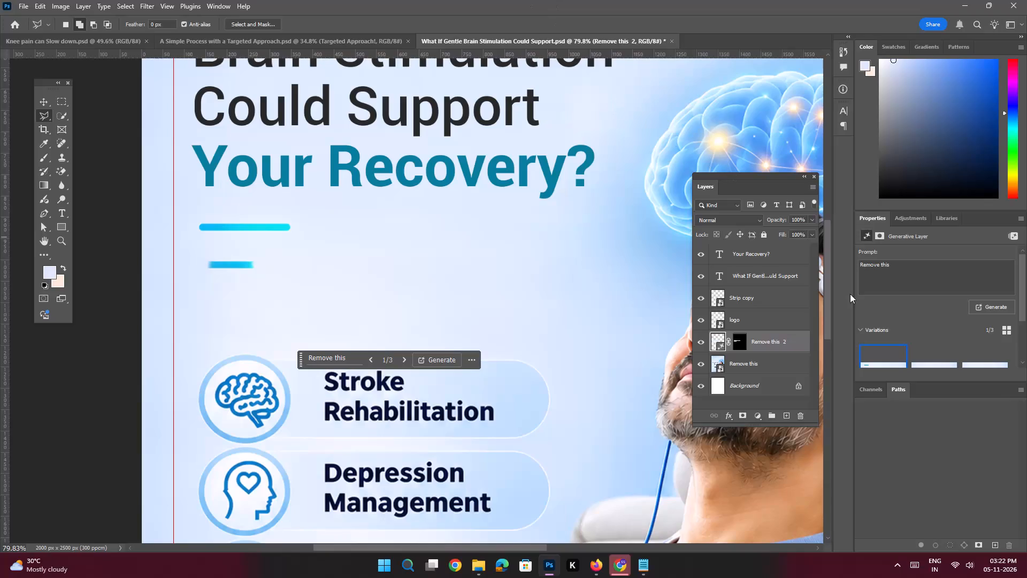
Choose the second Generative Fill variation and convert the "Remove this 2" and "Remove this" layers into one Smart Object.
click(937, 363)
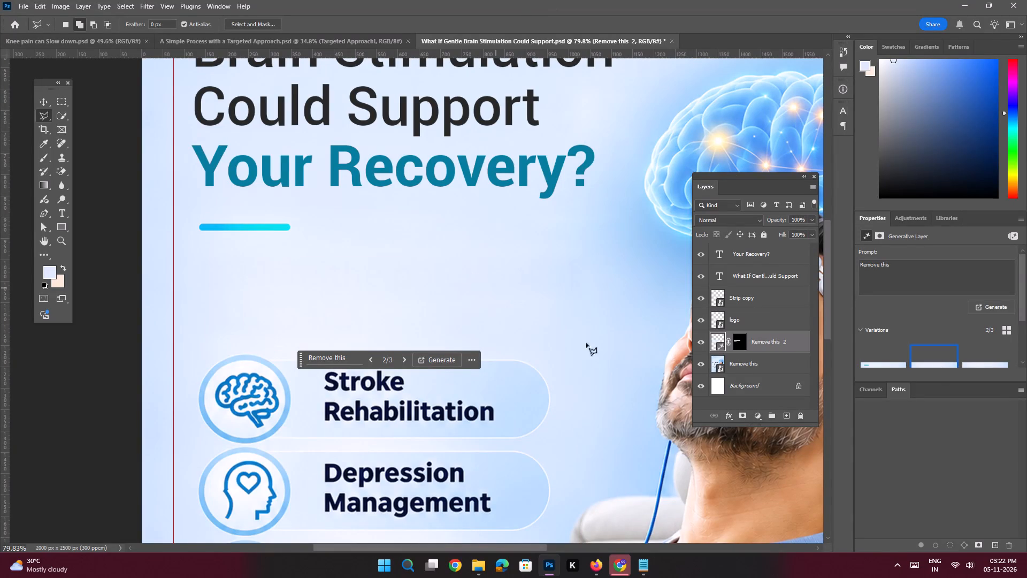
shift+click(752, 361)
right_click(756, 349)
click(791, 284)
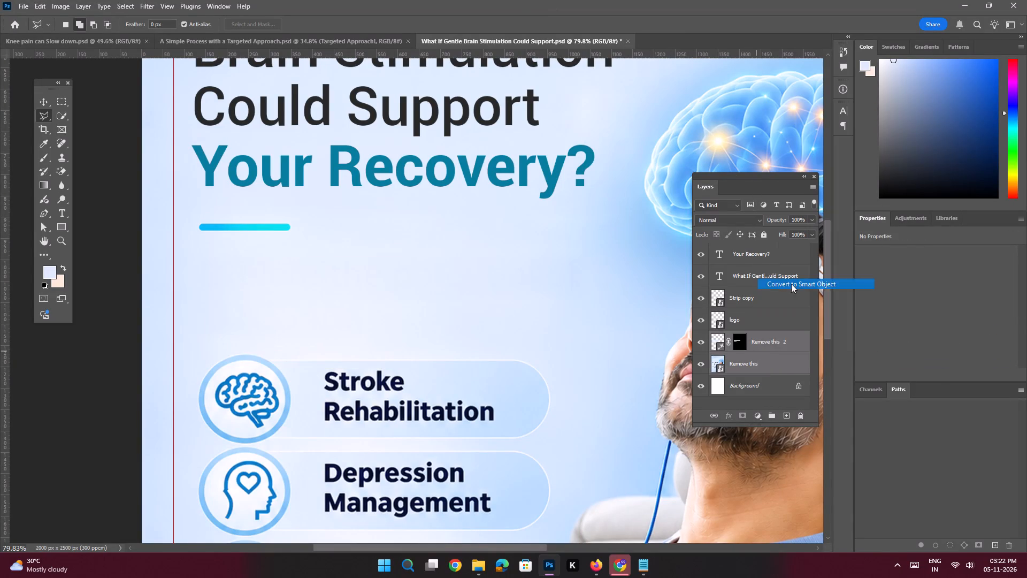
Deselect the layer and copy "Explore the potential of tDCS in:" from the Slide 1 text in Notepad again.
key(space)
key(space)
key(space)
key(space)
key(space)
key(space)
key(space)
key(space)
key(space)
key(space)
key(space)
key(space)
key(space)
key(space)
key(space)
key(space)
key(space)
key(space)
key(space)
key(space)
drag(363, 195, 392, 317)
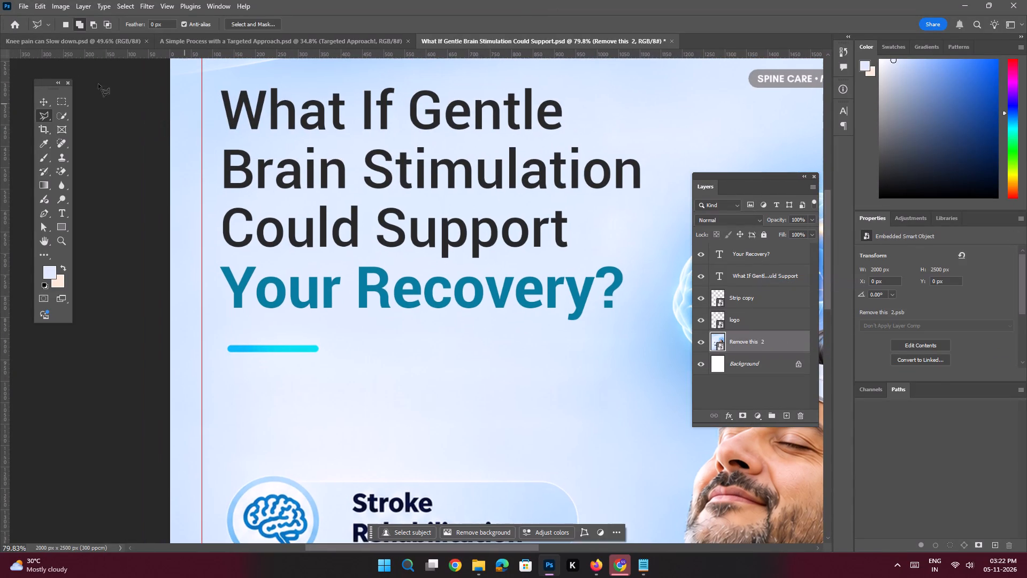
click(45, 101)
click(113, 150)
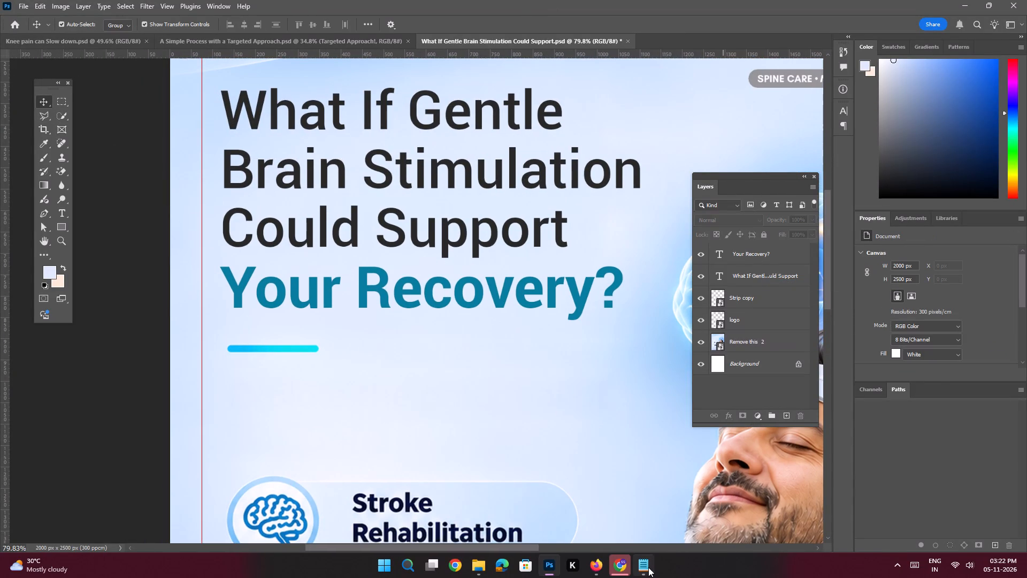
click(648, 567)
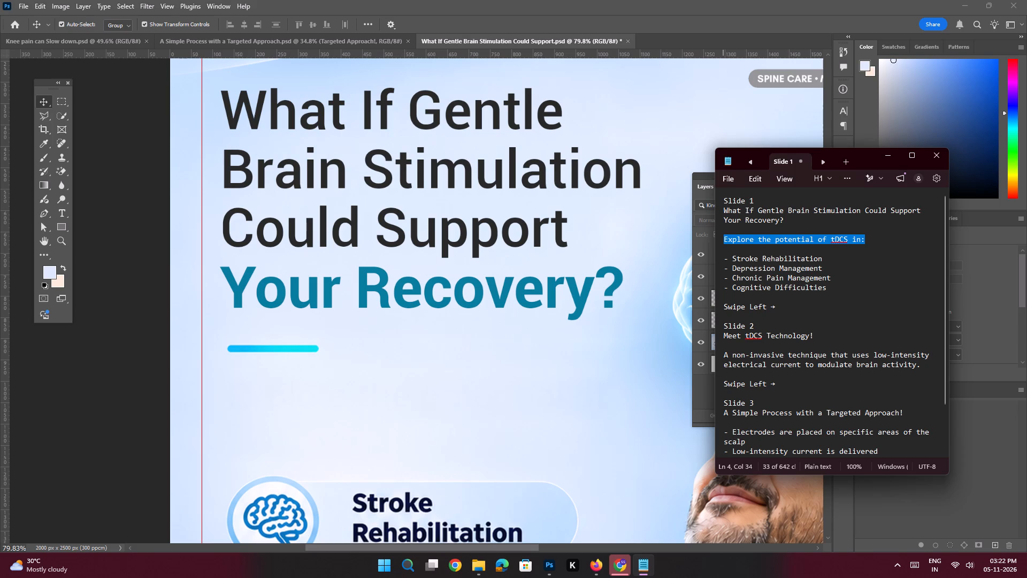
key(ctrl+c)
key(ctrl+c)
click(886, 157)
Duplicate the three-line headline below "Your Recovery?" and replace the copy's text with "Explore the potential of tDCS in:".
key(space)
key(space)
key(space)
key(space)
key(space)
key(space)
key(space)
click(421, 260)
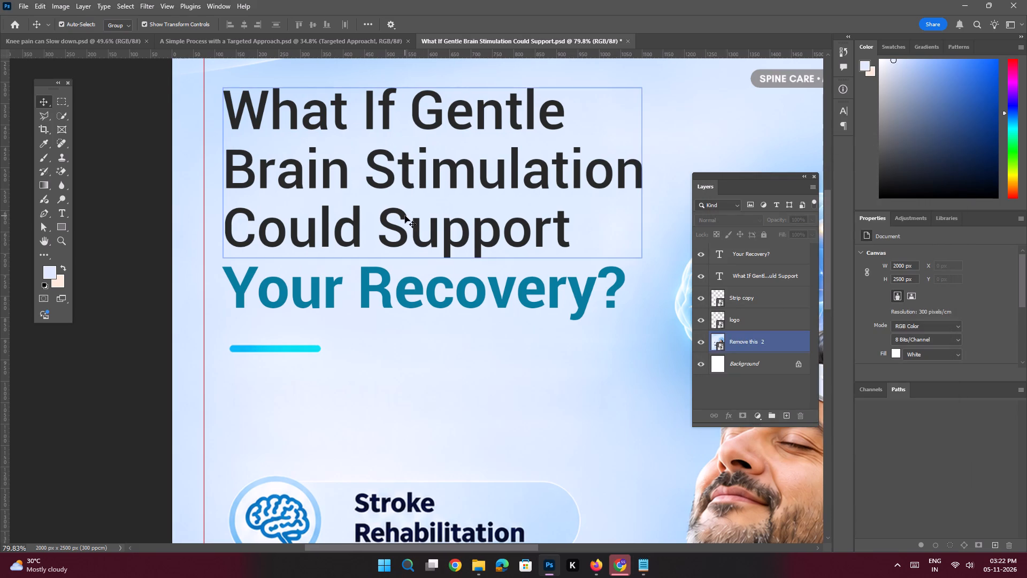
click(405, 216)
alt+shift+drag(400, 229, 397, 431)
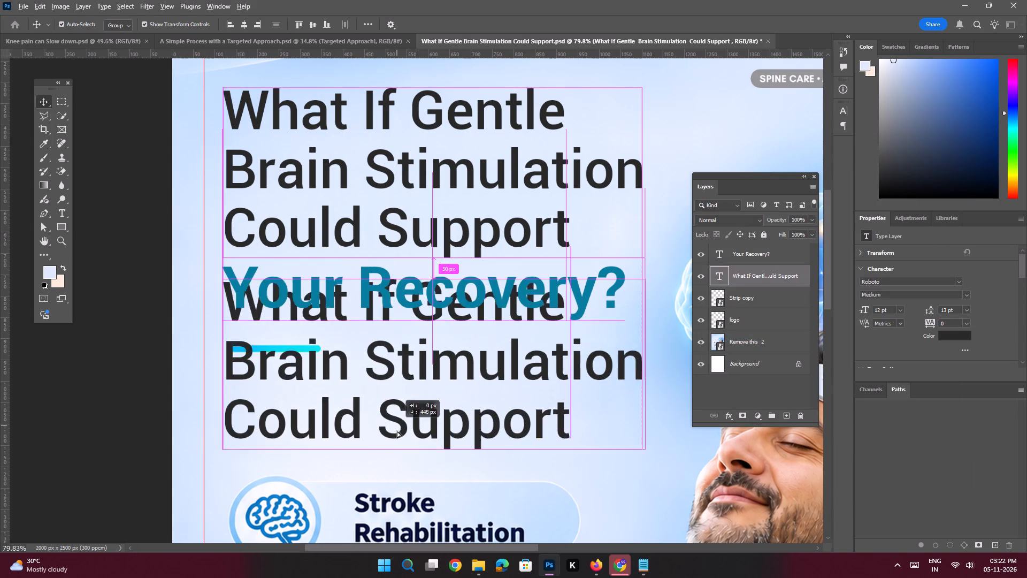
alt+shift+drag(397, 431, 396, 460)
double_click(388, 414)
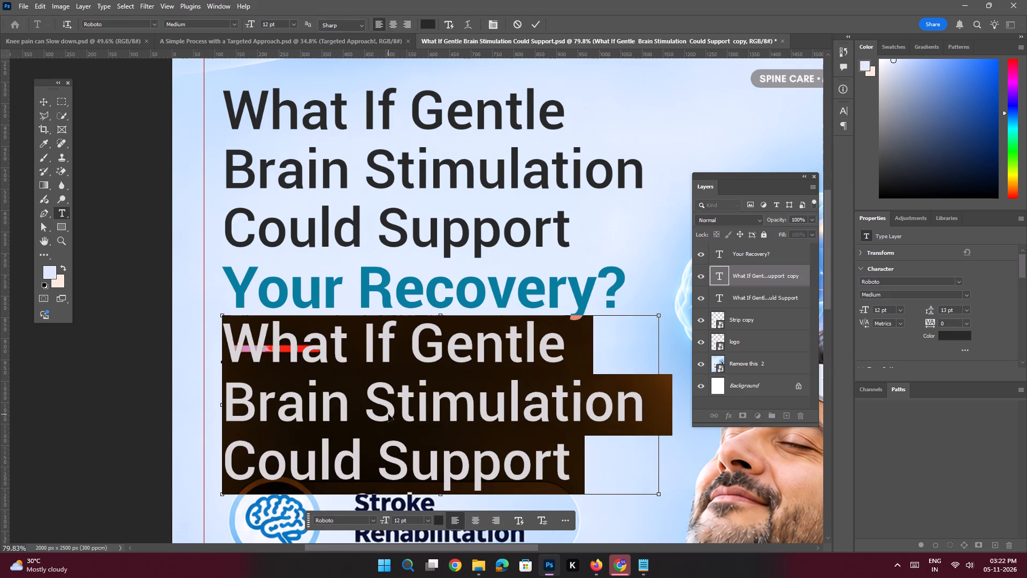
key(ctrl+v)
key(Return)
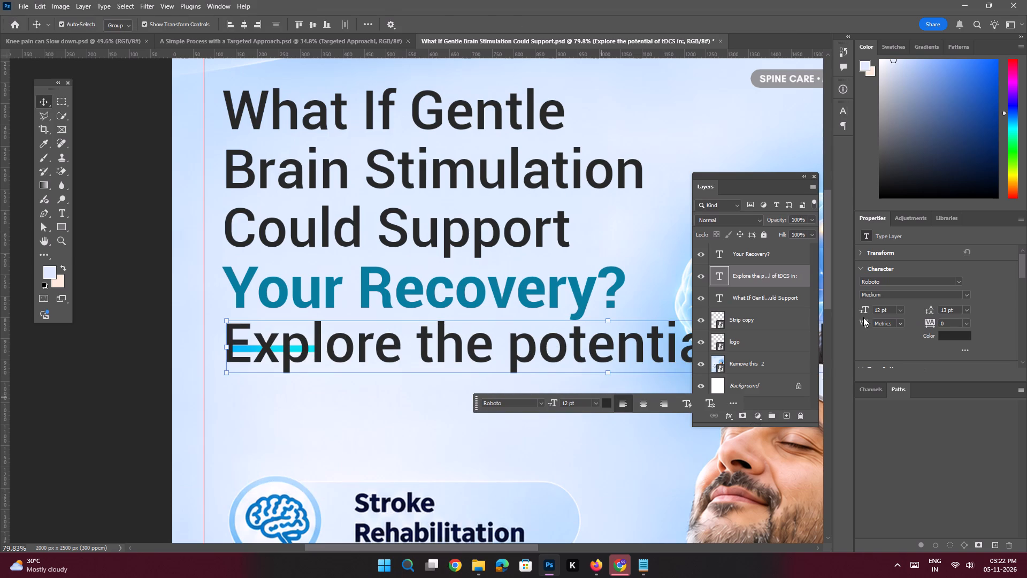
Set the "Explore the potential of tDCS in:" text to 7 pt and move it below the blue accent line.
drag(879, 310, 867, 301)
key(7)
key(Return)
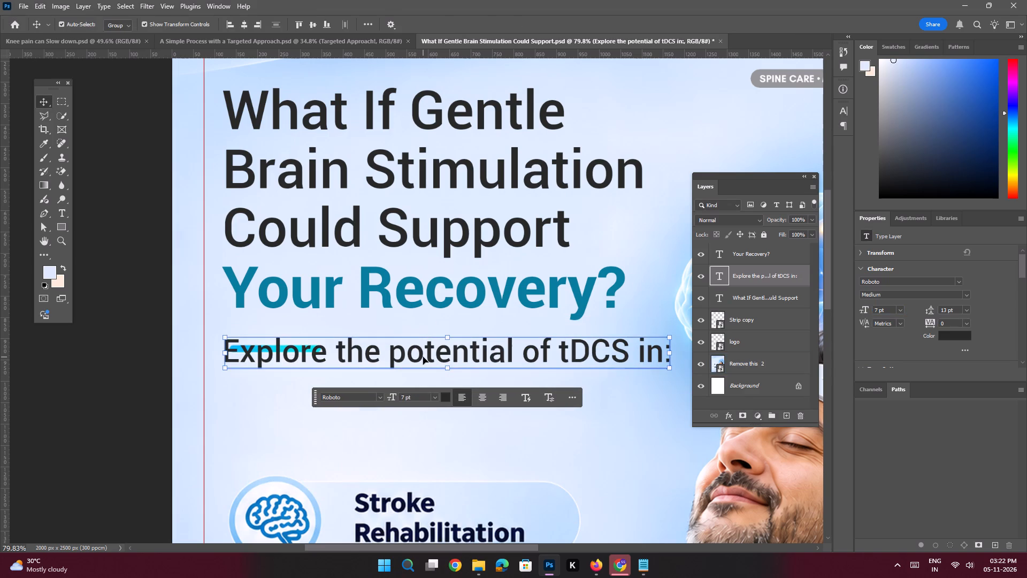
shift+drag(423, 357, 423, 383)
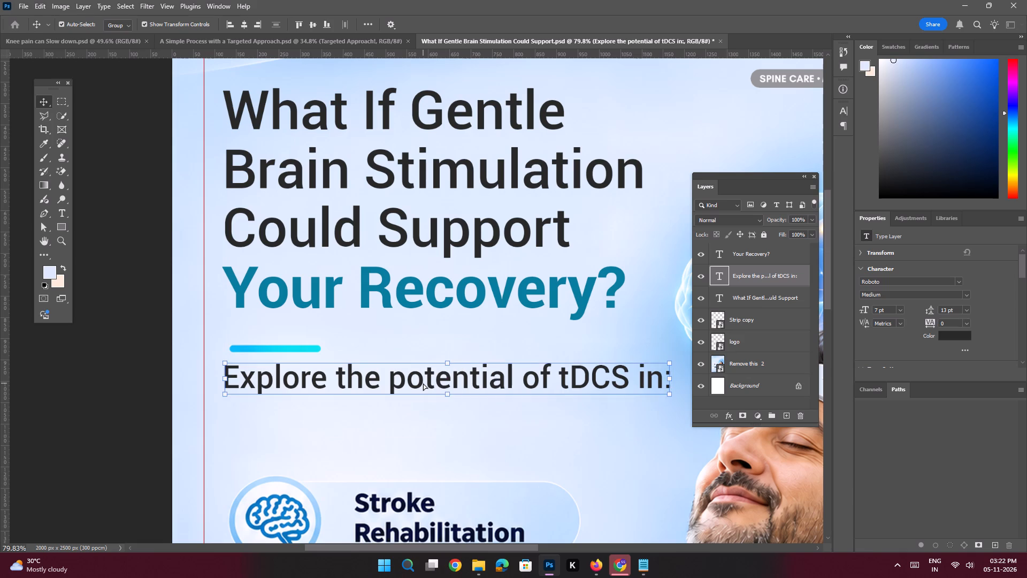
Break the "Explore the potential of tDCS in:" text into two lines before "tDCS".
double_click(502, 374)
click(562, 370)
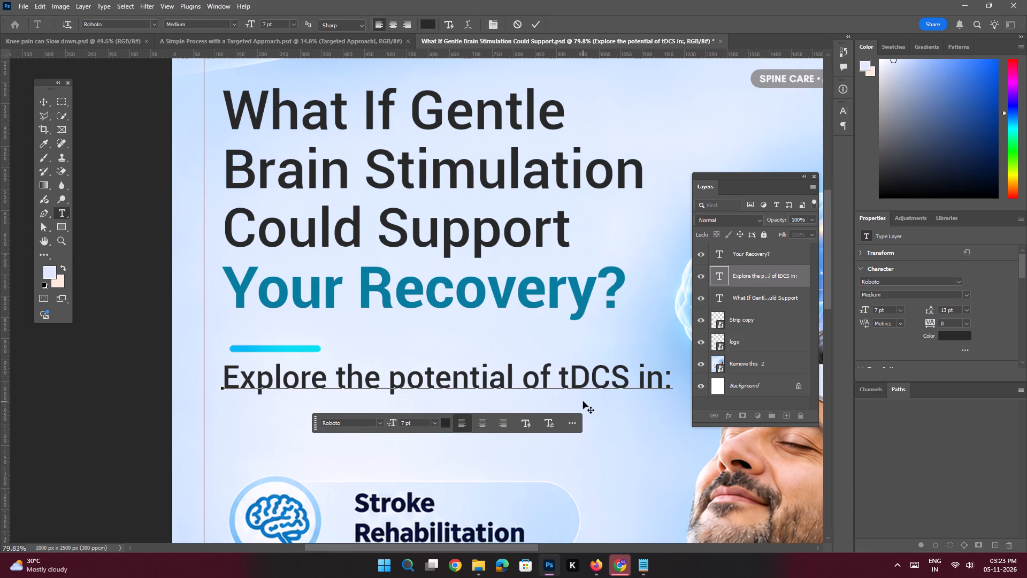
key(Return)
key(Return)
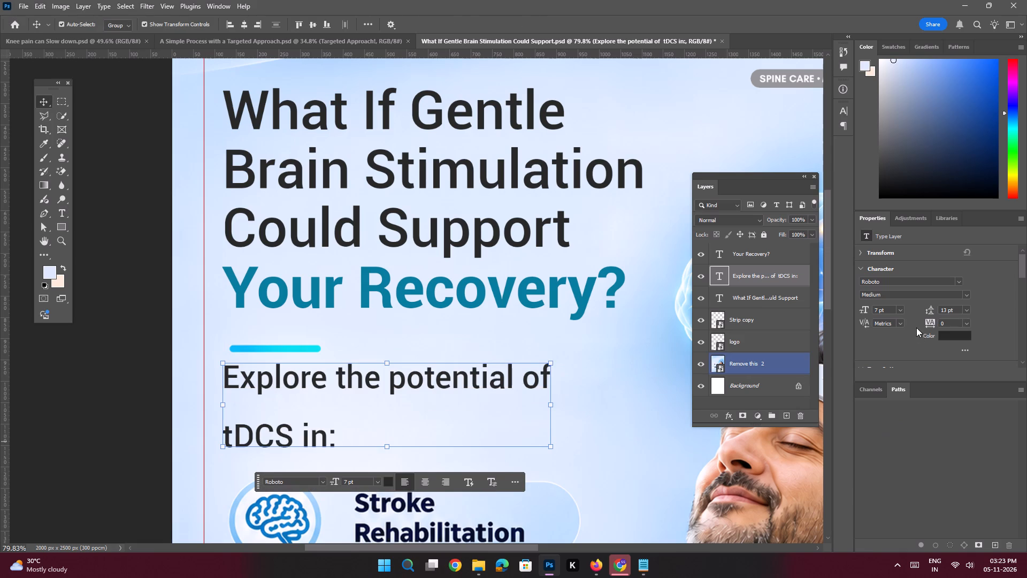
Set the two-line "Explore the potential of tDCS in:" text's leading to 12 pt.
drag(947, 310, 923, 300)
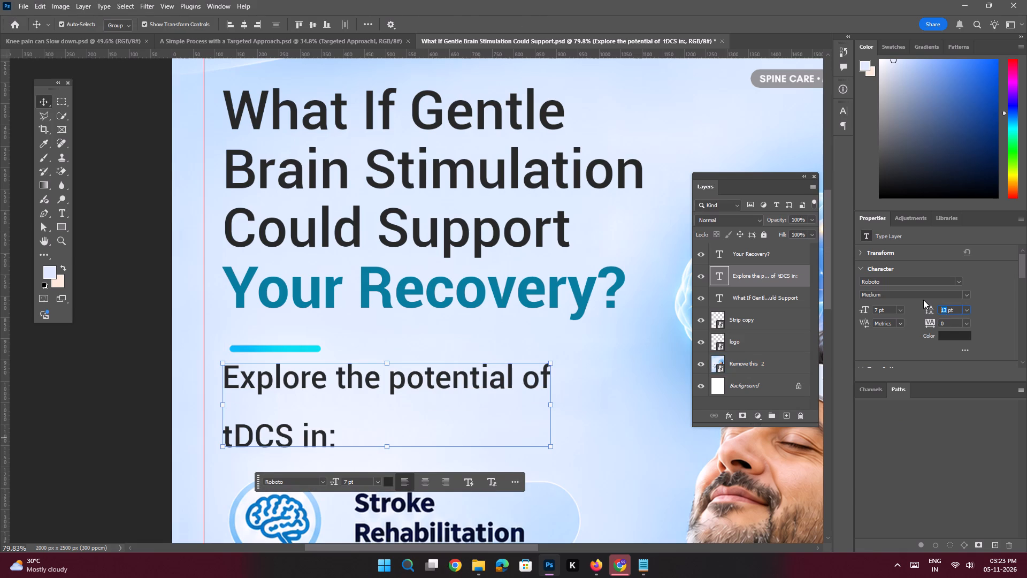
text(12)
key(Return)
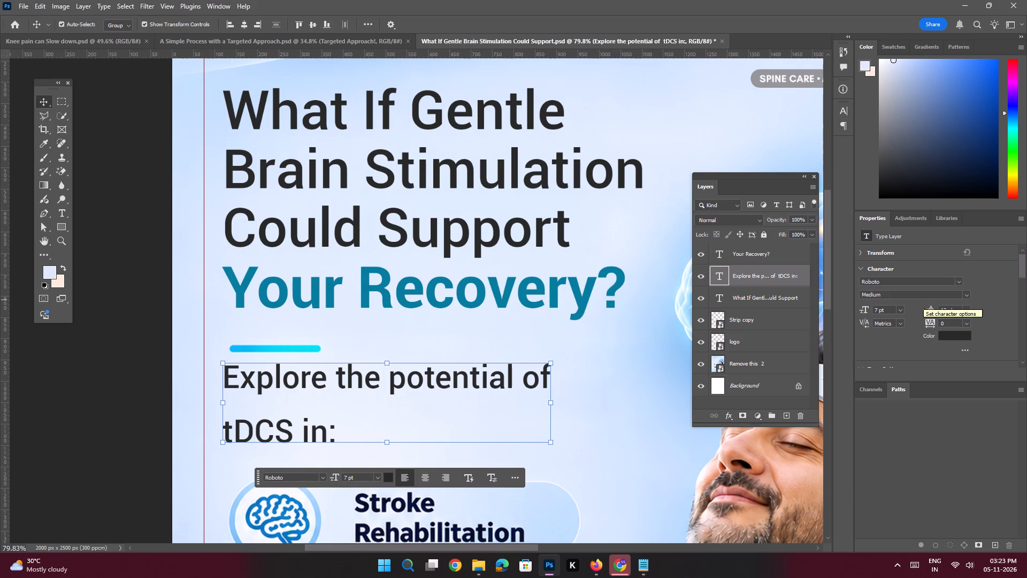
Set the two-line "Explore the potential of tDCS in:" text's leading to 9 pt.
drag(947, 309, 935, 305)
key(9)
key(Return)
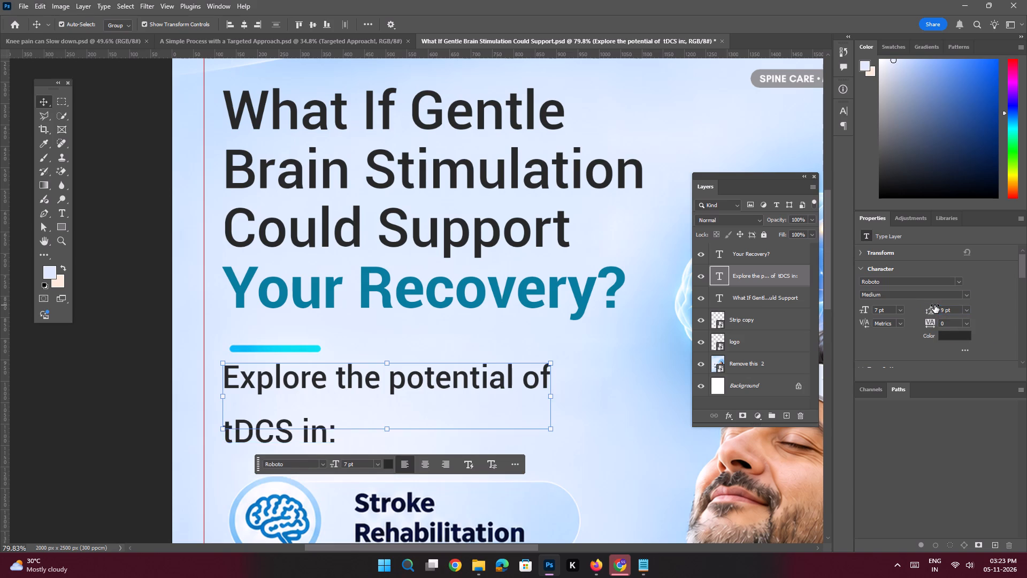
Move the two-line text slightly farther below the accent line and align its left edge with the headline.
shift+drag(344, 381, 344, 389)
shift+click(305, 389)
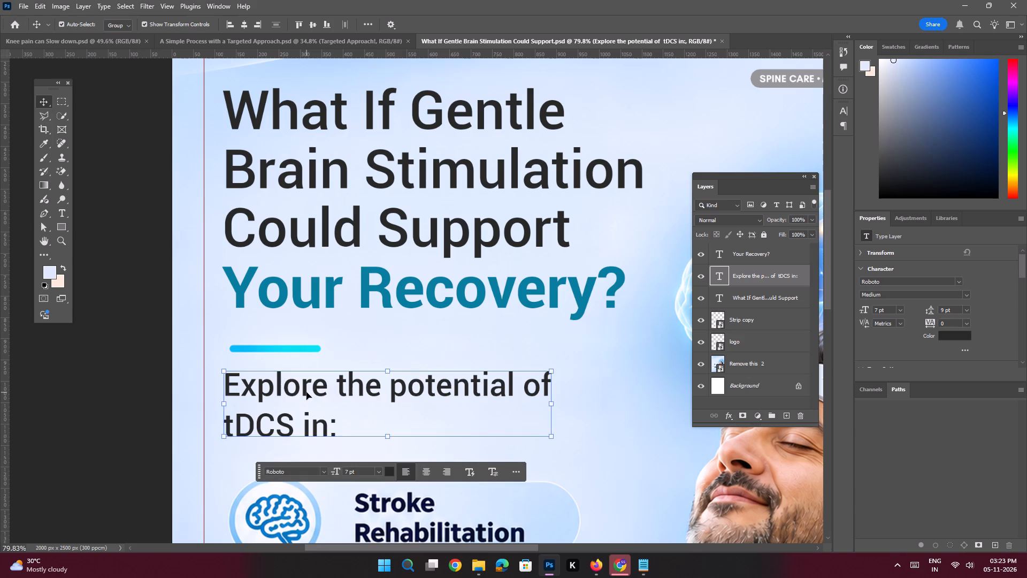
shift+click(304, 392)
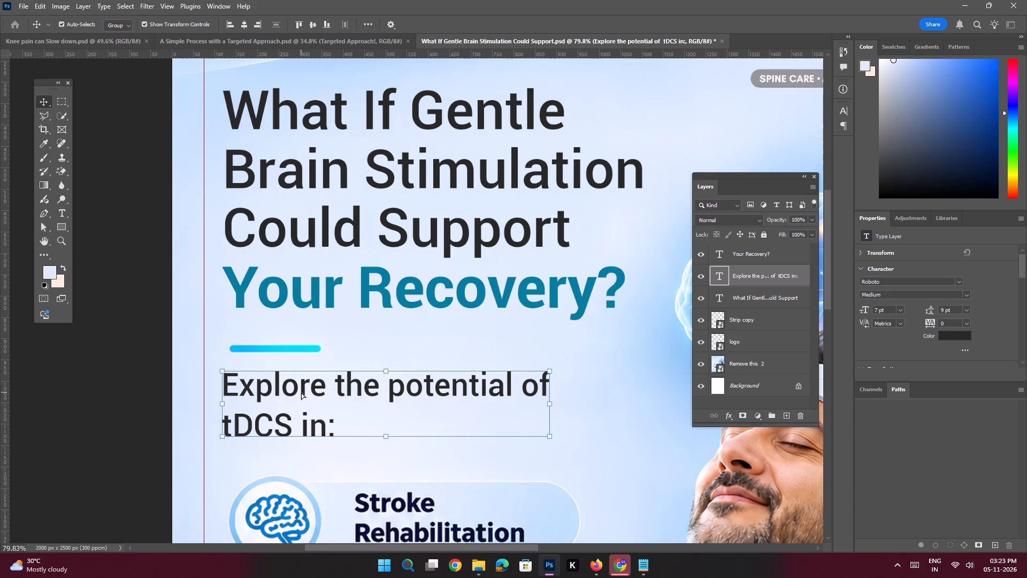
Change the font style of the word "tDCS" in the two-line text to Roboto Bold.
double_click(301, 392)
click(317, 428)
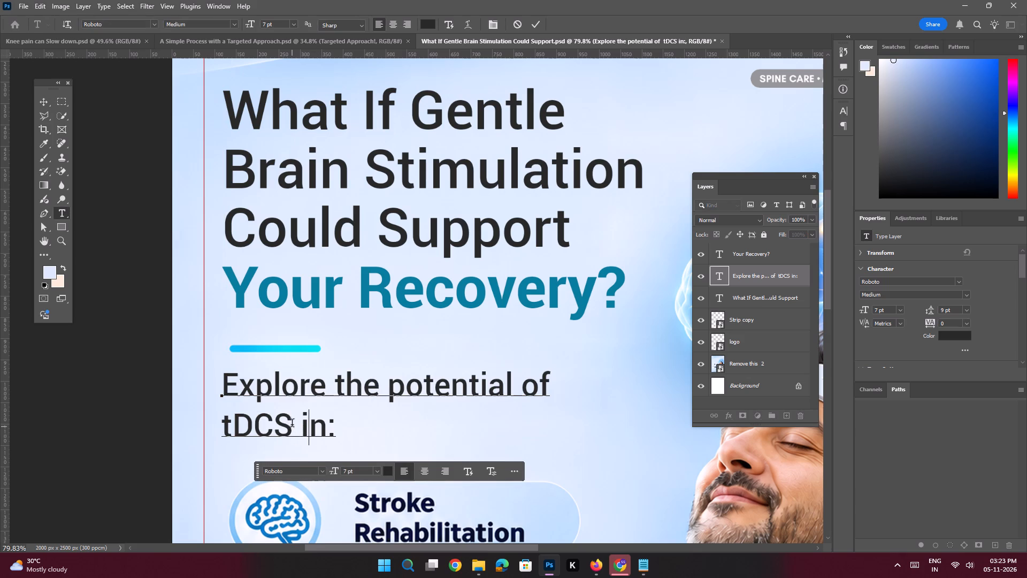
drag(292, 424, 218, 419)
click(965, 295)
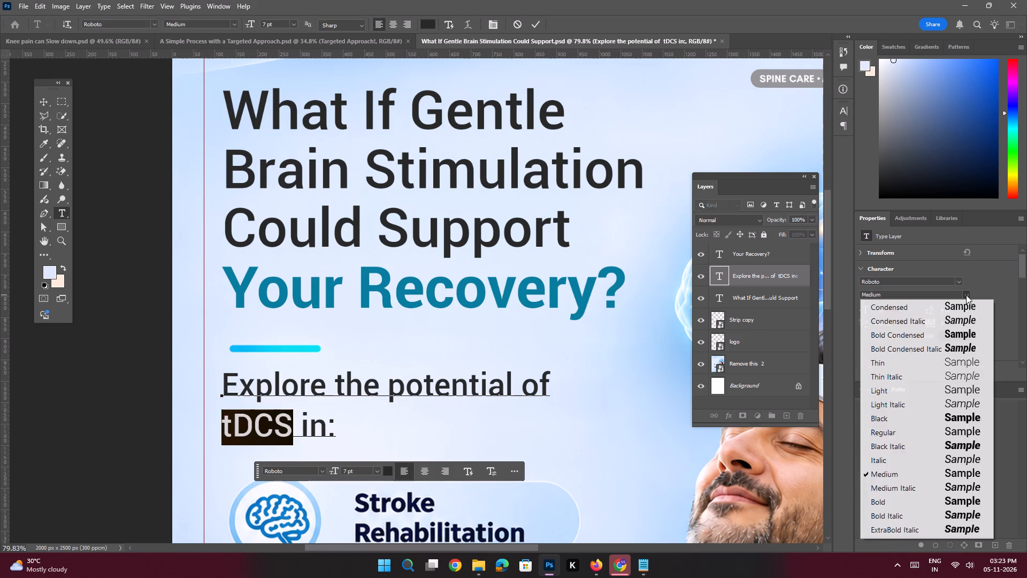
click(893, 498)
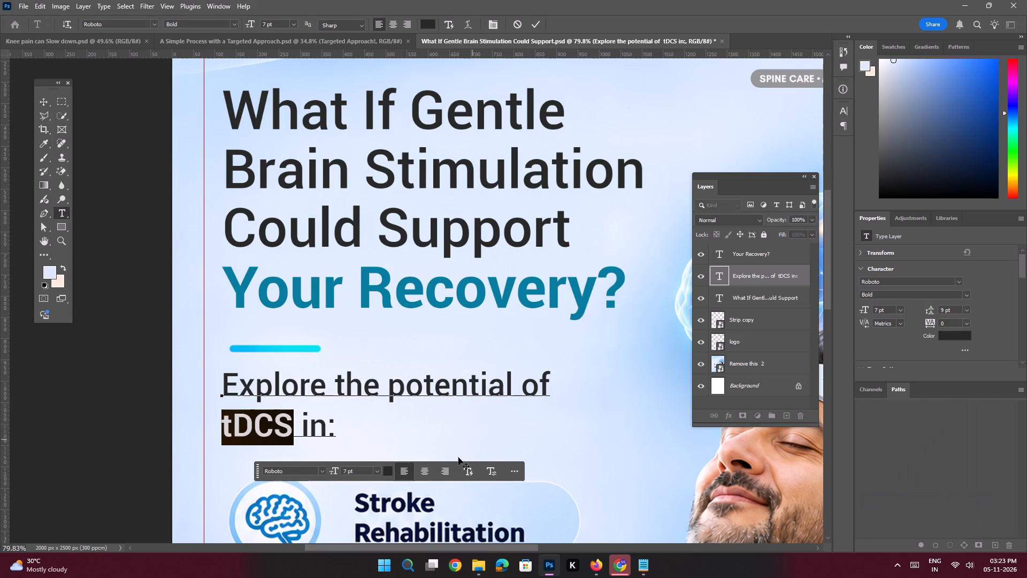
Colour the word "tDCS" teal #067d9e by sampling the colour from "Your Recovery?".
click(389, 472)
click(364, 290)
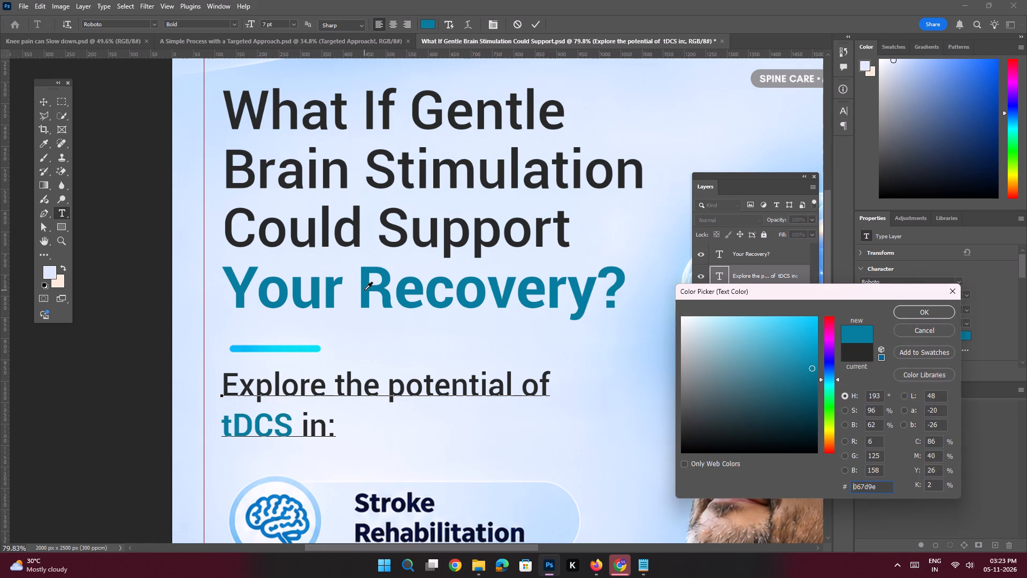
key(Return)
key(Return)
key(Return)
key(Return)
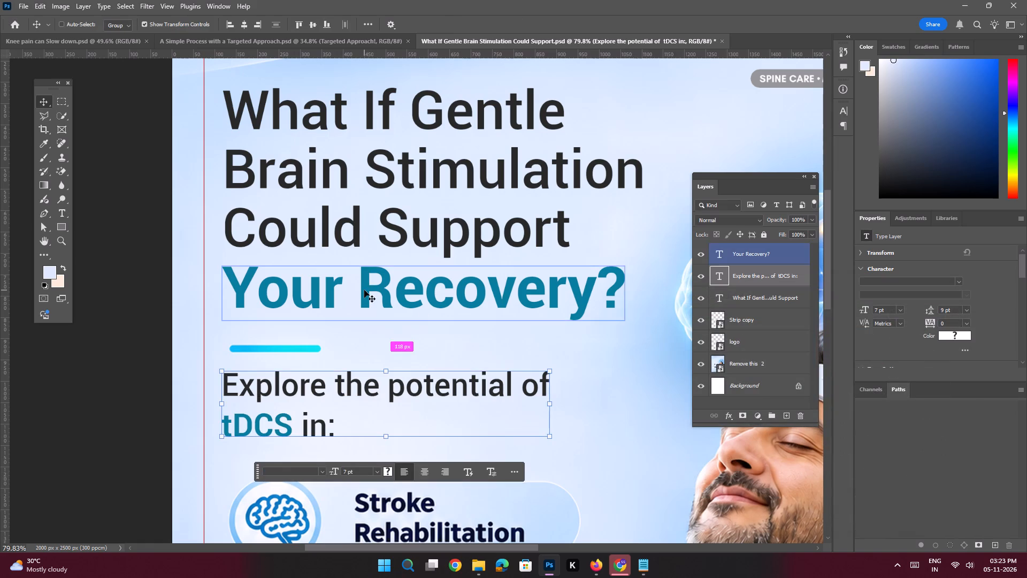
Review the whole post layout, including the new tDCS text, the four condition labels and the headline.
key(ctrl+0)
click(201, 233)
key(space)
key(space)
key(space)
key(space)
key(space)
key(space)
key(space)
key(space)
key(space)
key(space)
key(space)
key(space)
key(space)
key(space)
key(space)
key(space)
key(space)
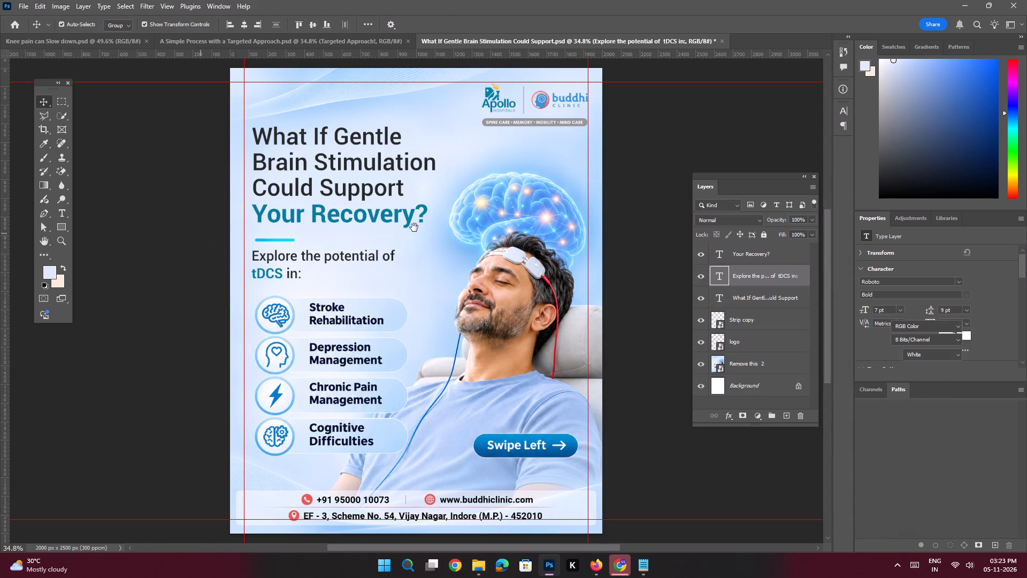
drag(415, 227, 404, 243)
ctrl+drag(355, 332, 378, 384)
drag(378, 384, 401, 292)
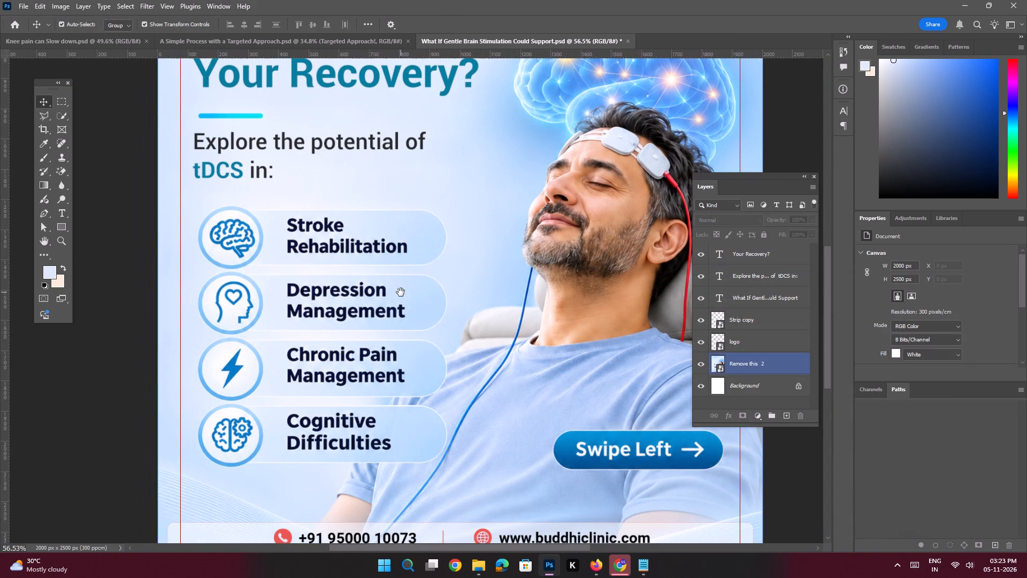
drag(401, 292, 400, 371)
drag(392, 248, 393, 325)
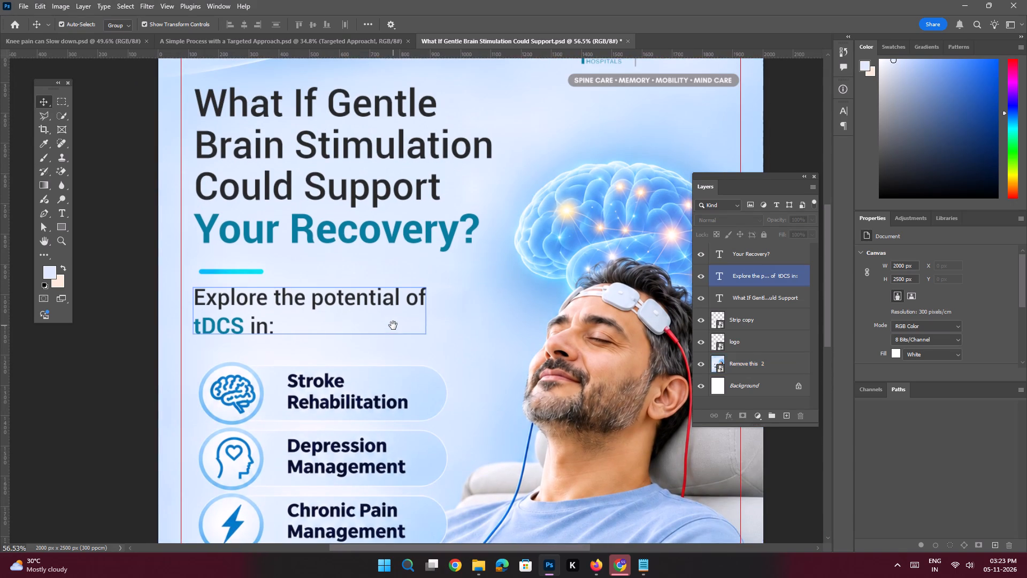
Save the "What If Gentle Brain Stimulation Could Support" document.
key(ctrl+s)
On the "Remove this 2" image layer, outline the two-line "Stroke Rehabilitation" text with a Polygonal Lasso selection.
key(space)
key(space)
key(space)
key(space)
key(space)
key(space)
key(space)
key(space)
key(space)
key(space)
key(space)
key(space)
key(space)
key(space)
drag(401, 391, 405, 241)
ctrl+drag(357, 252, 369, 280)
drag(403, 243, 403, 255)
ctrl+drag(375, 236, 384, 256)
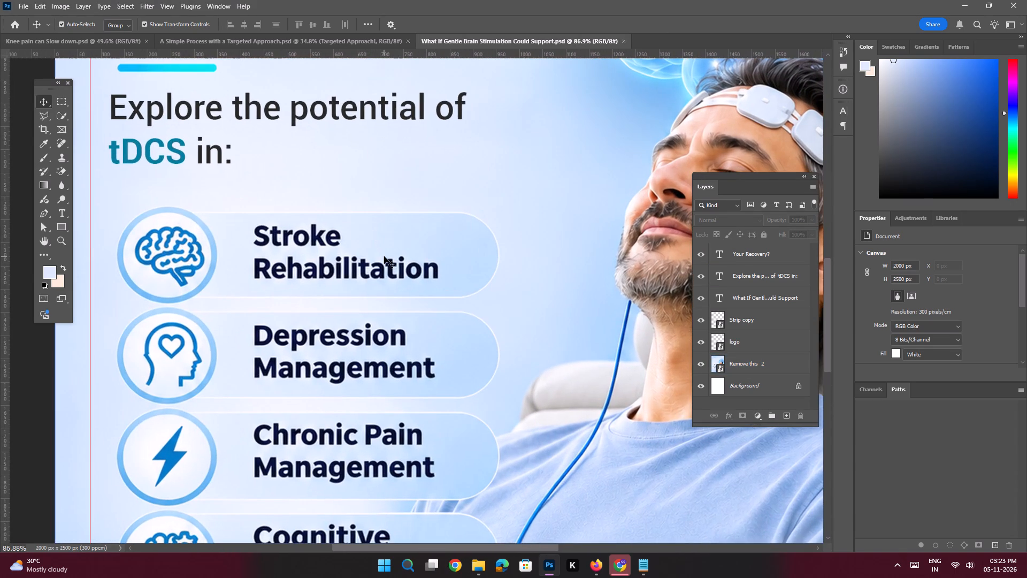
click(384, 256)
click(51, 114)
key(ctrl+space)
key(ctrl+space)
key(ctrl+space)
key(ctrl+space)
ctrl+drag(267, 215, 280, 235)
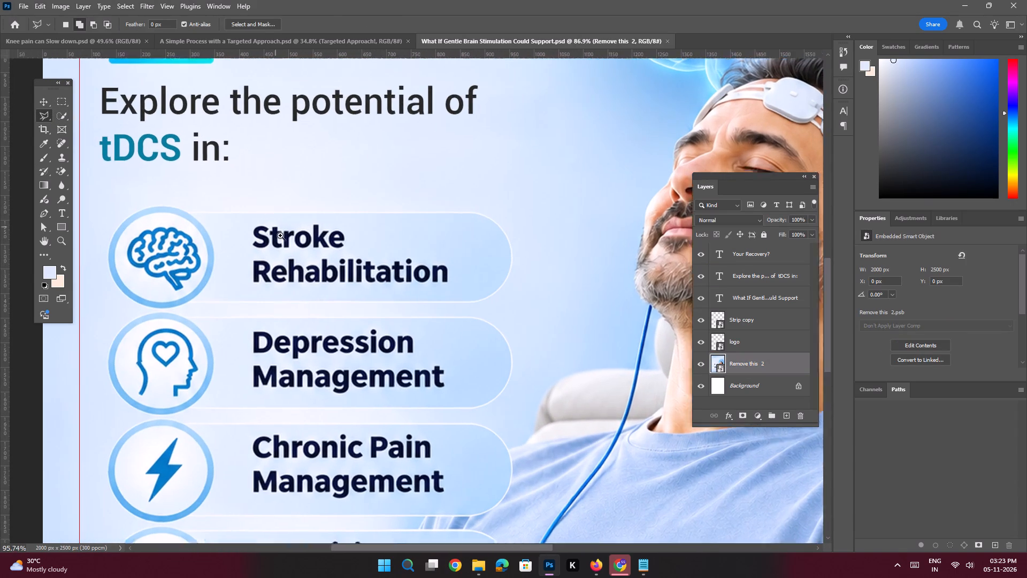
ctrl+drag(280, 235, 281, 236)
click(248, 223)
shift+click(355, 226)
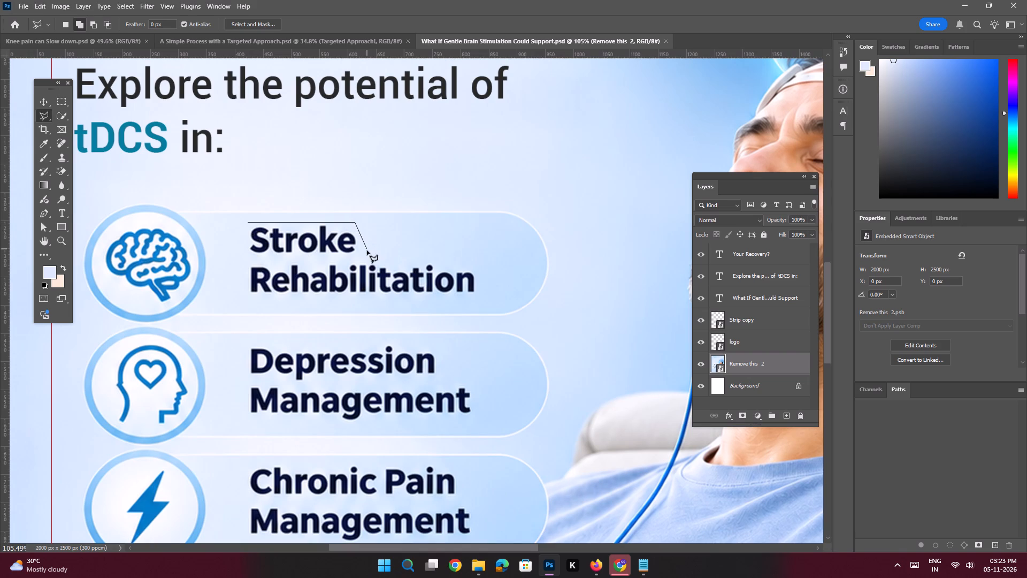
click(367, 253)
shift+click(486, 262)
click(480, 300)
shift+click(245, 299)
shift+click(246, 236)
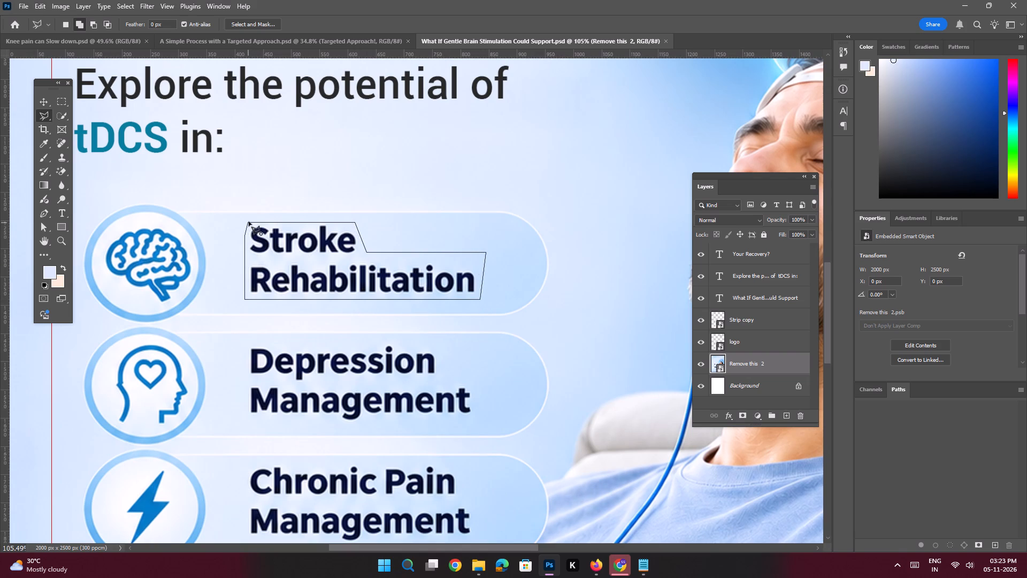
click(249, 222)
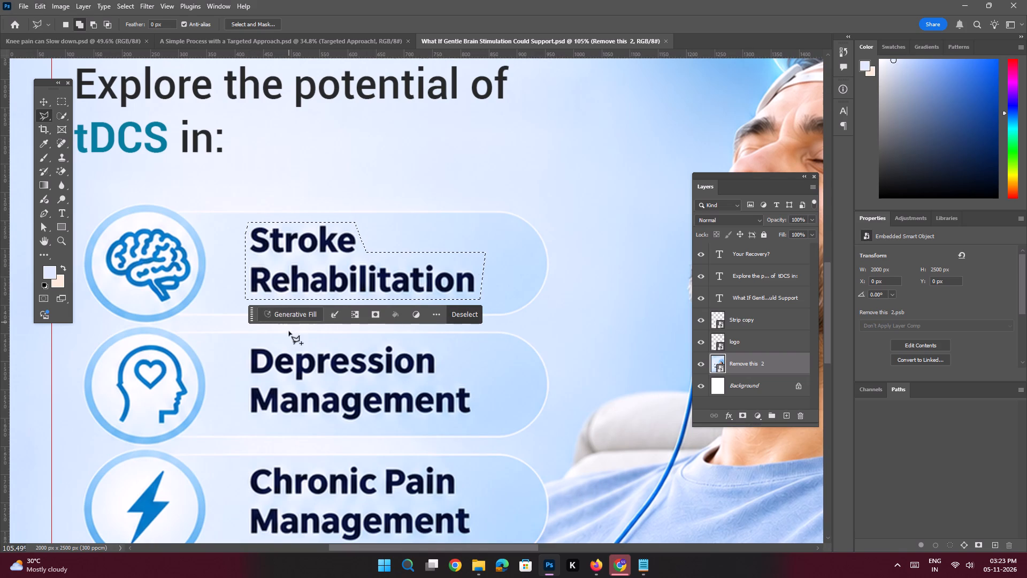
Add a Polygonal Lasso outline around the two-line "Depression Management" text to the existing selection.
key(space)
key(space)
key(space)
key(space)
key(space)
drag(290, 365, 285, 332)
shift+click(237, 311)
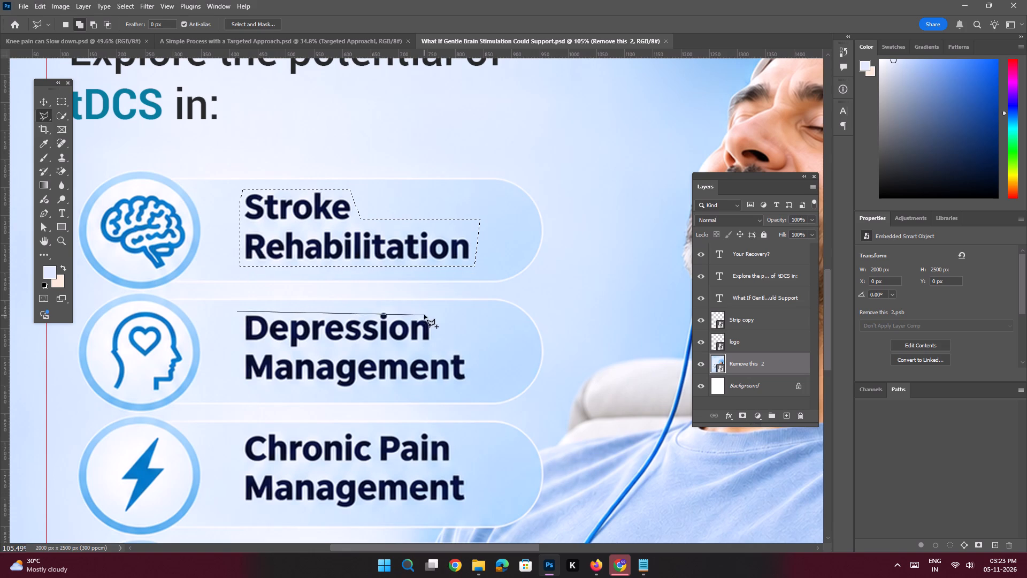
shift+click(438, 312)
shift+click(434, 345)
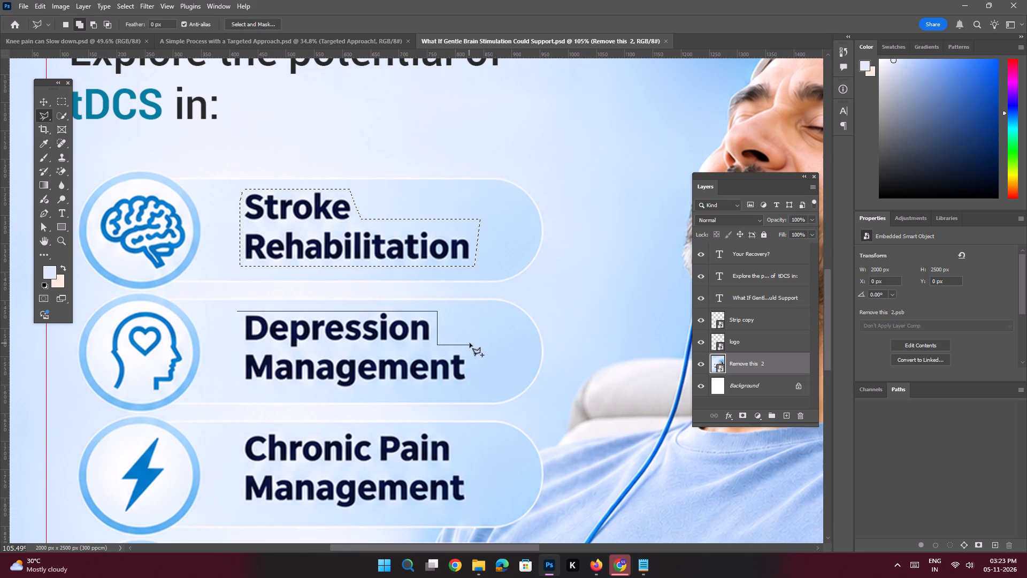
shift+click(470, 343)
shift+click(468, 386)
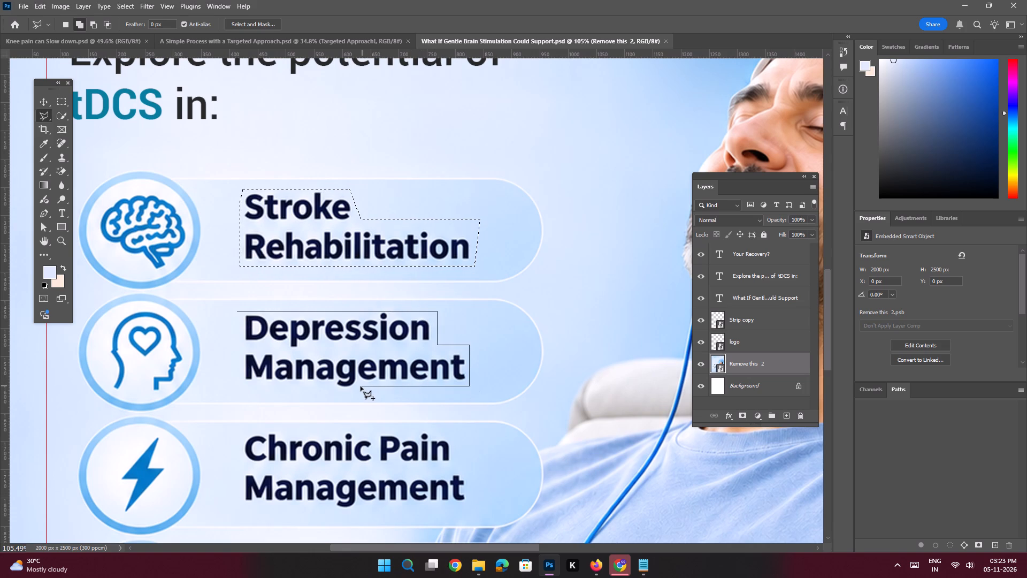
shift+click(361, 386)
click(354, 392)
shift+click(339, 392)
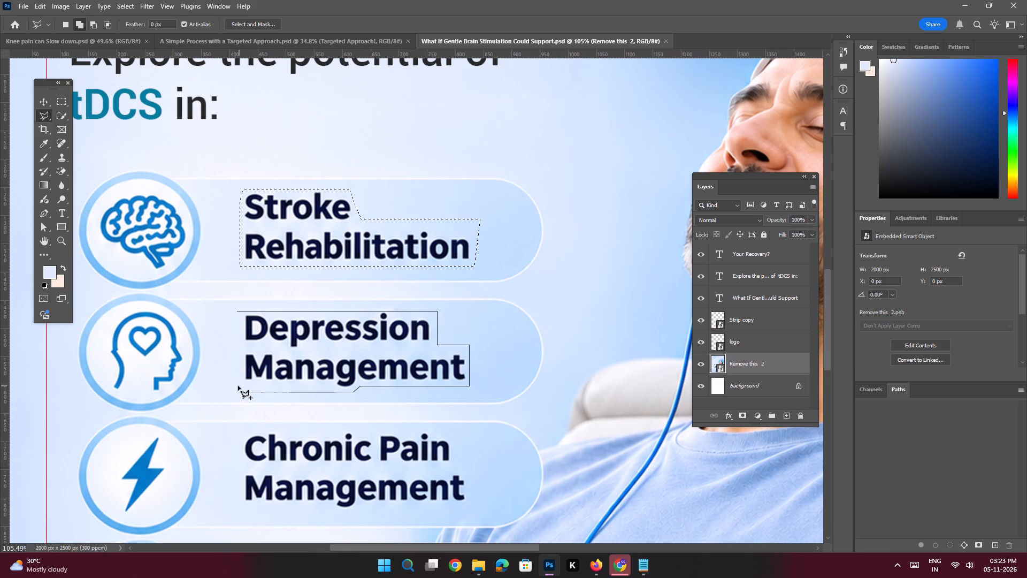
shift+click(238, 386)
shift+double_click(235, 314)
Add a Polygonal Lasso outline around the two-line "Chronic Pain Management" text to the selection.
key(shift+space)
key(shift+space)
key(shift+space)
key(shift+space)
key(shift+space)
key(shift+space)
key(shift+space)
drag(295, 317, 295, 254)
shift+click(249, 367)
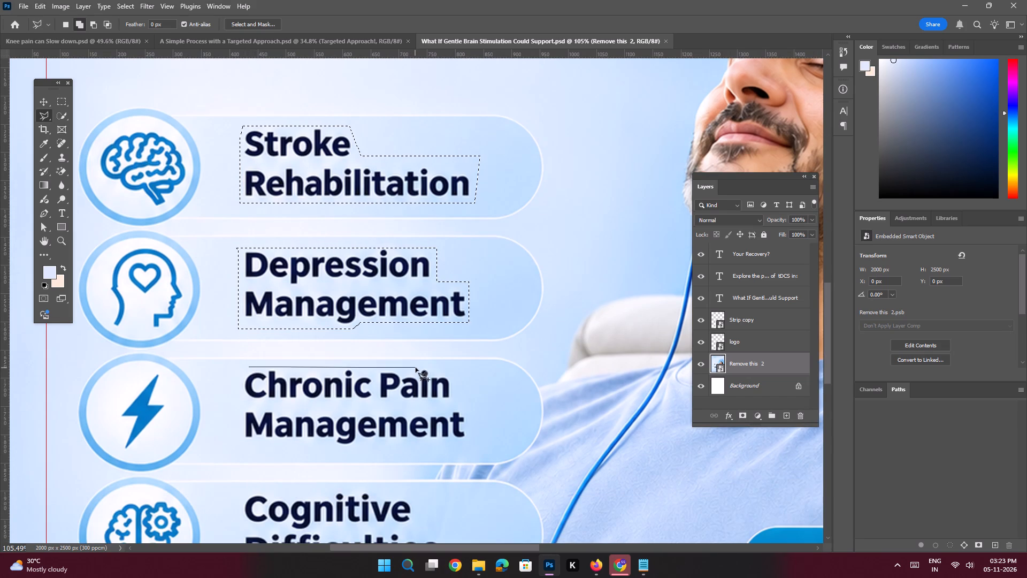
shift+click(453, 370)
shift+click(469, 398)
shift+click(470, 429)
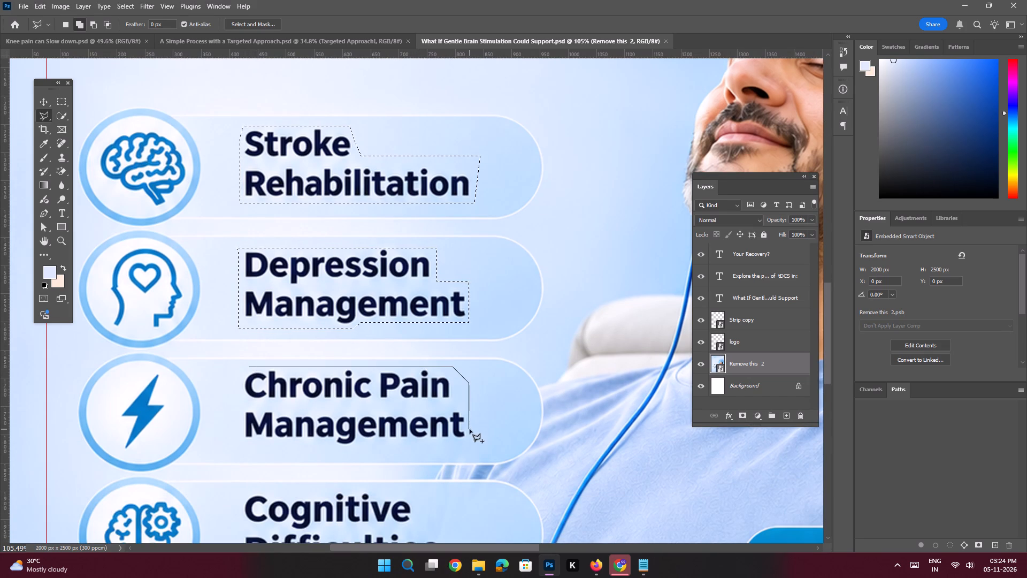
shift+click(466, 441)
shift+click(358, 442)
shift+click(354, 450)
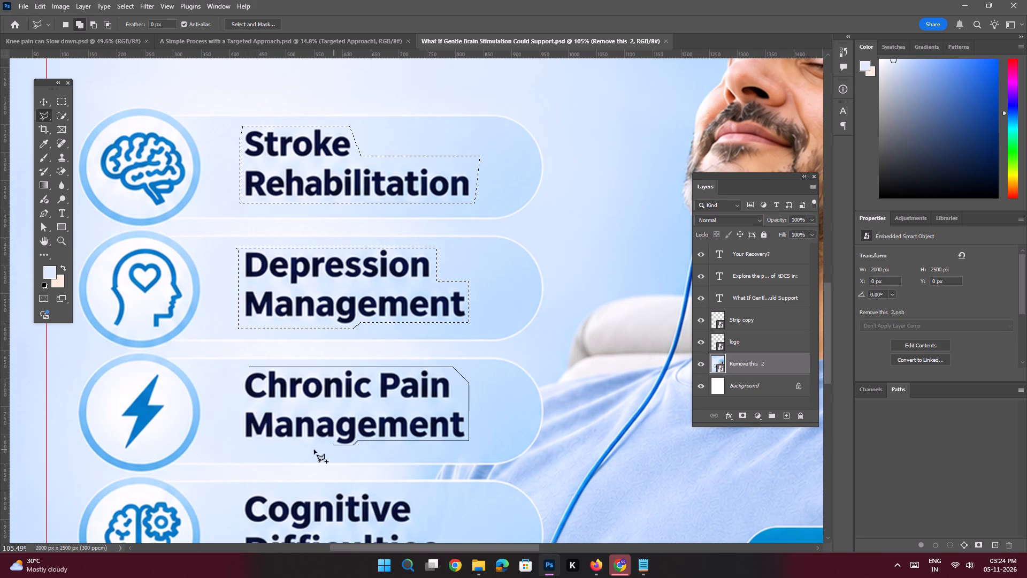
shift+click(245, 445)
shift+click(242, 384)
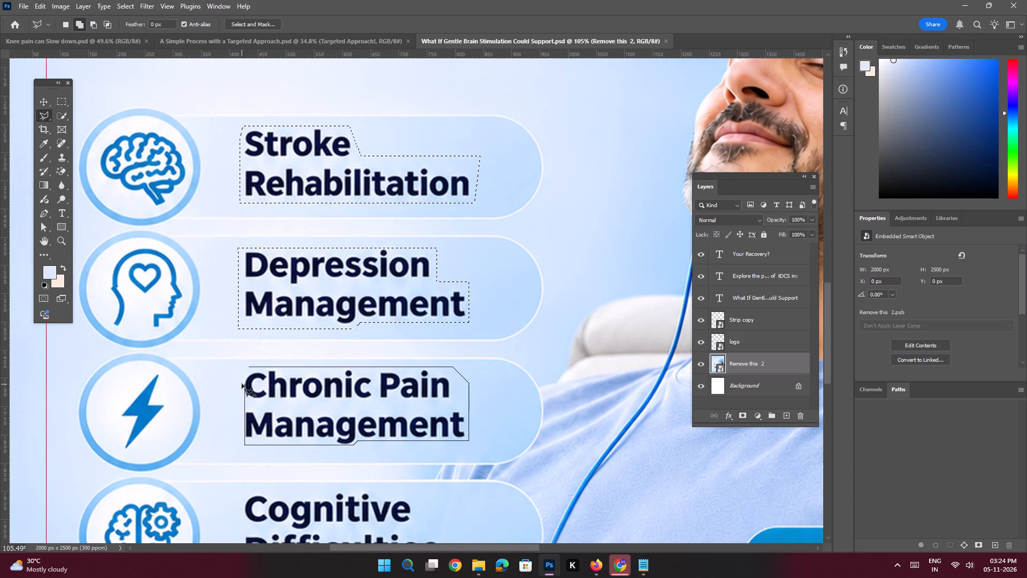
shift+double_click(248, 369)
Add a Polygonal Lasso outline around the two-line "Cognitive Difficulties" text to the selection.
key(shift+space)
key(shift+space)
key(shift+space)
key(shift+space)
key(shift+space)
key(shift+space)
key(shift+space)
key(shift+space)
drag(258, 372, 260, 314)
shift+click(250, 432)
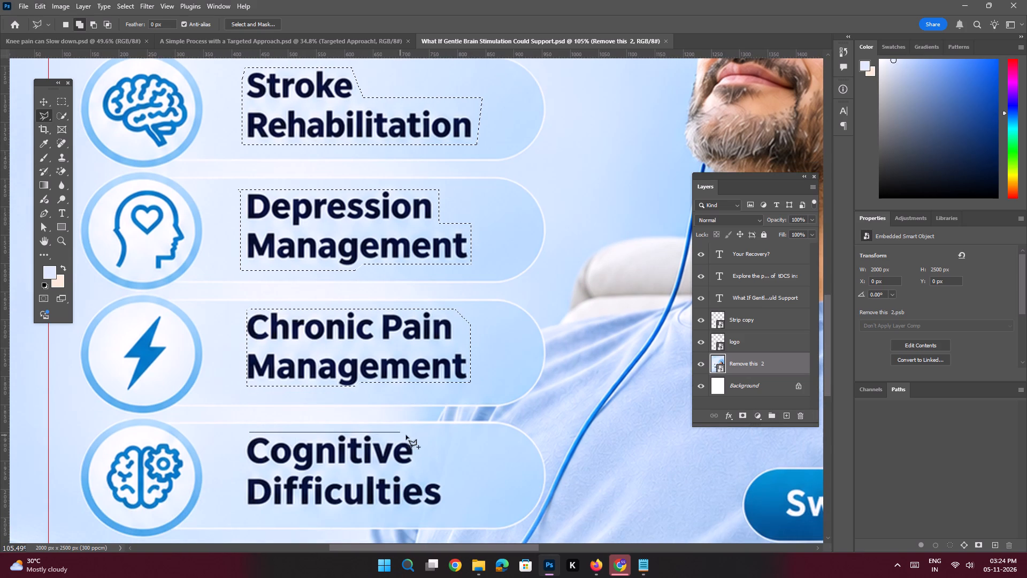
shift+click(421, 437)
shift+click(421, 480)
shift+click(444, 480)
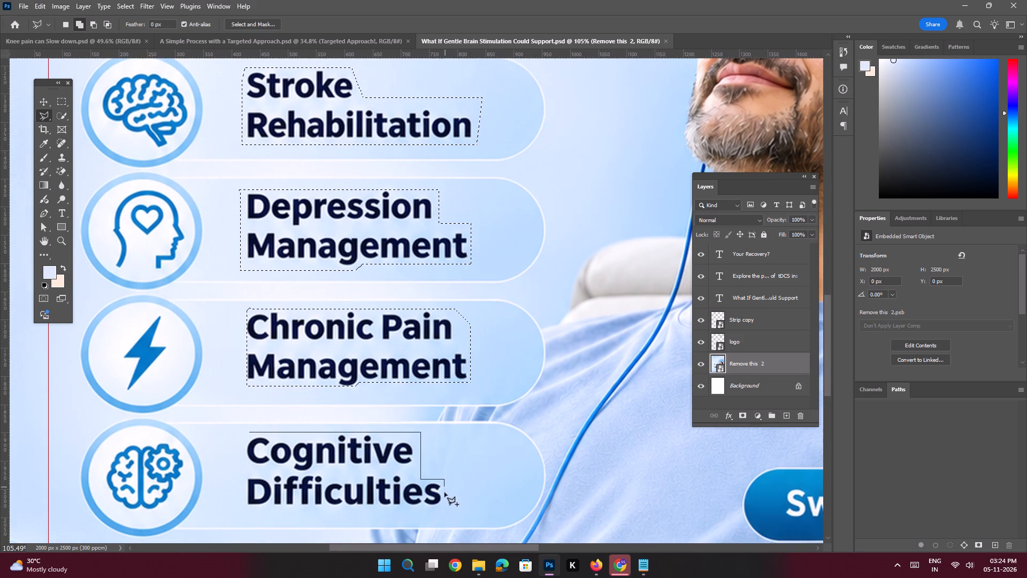
shift+click(441, 511)
shift+click(244, 507)
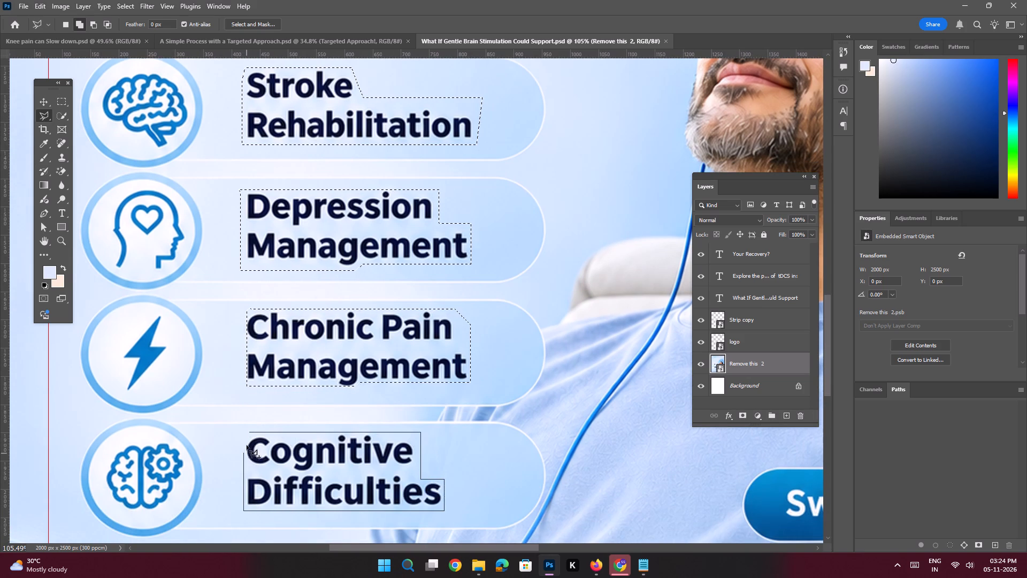
shift+click(247, 443)
shift+double_click(248, 434)
Run Generative Fill on the four outlined condition labels with the prompt "Remove this".
click(287, 526)
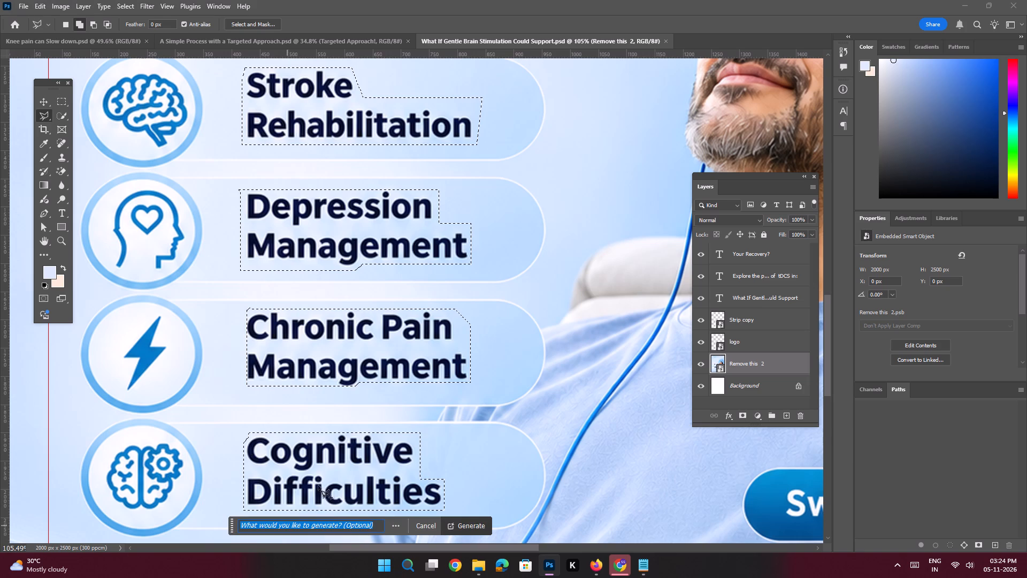
text(Remove this)
key(space)
key(Return)
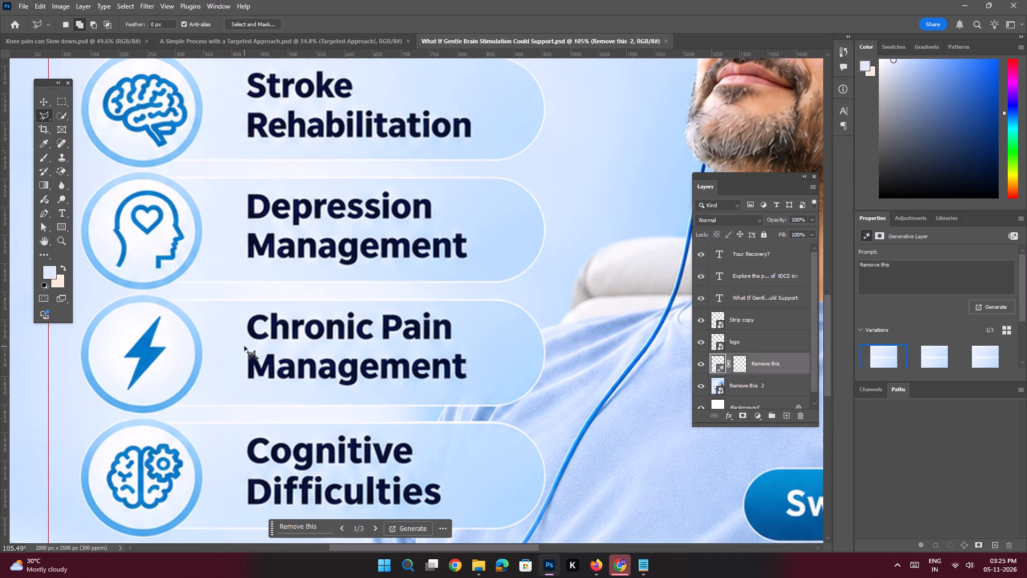
Try the Black weight on the word "tDCS", undo it, and set the word's size to 8 pt.
key(ctrl+0)
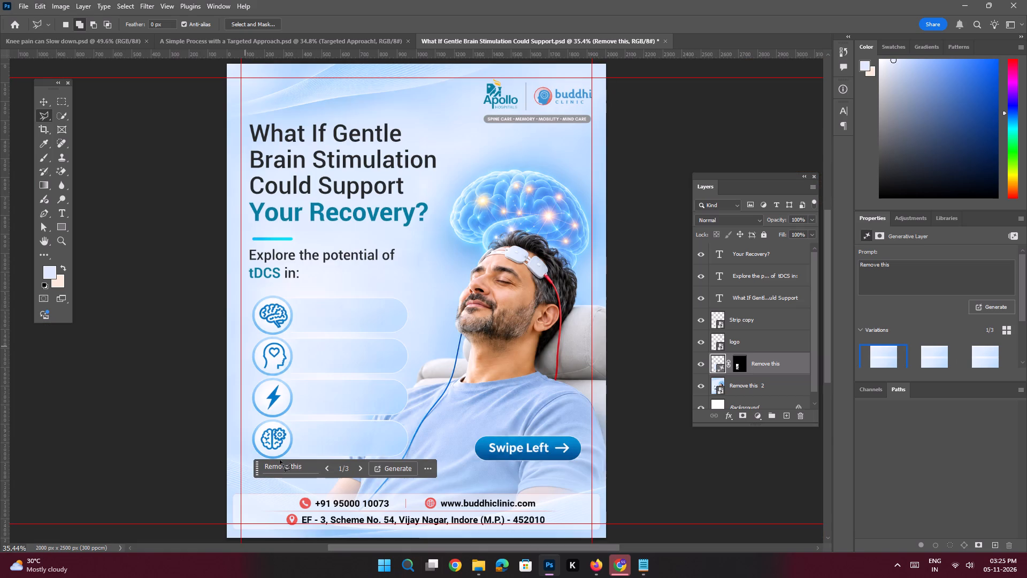
key(space)
ctrl+drag(295, 287, 306, 306)
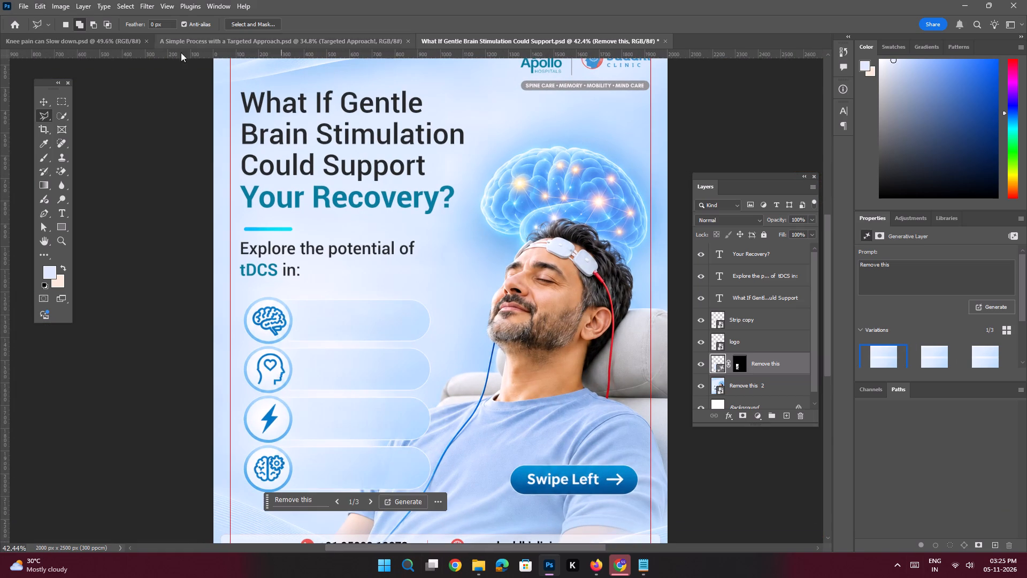
click(49, 103)
click(122, 221)
key(space)
ctrl+drag(256, 248, 285, 308)
double_click(282, 287)
click(292, 283)
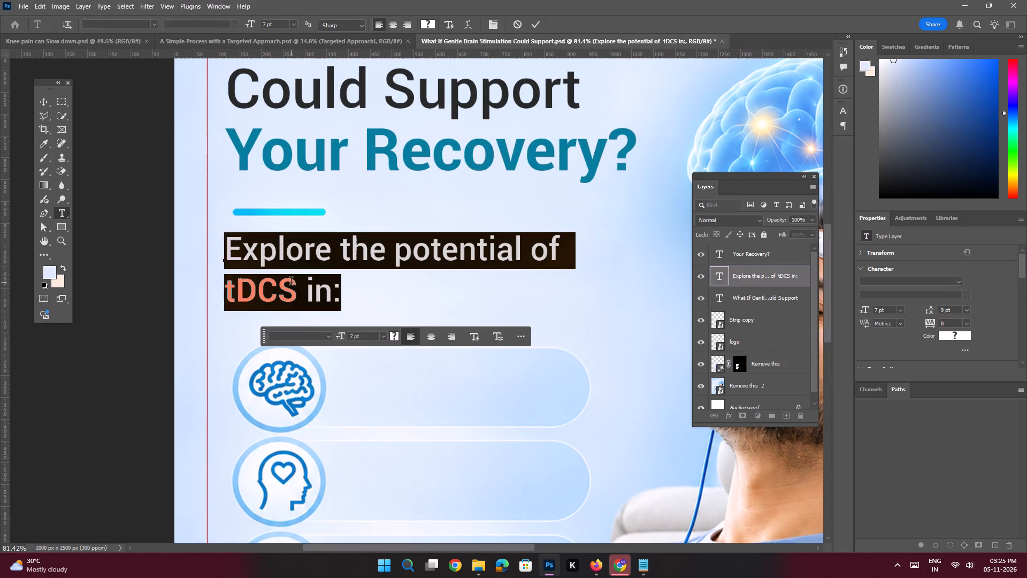
drag(296, 292, 220, 292)
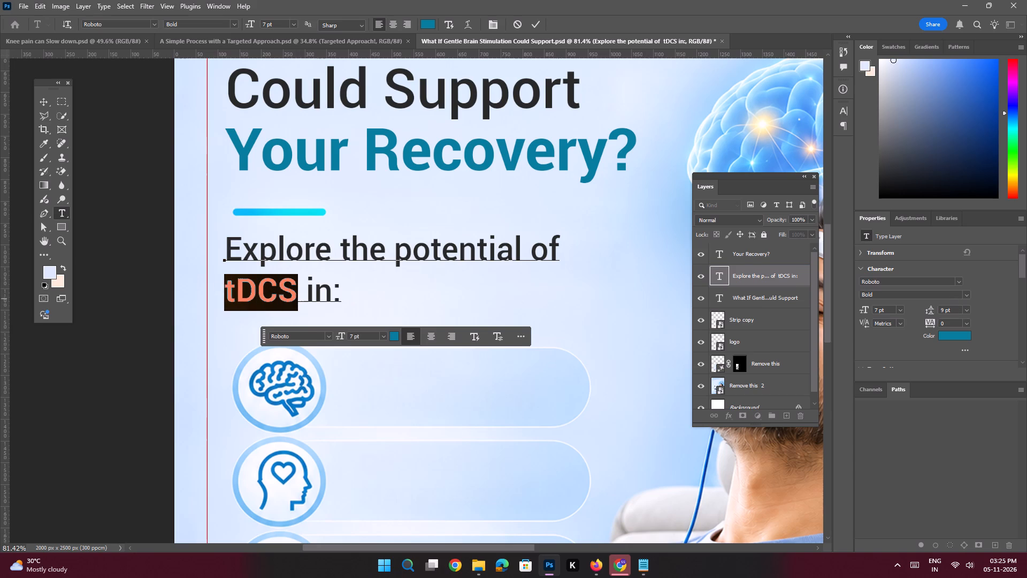
click(963, 295)
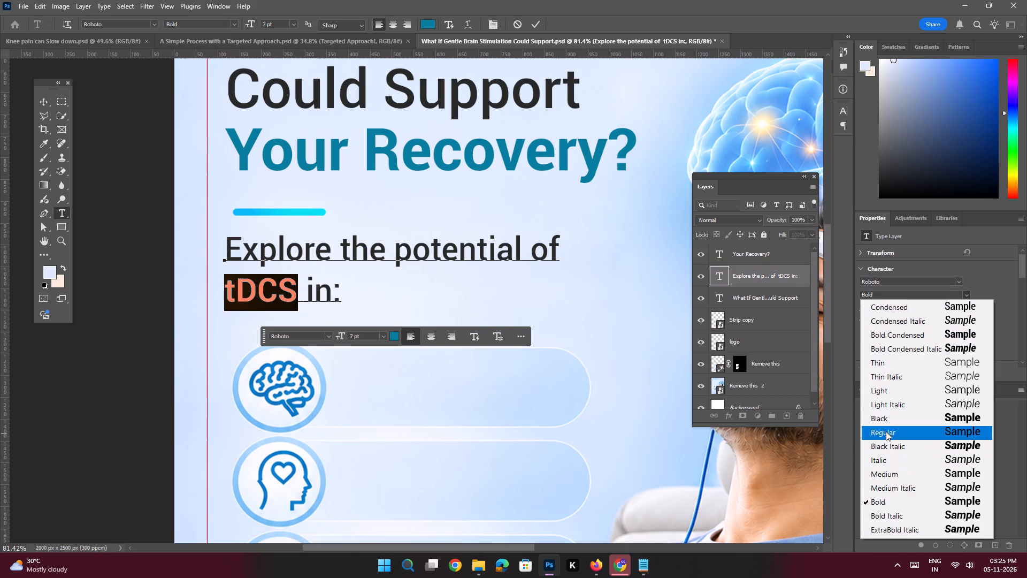
click(885, 422)
key(ctrl+z)
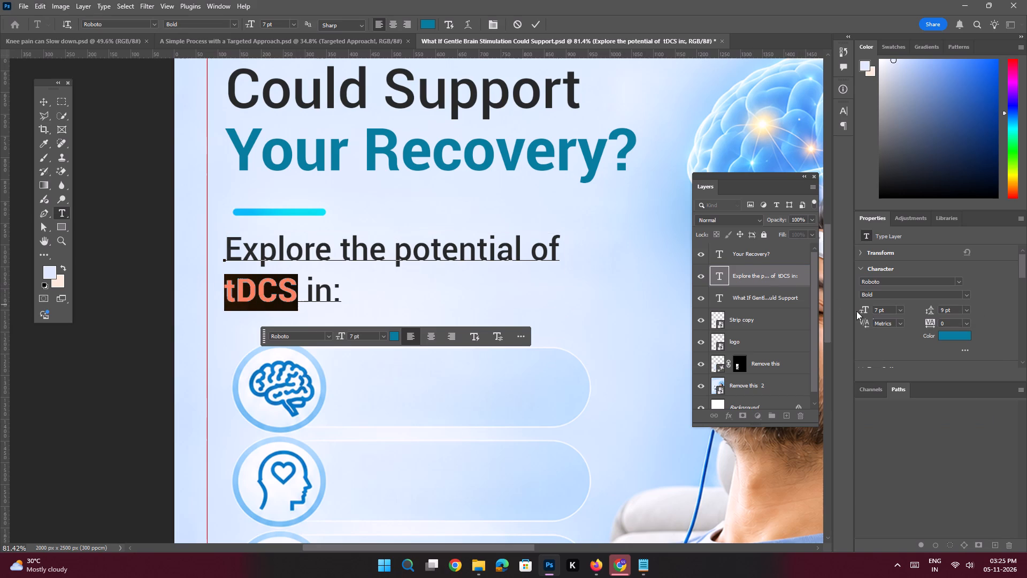
drag(879, 311, 859, 303)
key(8)
key(Return)
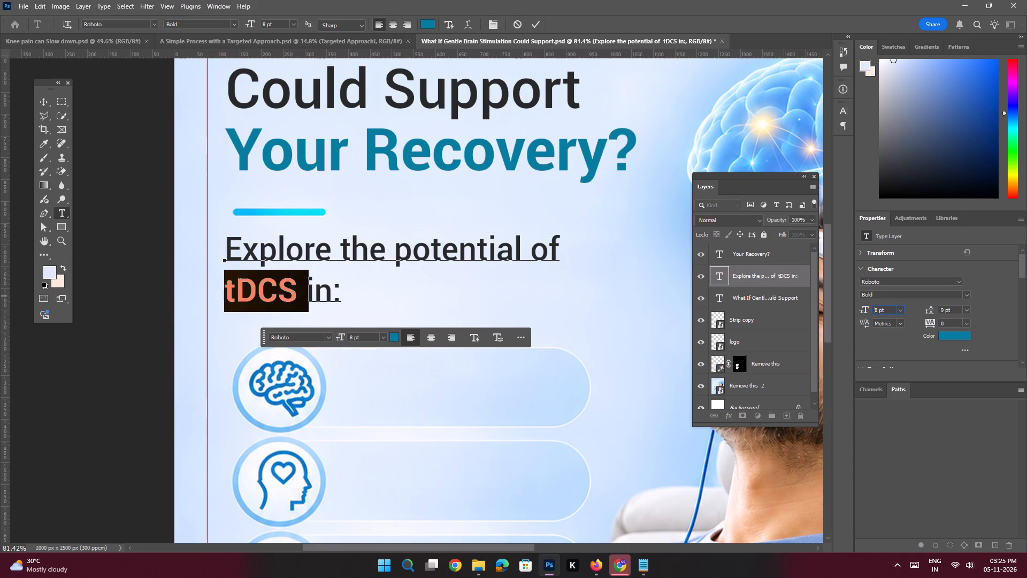
key(Return)
key(space)
ctrl+drag(464, 252, 434, 245)
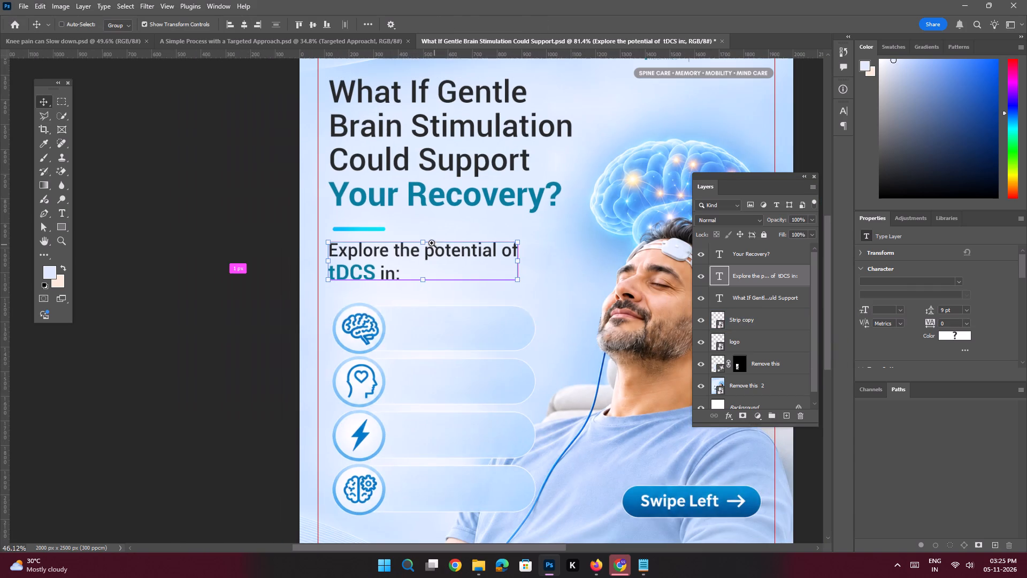
click(221, 281)
Hide the generative "Remove this" layer so the original condition labels can serve as a reference.
key(space)
key(space)
key(space)
key(space)
key(space)
key(space)
key(space)
key(space)
key(space)
key(space)
key(space)
key(space)
key(space)
key(space)
key(space)
drag(400, 310, 360, 252)
ctrl+drag(419, 315, 429, 329)
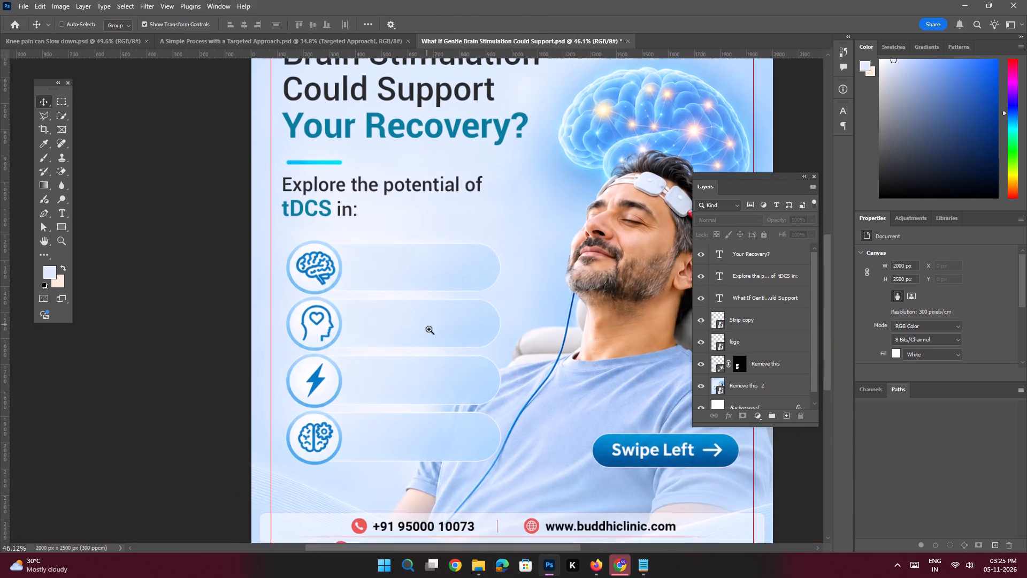
ctrl+drag(429, 329, 432, 334)
click(643, 558)
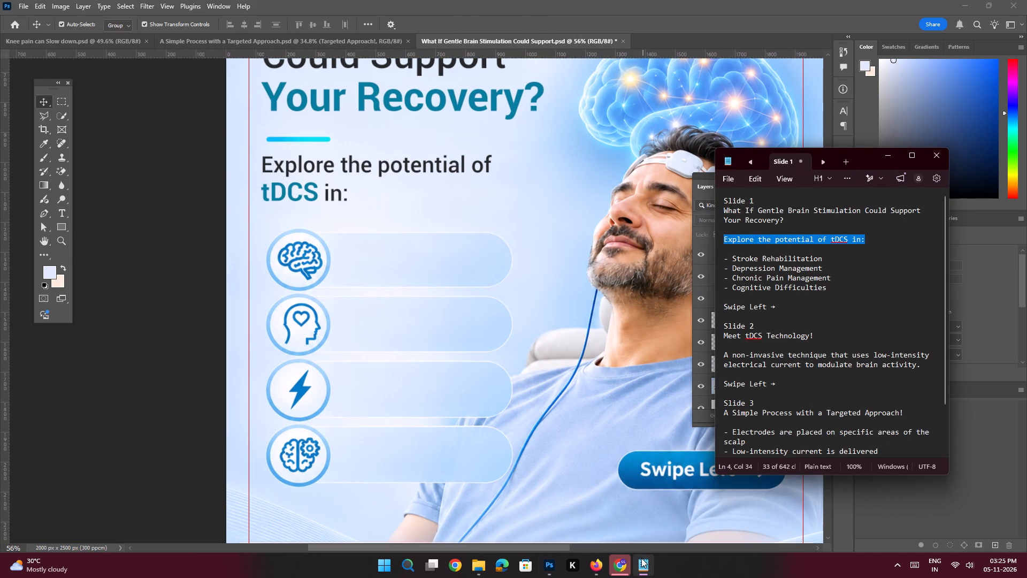
click(641, 558)
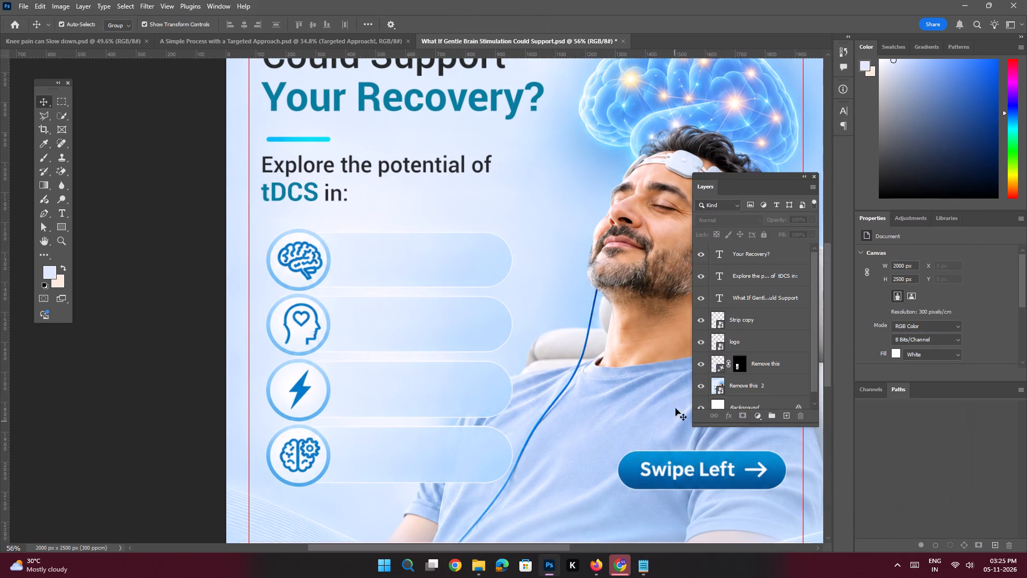
scroll(720, 358, down, 2)
click(701, 353)
key(space)
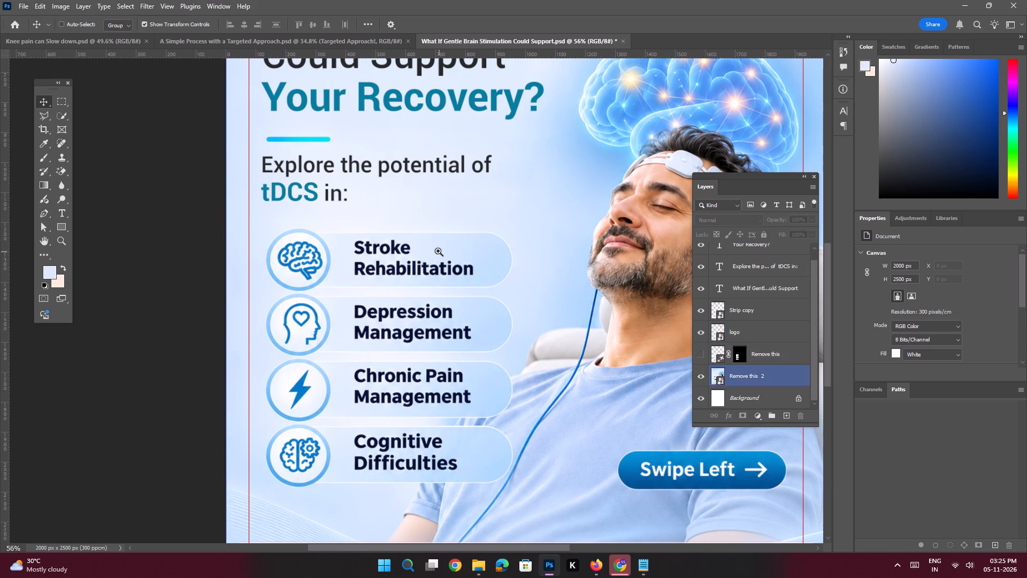
ctrl+drag(438, 251, 448, 277)
Switch to Notepad and copy "Stroke Rehabilitation" from the Slide 1 text.
click(645, 571)
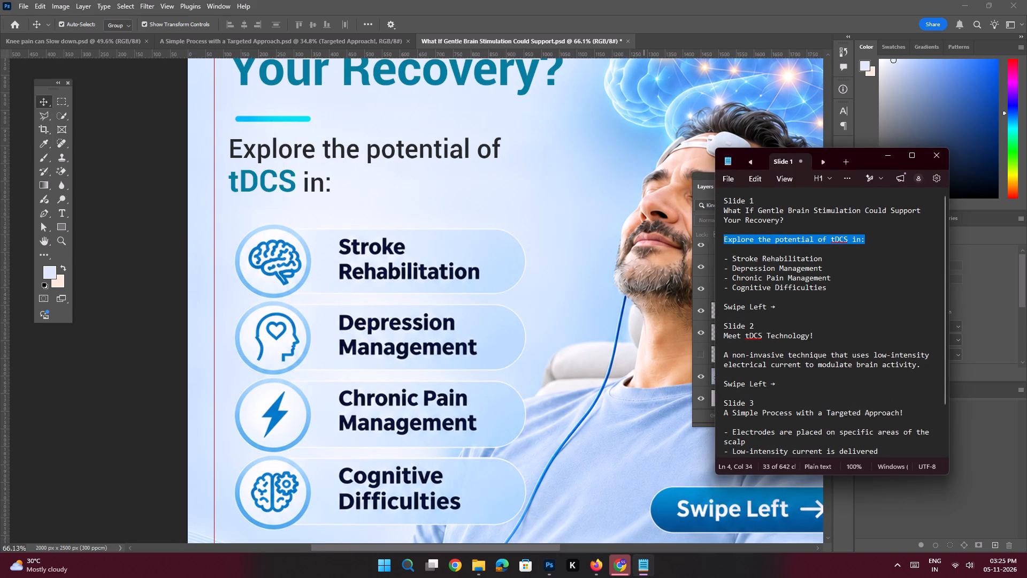
drag(824, 260, 734, 258)
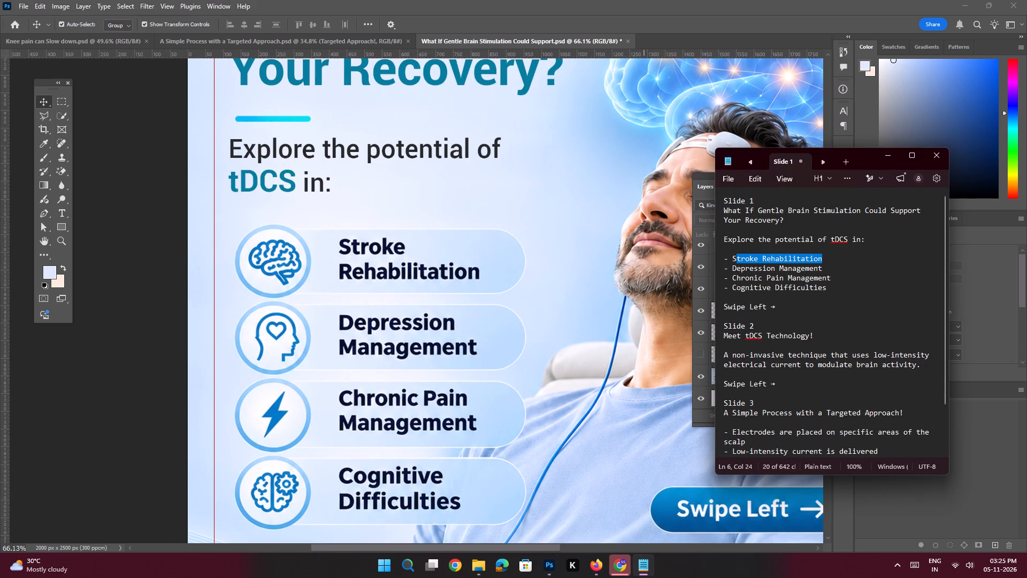
drag(734, 258, 732, 258)
key(ctrl+c)
key(ctrl+c)
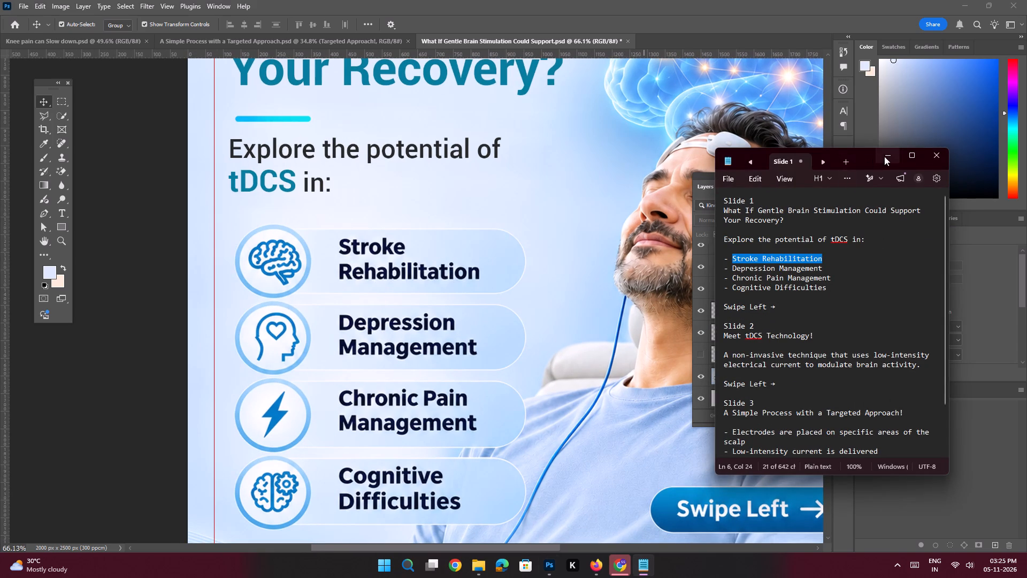
click(884, 156)
Back in Photoshop, add a layer above "Your Recovery?" and paste "Stroke Rehabilitation" as point text above the first pill.
key(space)
key(space)
key(space)
key(space)
key(space)
key(space)
key(space)
drag(402, 237, 397, 238)
scroll(756, 274, up, 7)
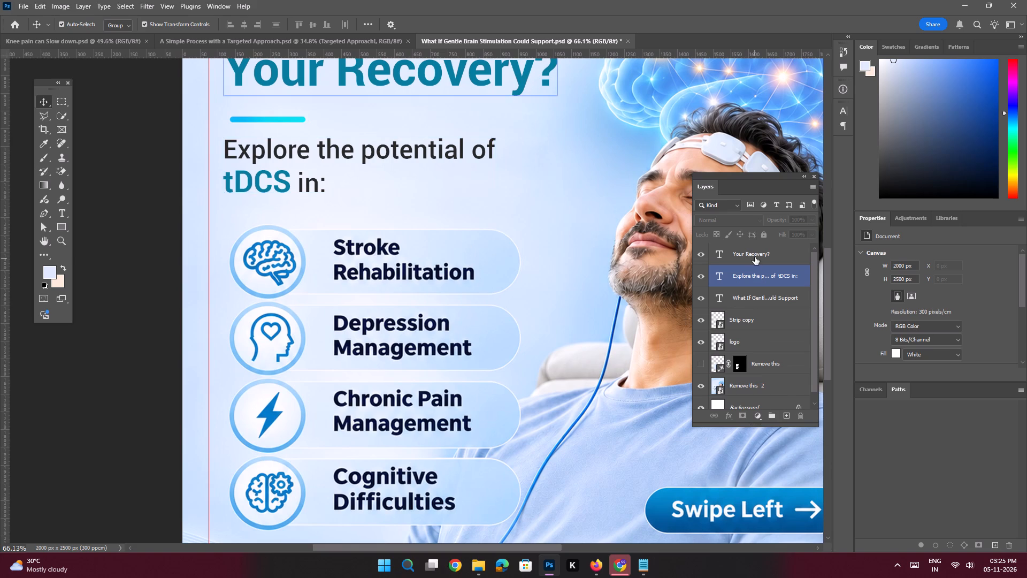
click(755, 257)
click(787, 418)
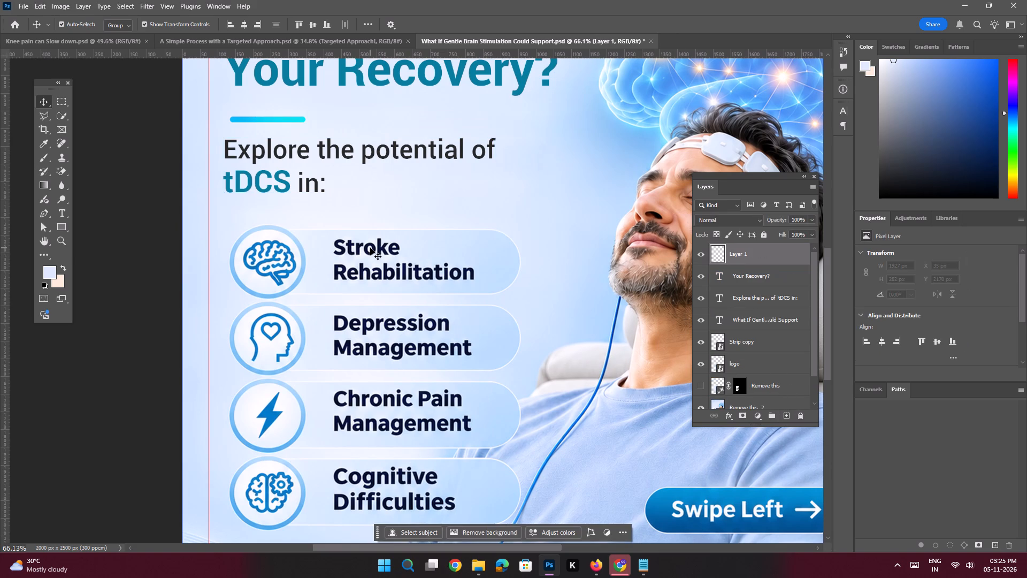
key(space)
key(space)
key(space)
key(space)
key(space)
key(space)
key(space)
key(space)
drag(491, 224, 453, 231)
key(t)
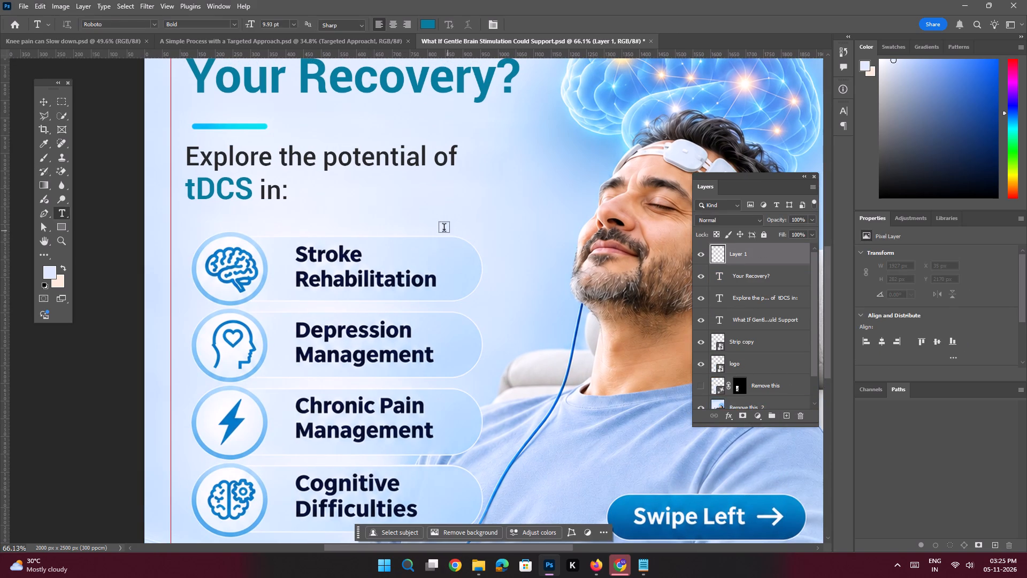
click(438, 216)
key(ctrl+v)
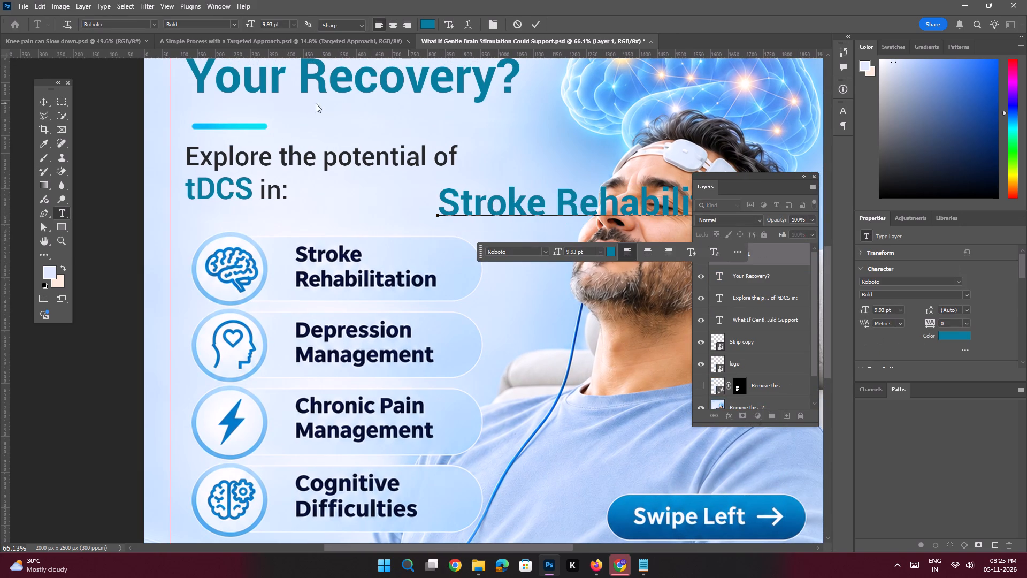
click(42, 99)
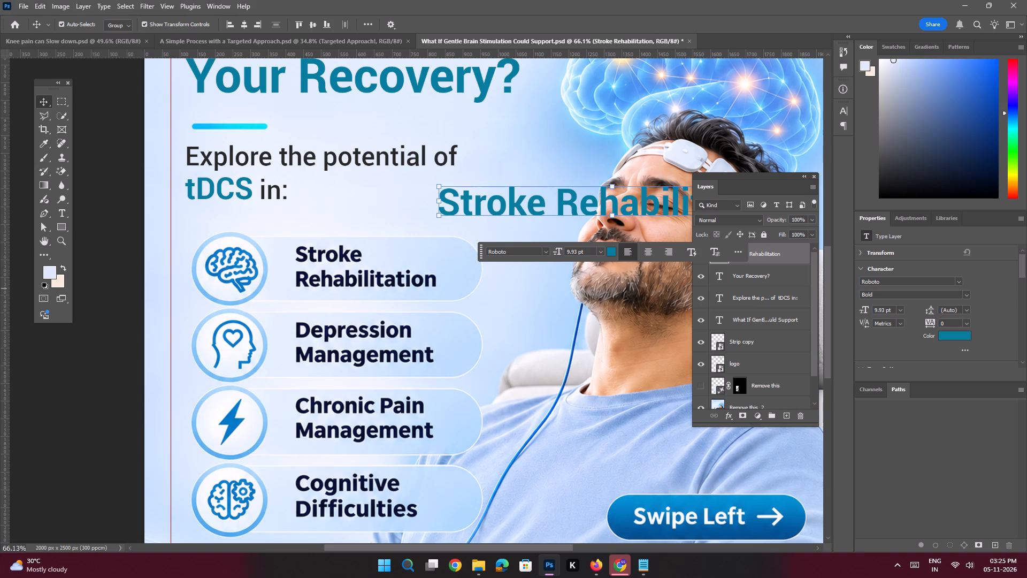
Set the new "Stroke Rehabilitation" text's size to 7 pt.
drag(884, 309, 847, 288)
key(7)
key(Return)
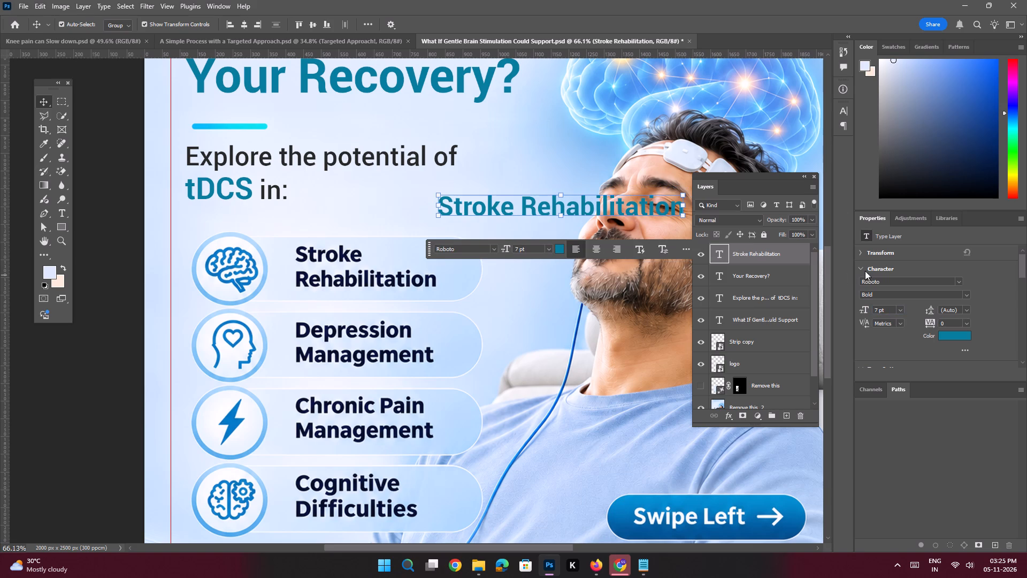
Shift the "Stroke Rehabilitation" text closer to the first pill and break it into two lines before "Rehabilitation".
drag(503, 210, 456, 212)
double_click(456, 212)
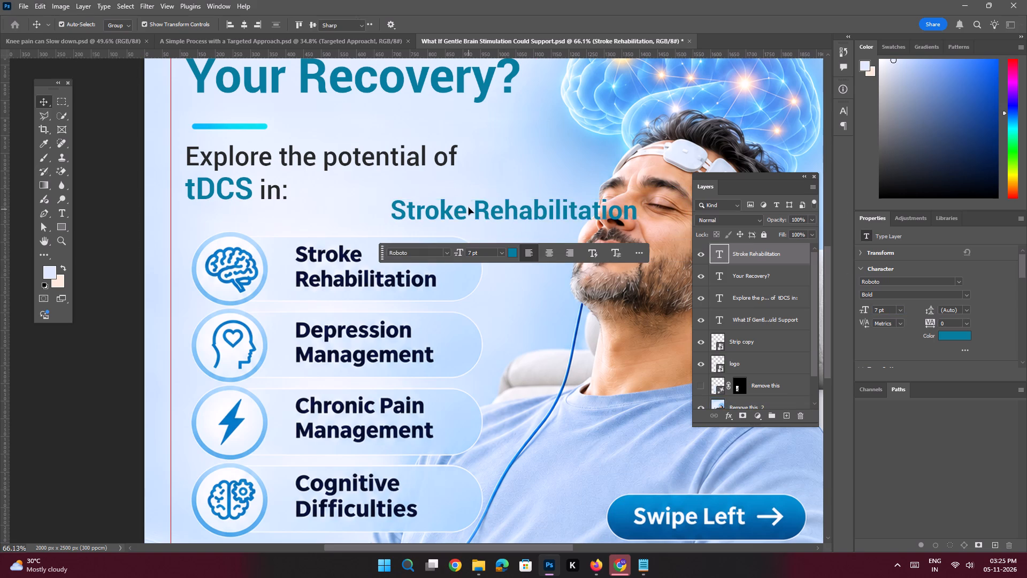
click(472, 196)
click(473, 209)
key(Return)
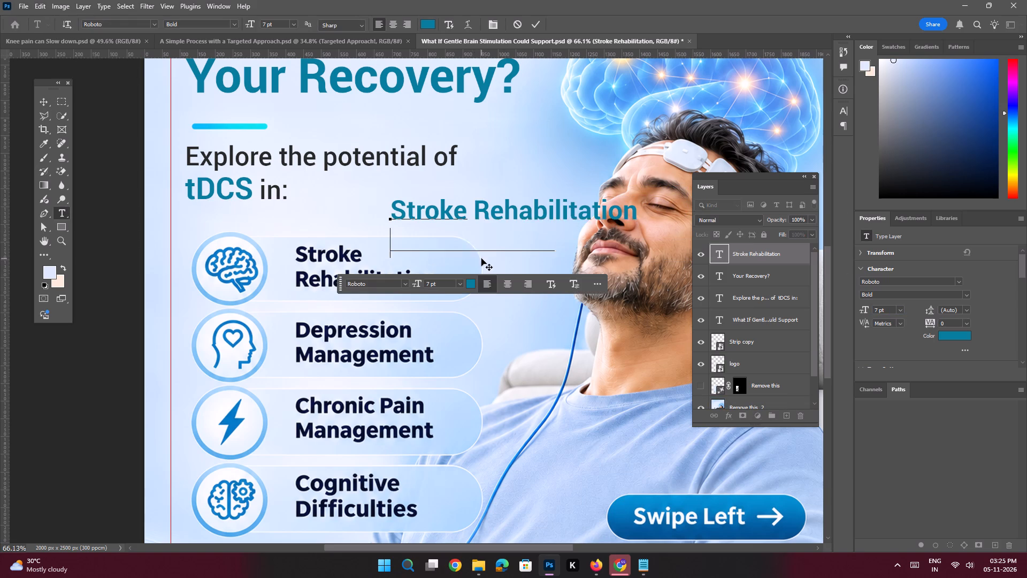
key(Return)
Set the "Stroke Rehabilitation" text to Medium weight and 6 pt, placed over the original label in the first pill.
click(968, 296)
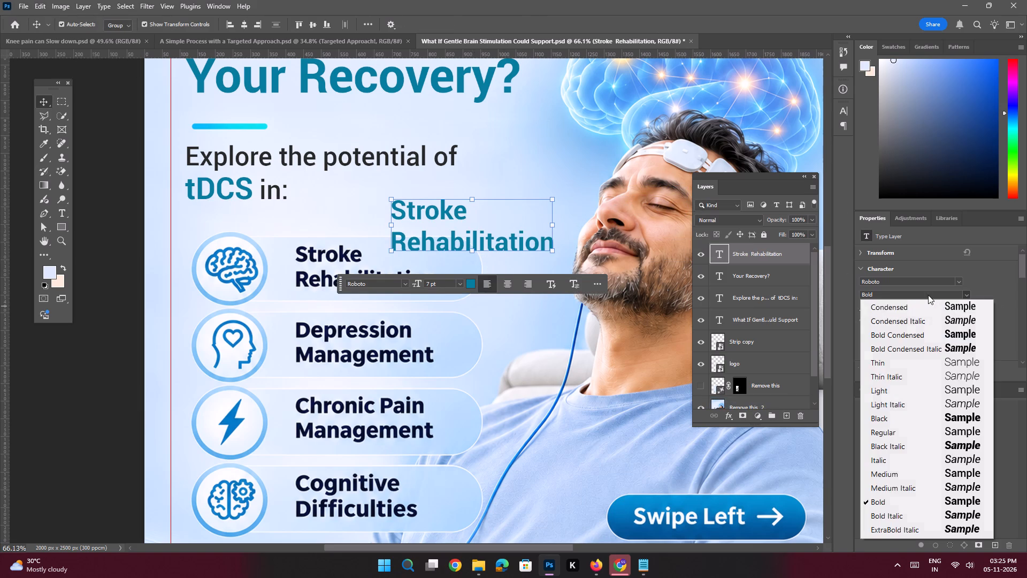
click(873, 472)
drag(449, 241, 441, 249)
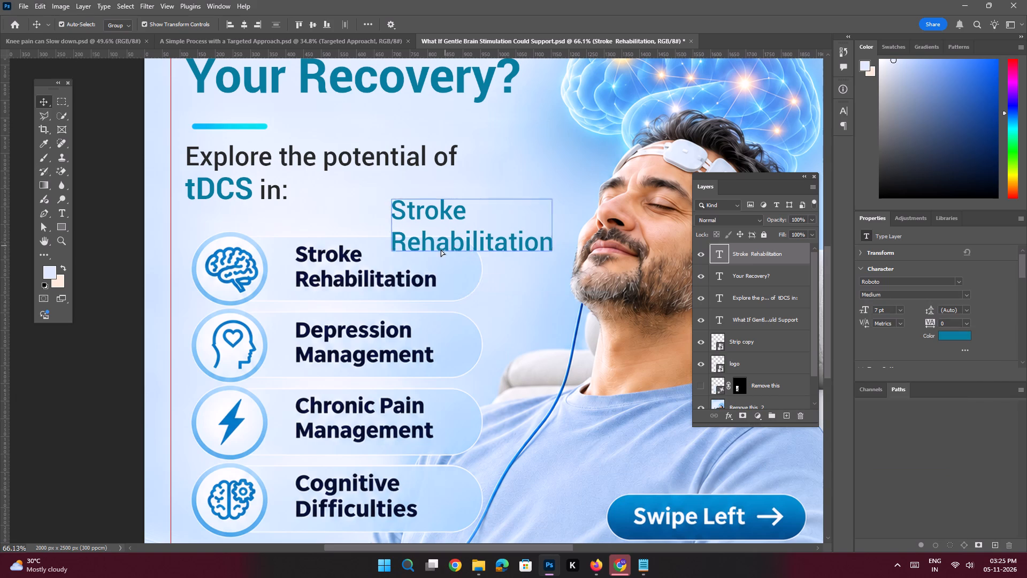
drag(441, 249, 356, 285)
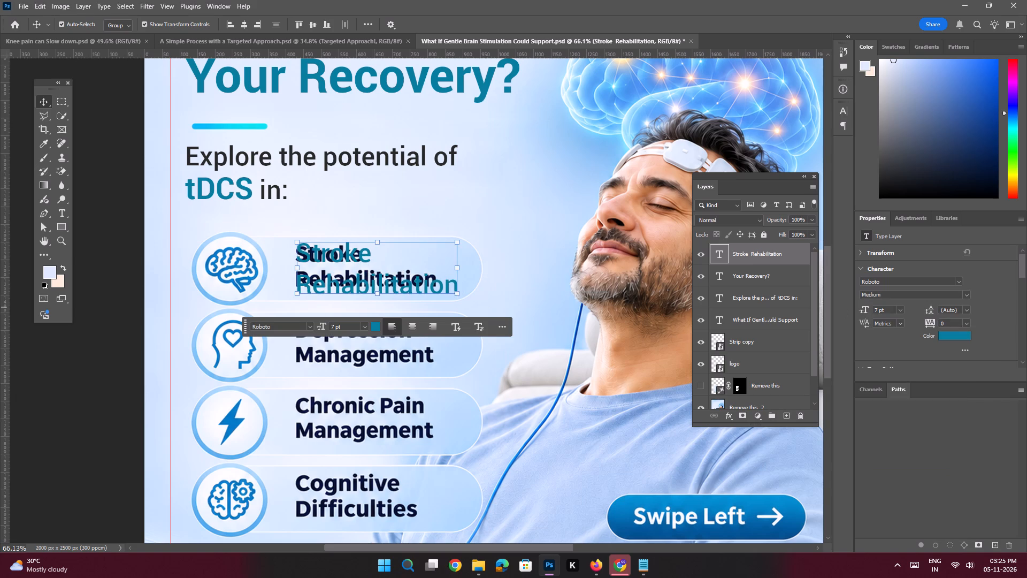
drag(877, 308, 852, 293)
key(6)
key(Return)
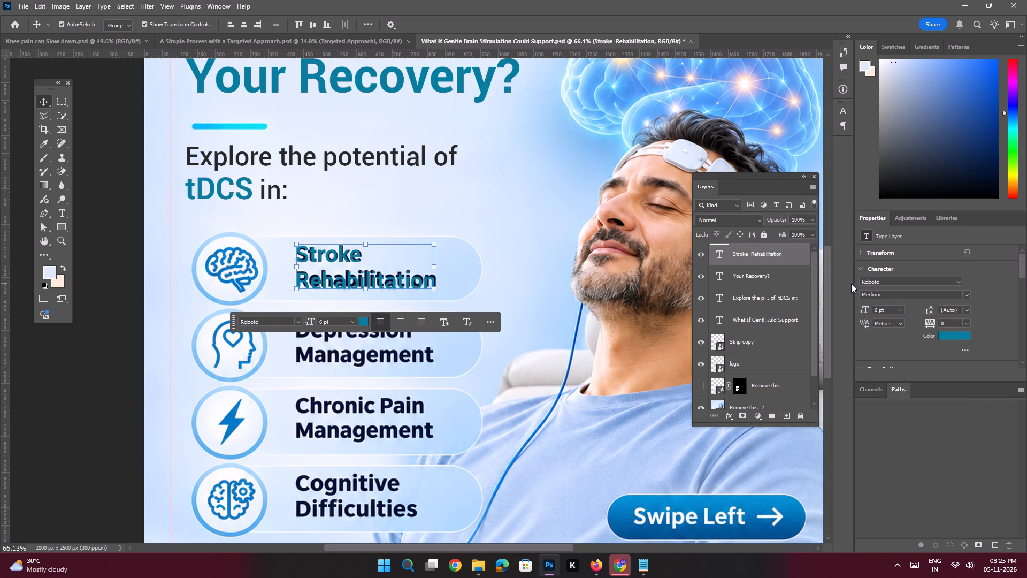
Recolour the "Stroke Rehabilitation" text to a neutral dark grey.
key(space)
ctrl+drag(351, 262, 366, 276)
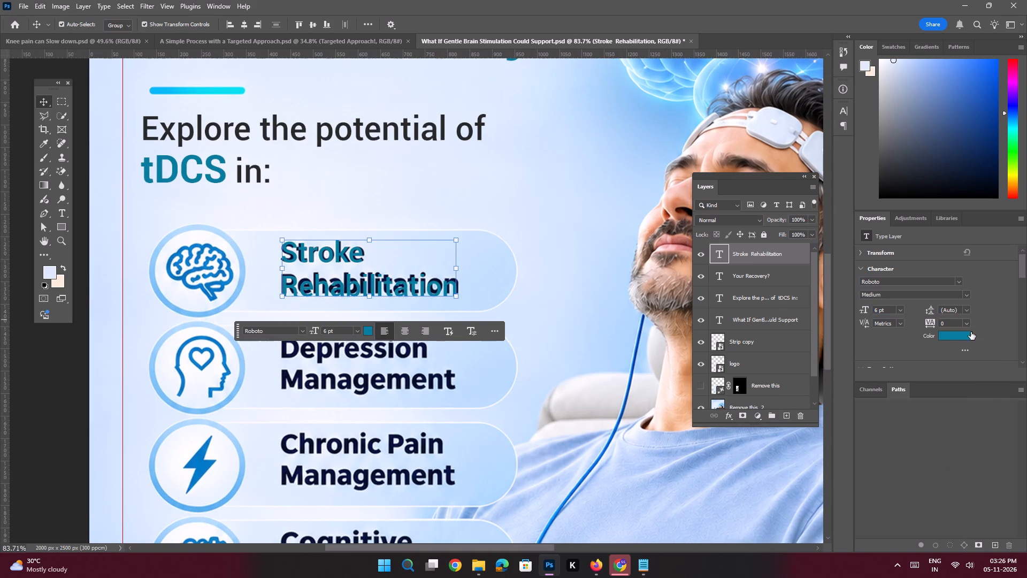
click(960, 334)
drag(772, 411, 618, 428)
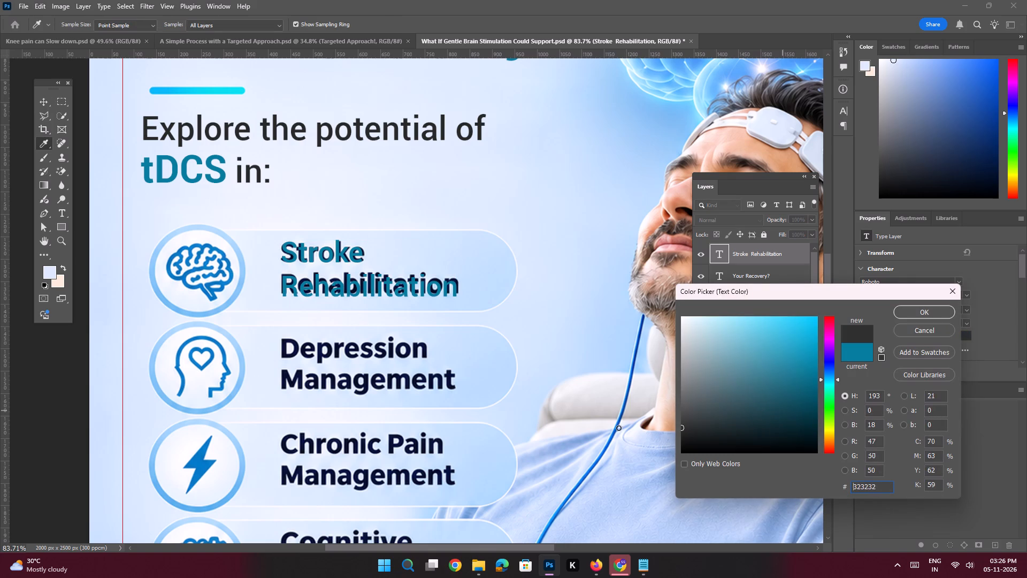
drag(618, 428, 615, 425)
key(Return)
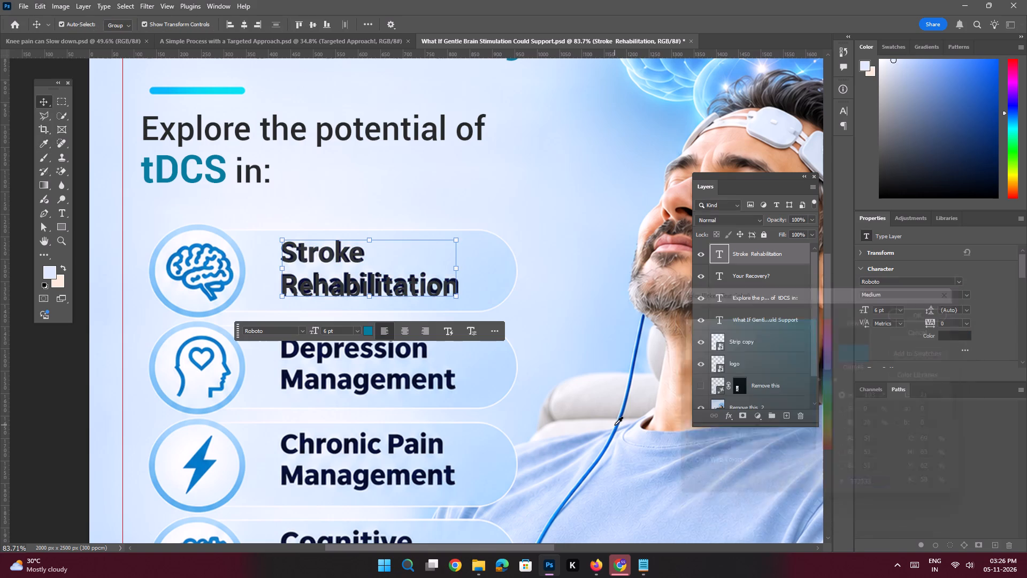
Switch to Notepad and copy "Depression Management" from the Slide 1 text.
click(644, 567)
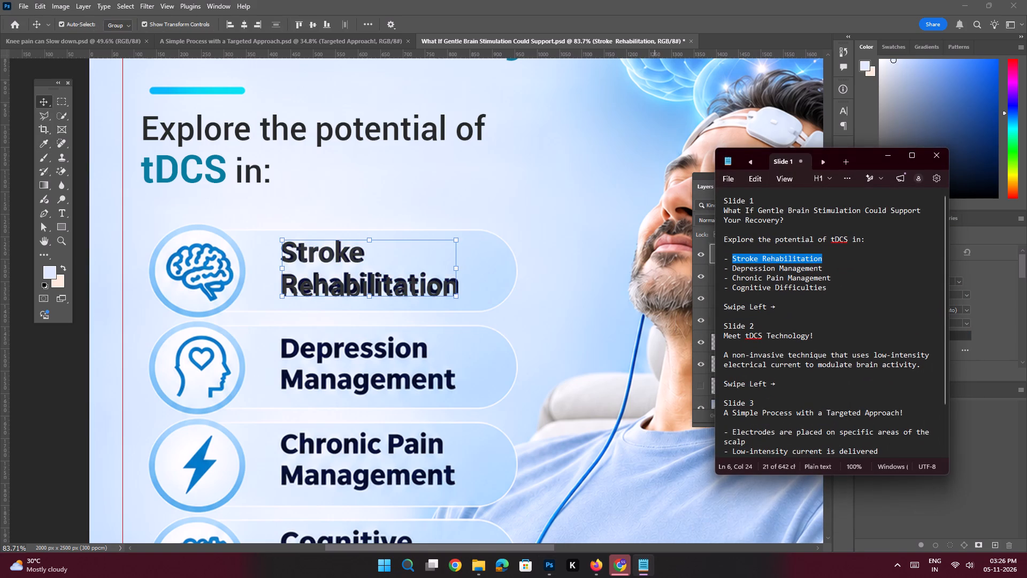
drag(825, 269, 730, 270)
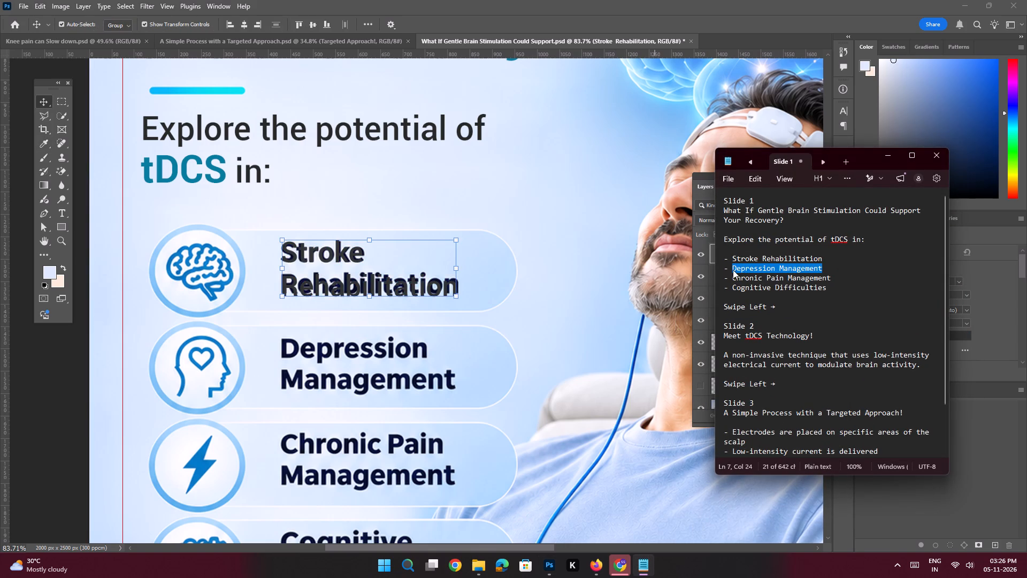
key(ctrl+c)
click(884, 153)
Back in Photoshop, duplicate the "Stroke Rehabilitation" text onto the second pill and replace its wording with "Depression Management".
key(space)
key(space)
key(space)
key(space)
key(space)
key(space)
key(space)
key(space)
key(space)
key(space)
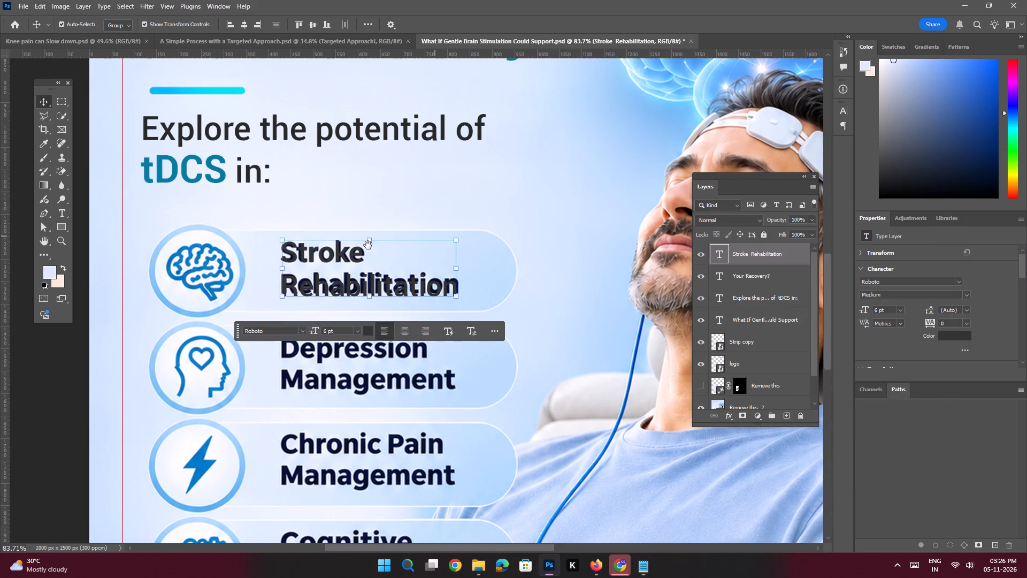
drag(367, 245, 415, 209)
alt+shift+drag(351, 217, 349, 276)
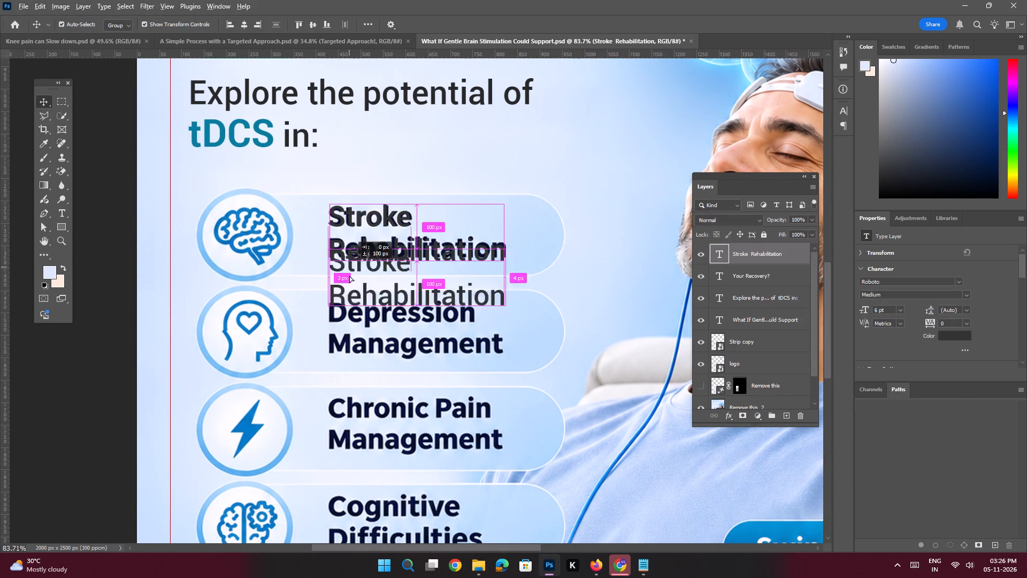
alt+shift+drag(349, 276, 351, 316)
double_click(351, 316)
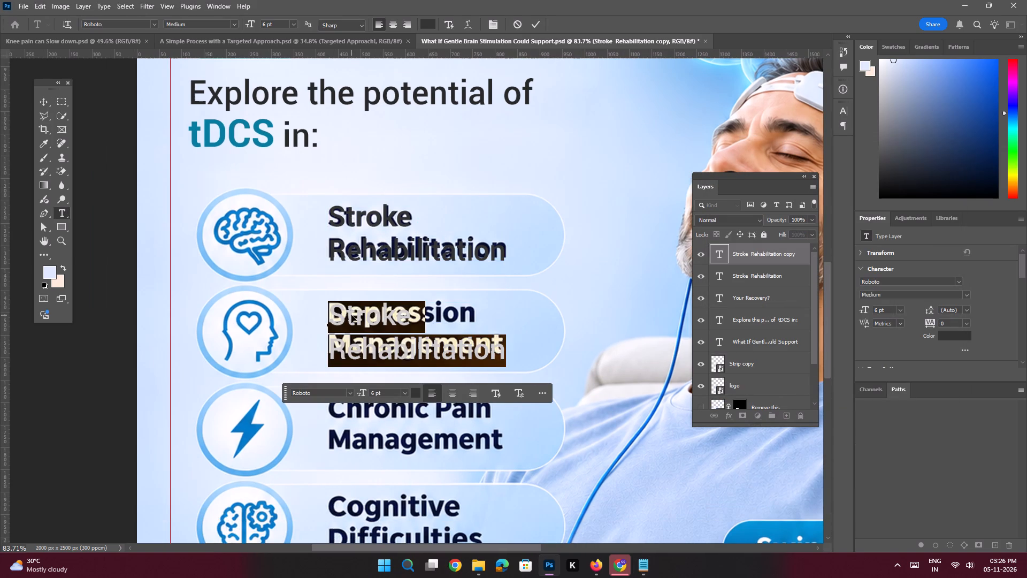
key(ctrl+v)
key(Return)
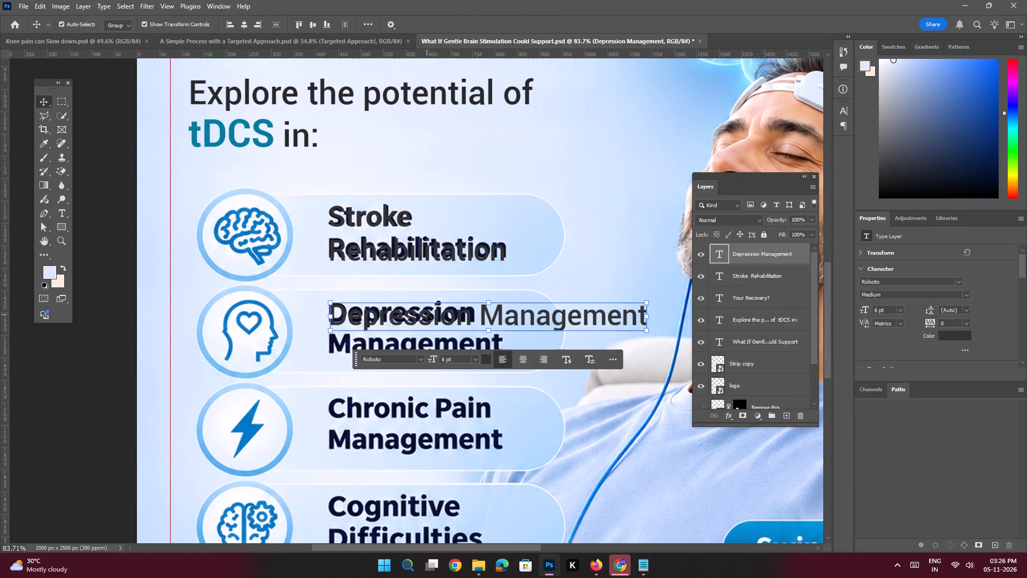
Break "Depression Management" into two lines before "Management" and nudge it up to match the original label.
shift+click(427, 315)
double_click(458, 313)
click(480, 303)
key(Return)
key(Return)
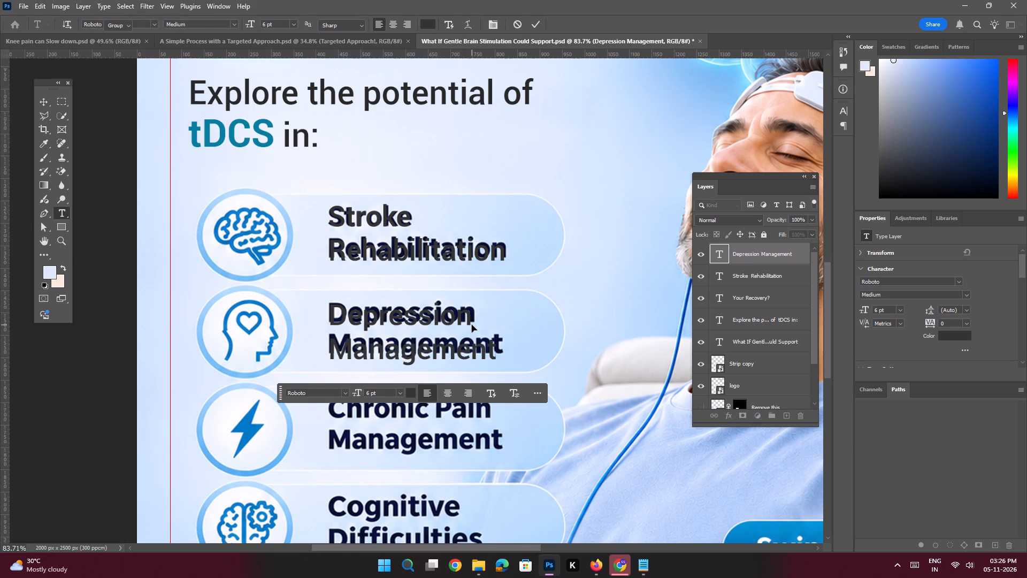
key(Up)
key(Up)
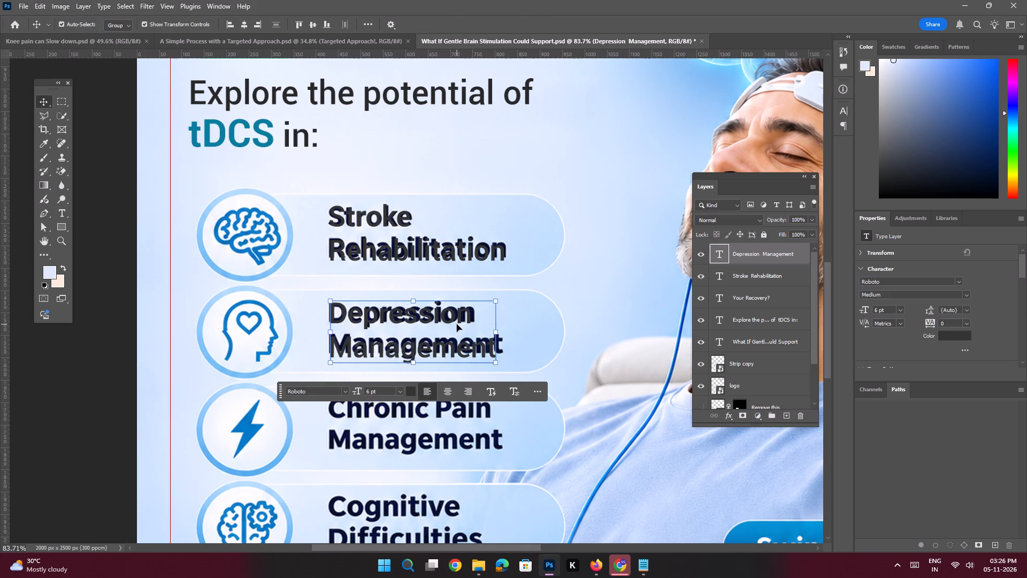
Switch to Notepad and copy "Chronic Pain Management" from the Slide 1 text.
key(space)
key(space)
key(space)
key(space)
key(space)
key(space)
key(space)
key(space)
key(space)
drag(430, 326, 435, 226)
click(647, 564)
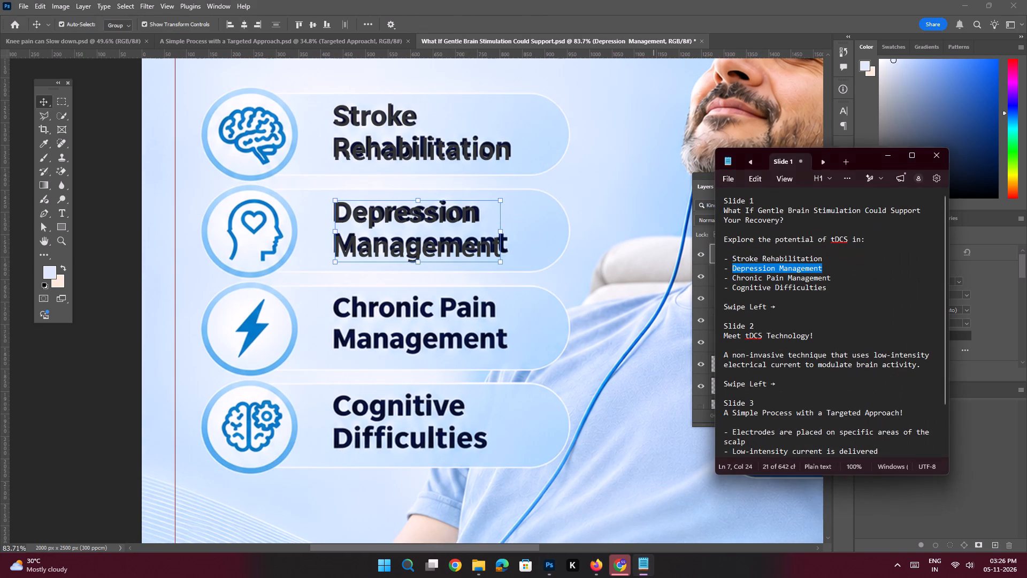
drag(833, 275, 732, 278)
key(ctrl+c)
key(ctrl+c)
click(880, 154)
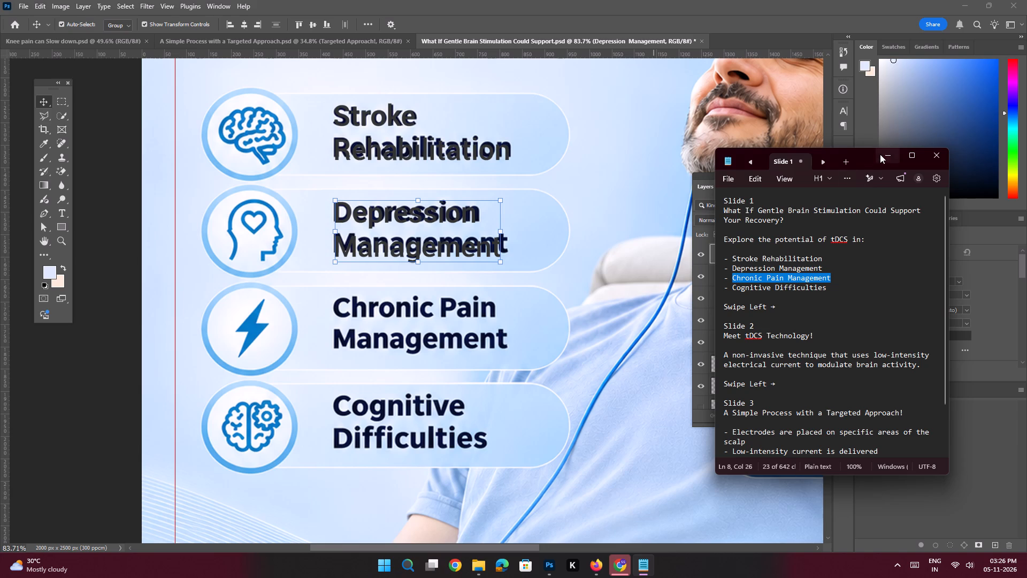
Back in Photoshop, duplicate the "Depression Management" text onto the third pill and replace its wording with "Chronic Pain Management".
alt+shift+drag(374, 243, 374, 336)
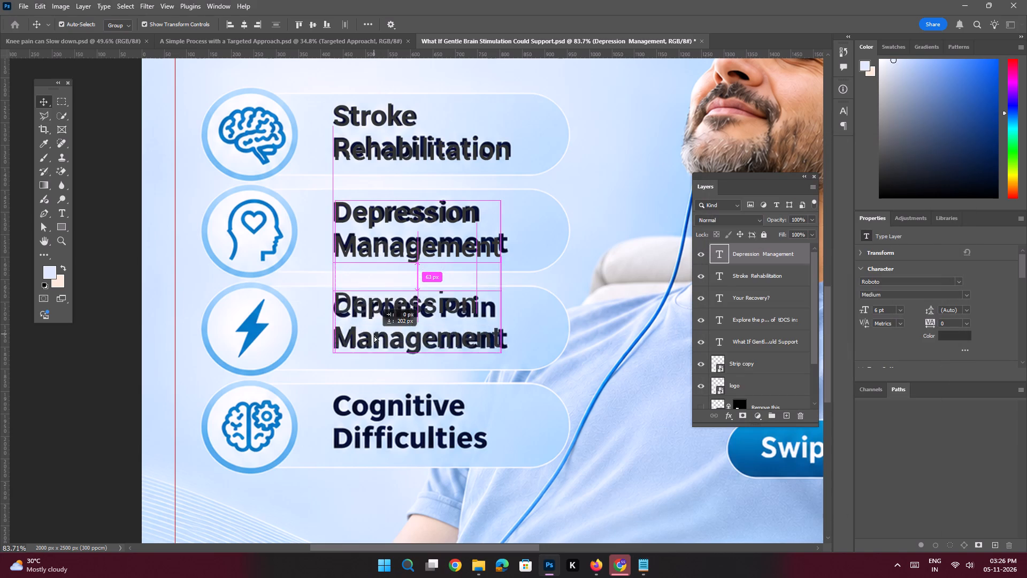
alt+shift+drag(374, 336, 374, 337)
double_click(374, 337)
key(ctrl+v)
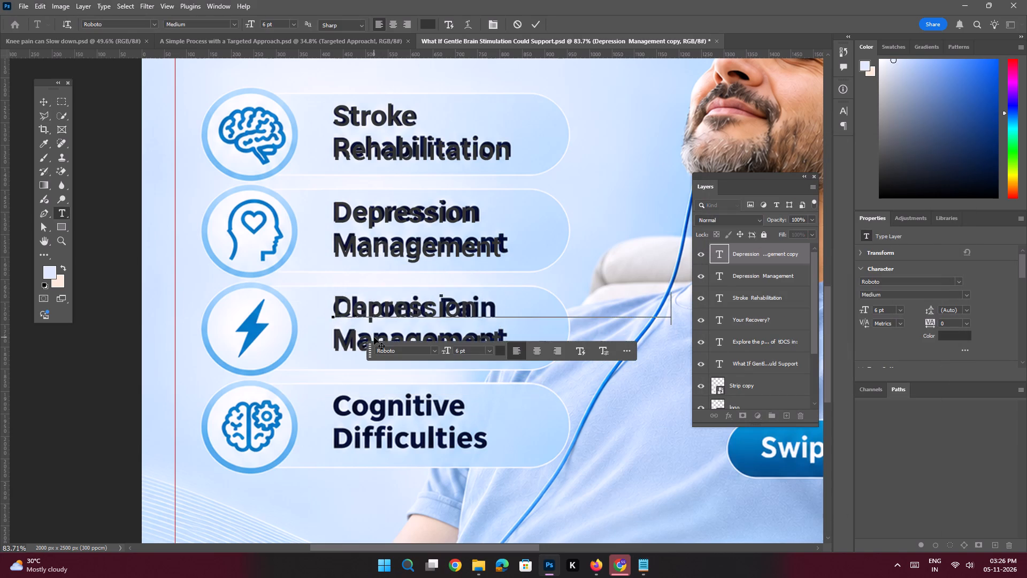
key(Return)
Break the "Chronic Pain Management" text into two lines before "Management".
double_click(479, 314)
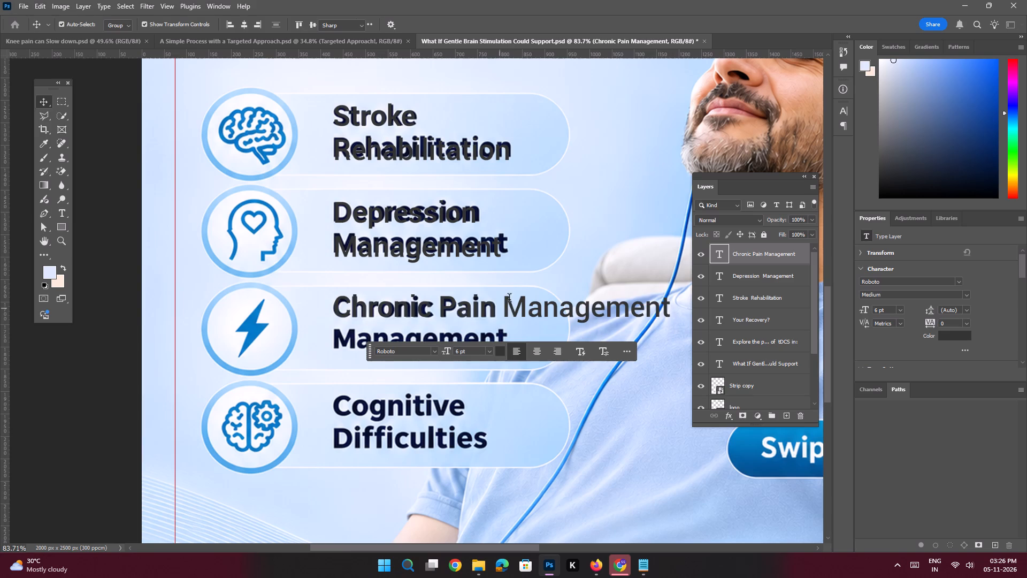
click(504, 296)
key(Return)
key(Return)
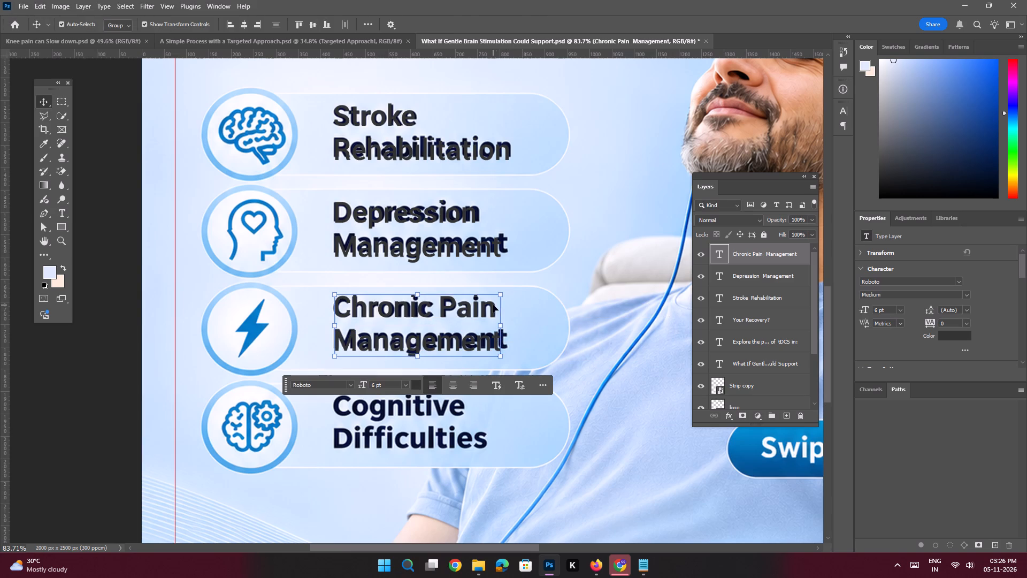
Switch to Notepad and copy "Cognitive Difficulties" from the Slide 1 text.
click(644, 563)
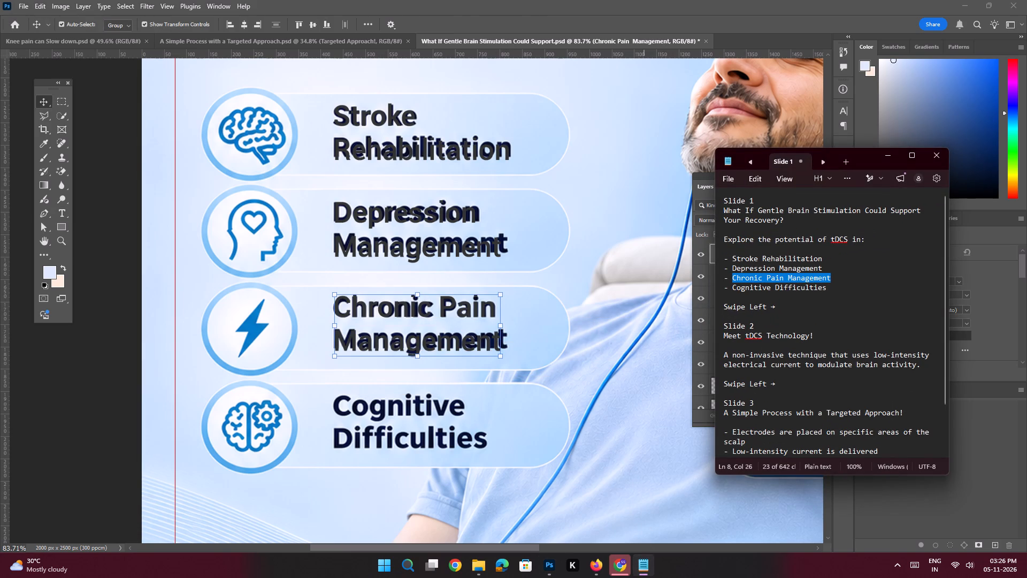
drag(830, 290, 733, 287)
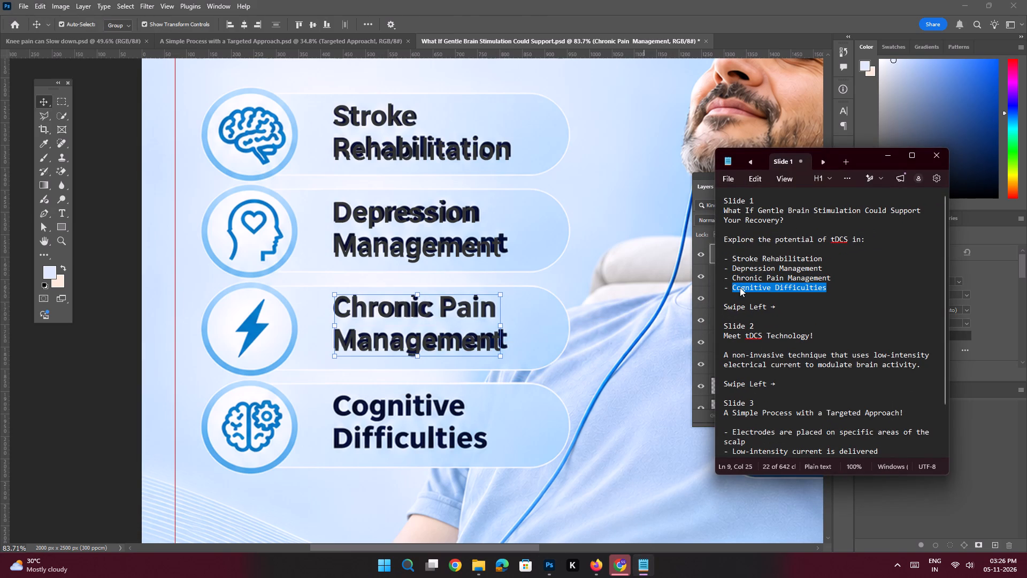
key(ctrl+c)
click(887, 158)
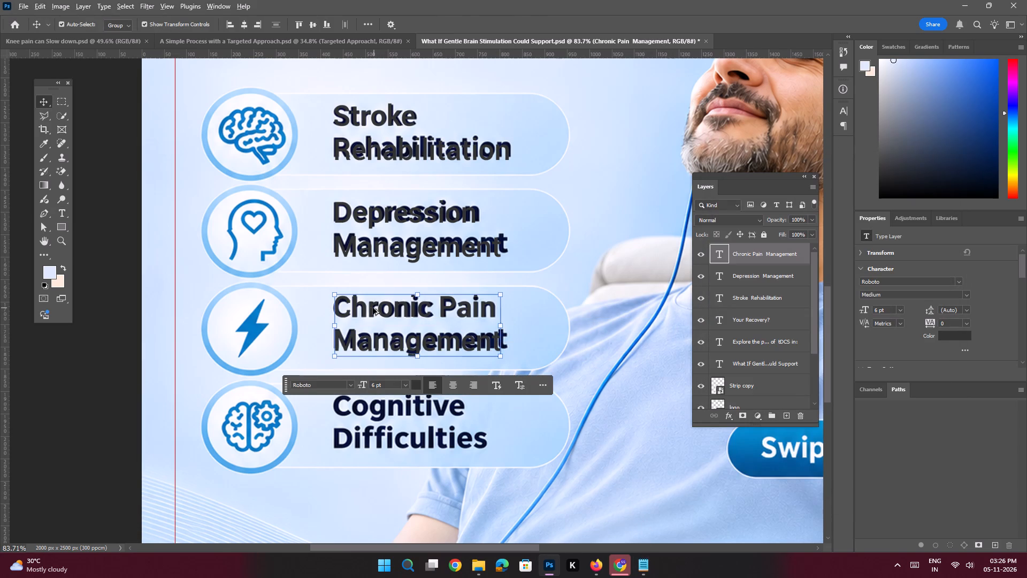
Back in Photoshop, duplicate the "Chronic Pain Management" text onto the fourth pill and replace its wording with "Cognitive Difficulties".
alt+shift+drag(371, 308, 369, 409)
double_click(369, 409)
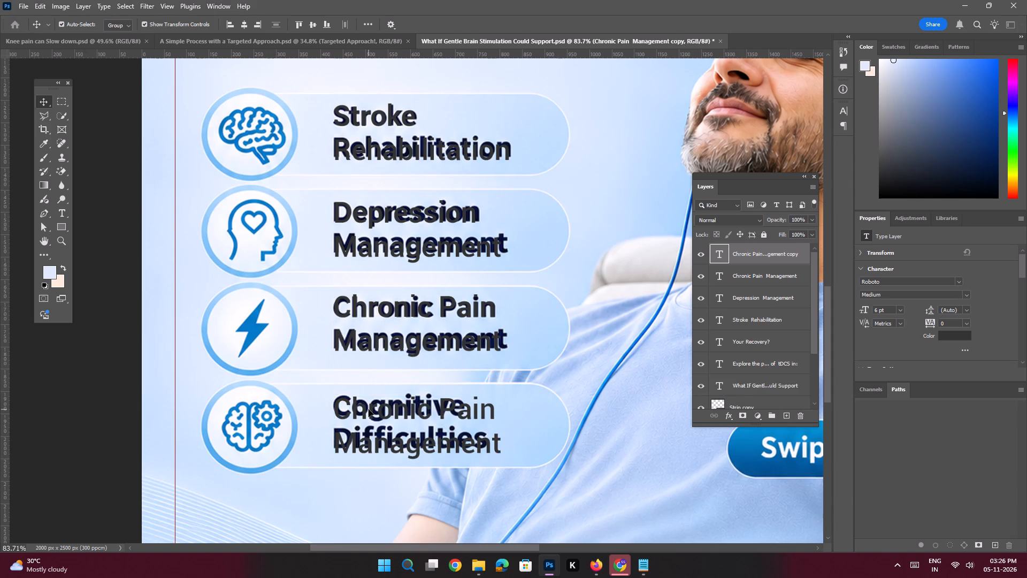
key(ctrl+v)
key(Return)
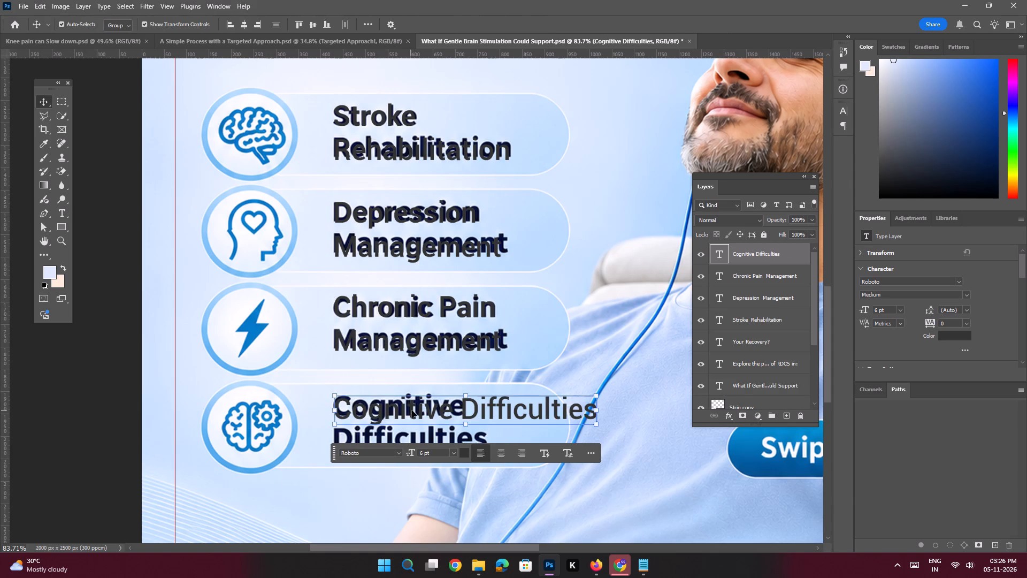
Nudge "Cognitive Difficulties" up to match the original label and break it into two lines before "Difficulties".
shift+click(418, 411)
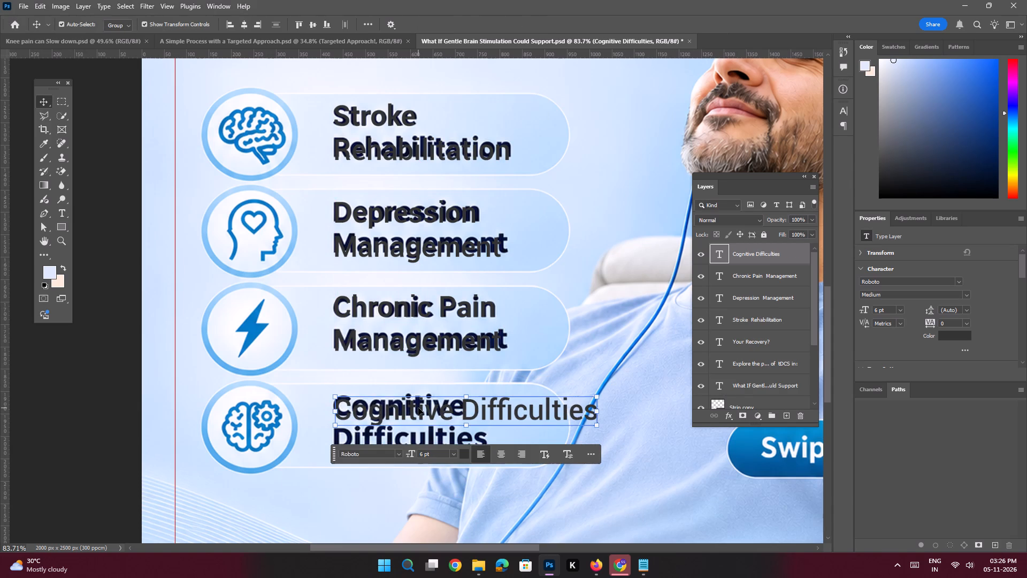
key(Up)
key(Up)
key(Up)
key(Up)
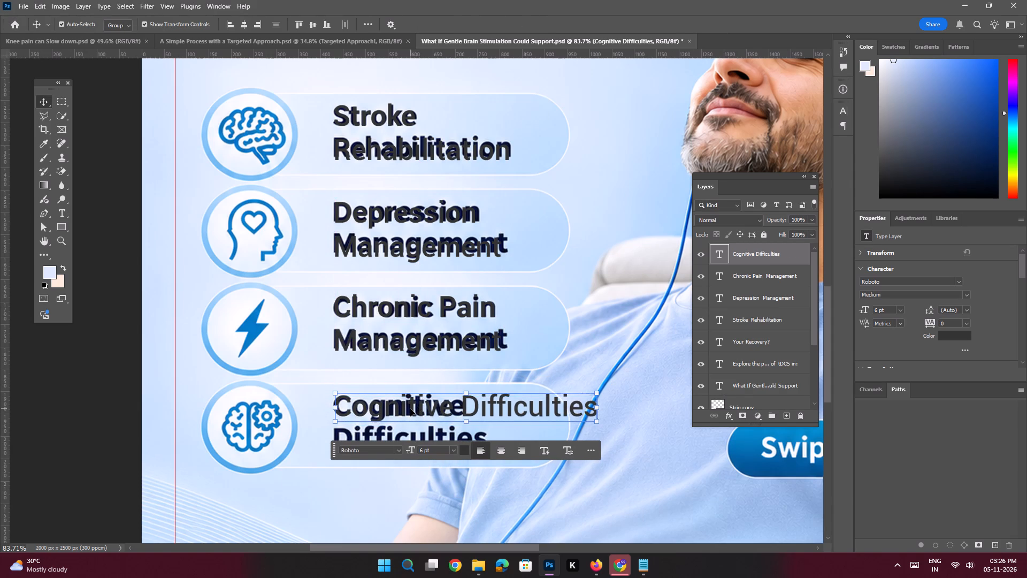
double_click(435, 405)
click(464, 397)
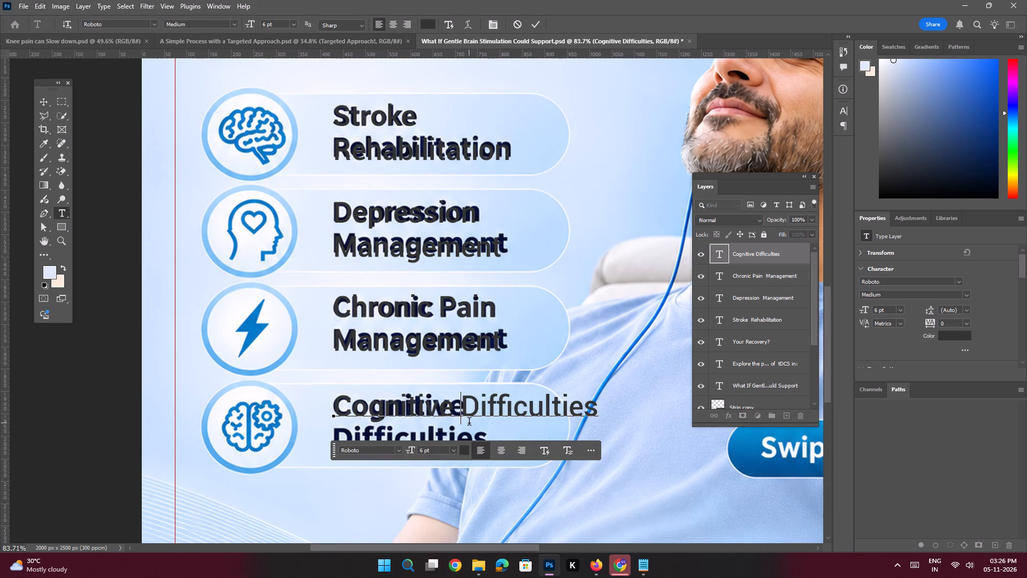
key(Return)
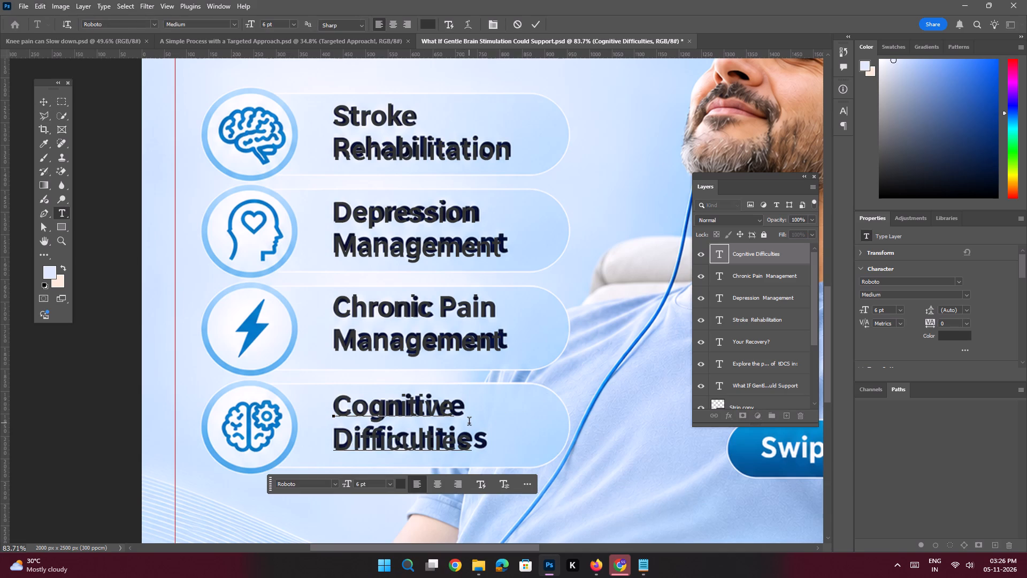
key(Return)
Show the generative "Remove this" layer again to cover the original condition labels, and check the whole post.
scroll(712, 339, down, 10)
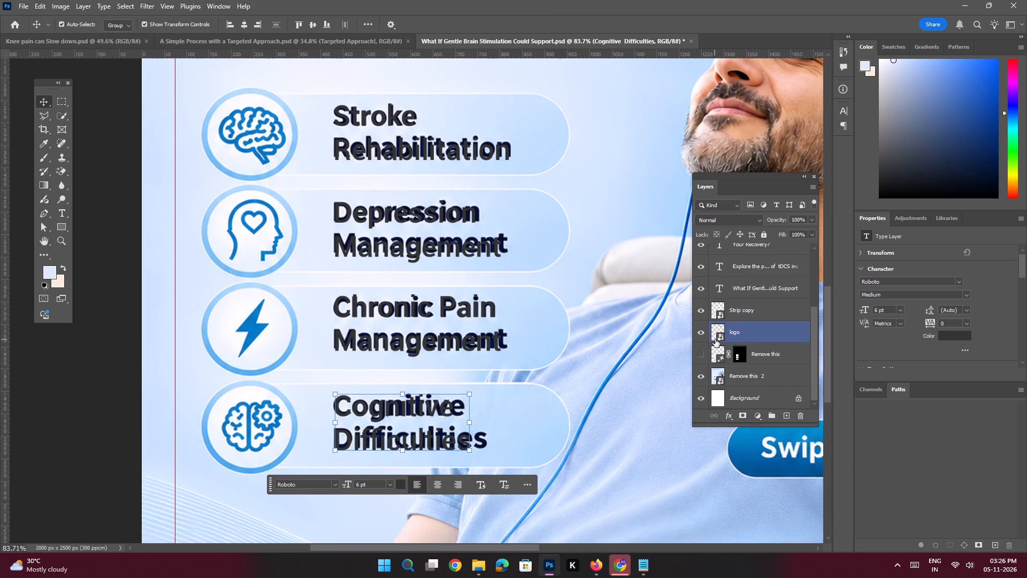
scroll(715, 339, down, 3)
click(702, 355)
key(ctrl+space)
key(ctrl+space)
key(ctrl+space)
key(ctrl+space)
key(ctrl+space)
key(ctrl+space)
ctrl+drag(487, 314, 439, 306)
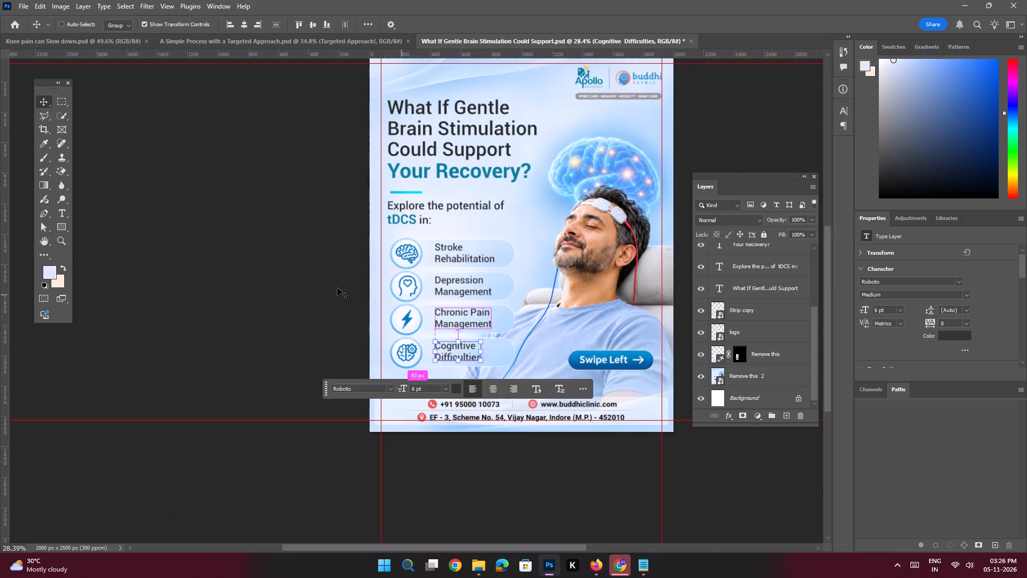
Deselect the "Cognitive Difficulties" text, centre the post in view, and save the document.
click(301, 282)
key(space)
key(space)
key(space)
key(space)
key(space)
key(space)
key(space)
key(space)
key(space)
key(space)
key(space)
key(space)
drag(523, 237, 443, 290)
key(ctrl+s)
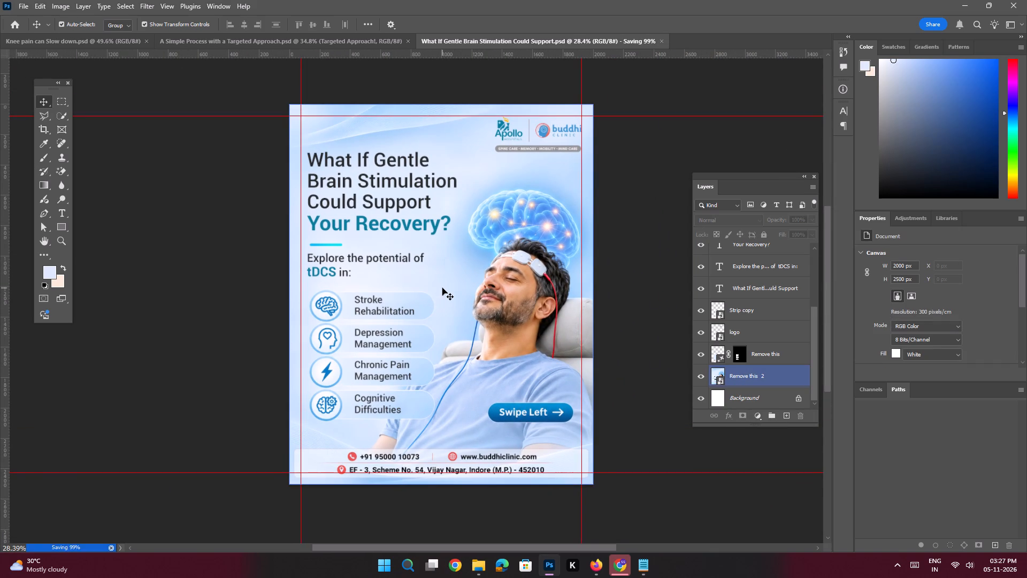
Examine the saved post up close and as a whole, checking the condition labels, "Swipe Left" button and footer.
key(space)
key(space)
key(space)
key(space)
key(space)
key(space)
key(space)
key(space)
key(space)
key(space)
key(space)
key(space)
key(space)
key(space)
key(space)
drag(489, 330, 451, 318)
ctrl+drag(490, 393, 508, 415)
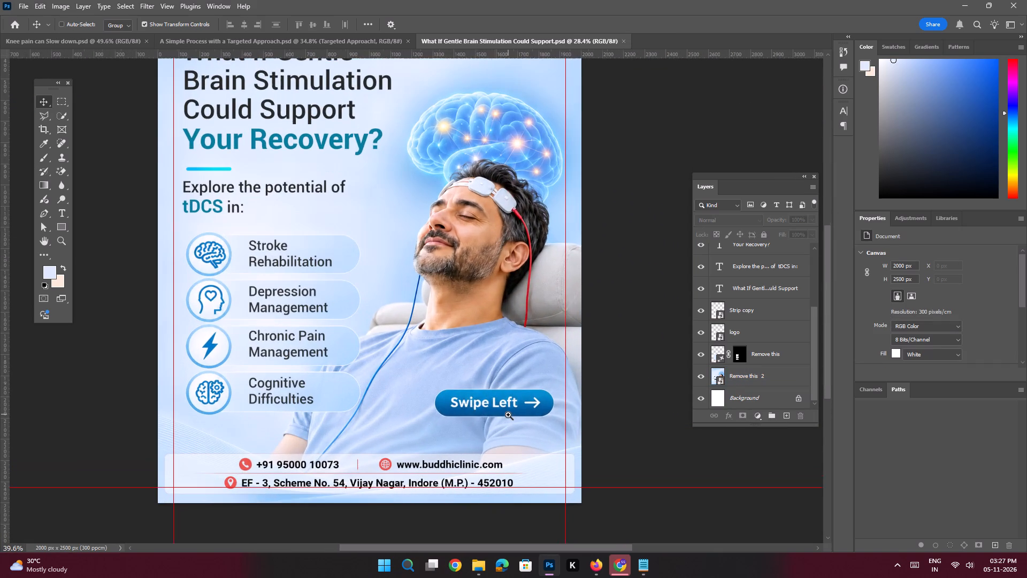
ctrl+drag(508, 415, 497, 412)
click(504, 325)
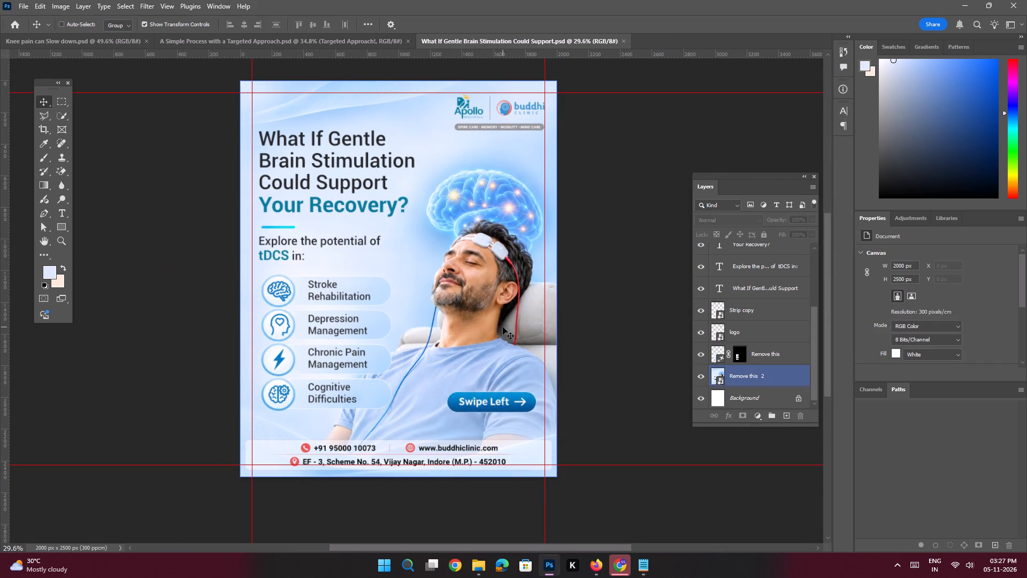
Create a new 2000 x 2500 px document at 300 pixels per centimetre from the recent custom preset.
key(ctrl+n)
double_click(286, 190)
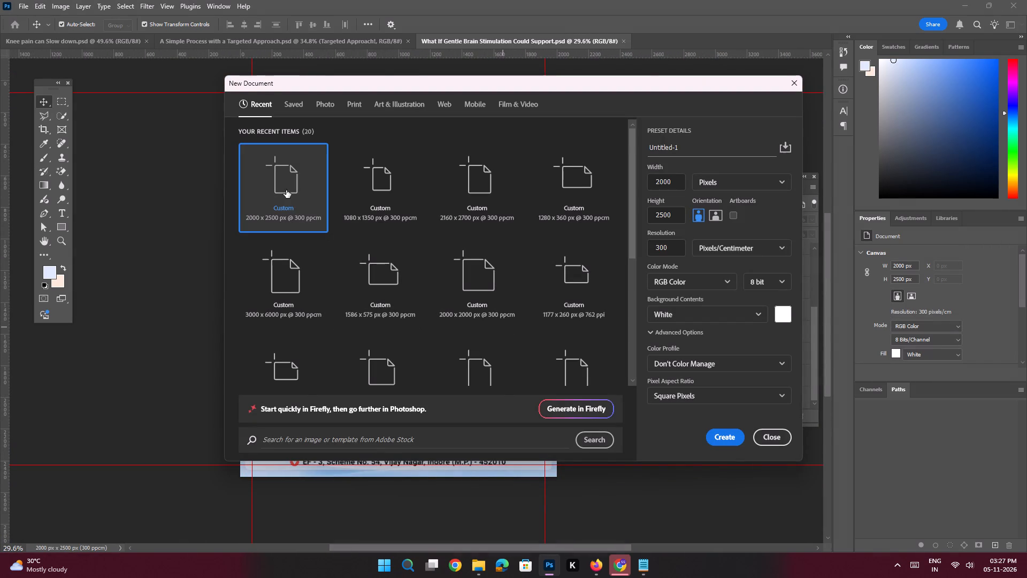
key(space)
ctrl+drag(527, 382, 517, 379)
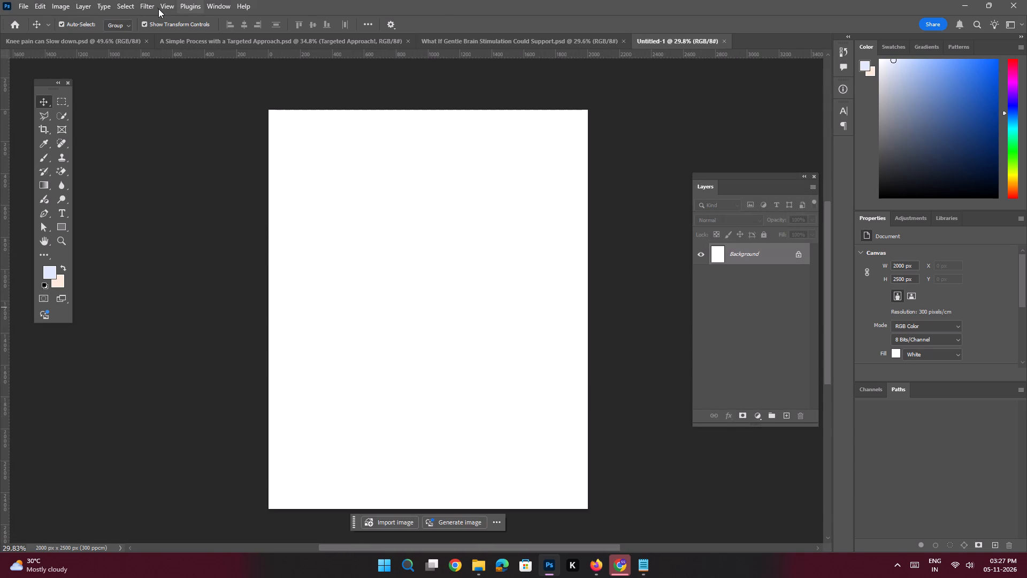
Add a new guide layout with margin guides along all four edges of the blank canvas.
click(164, 5)
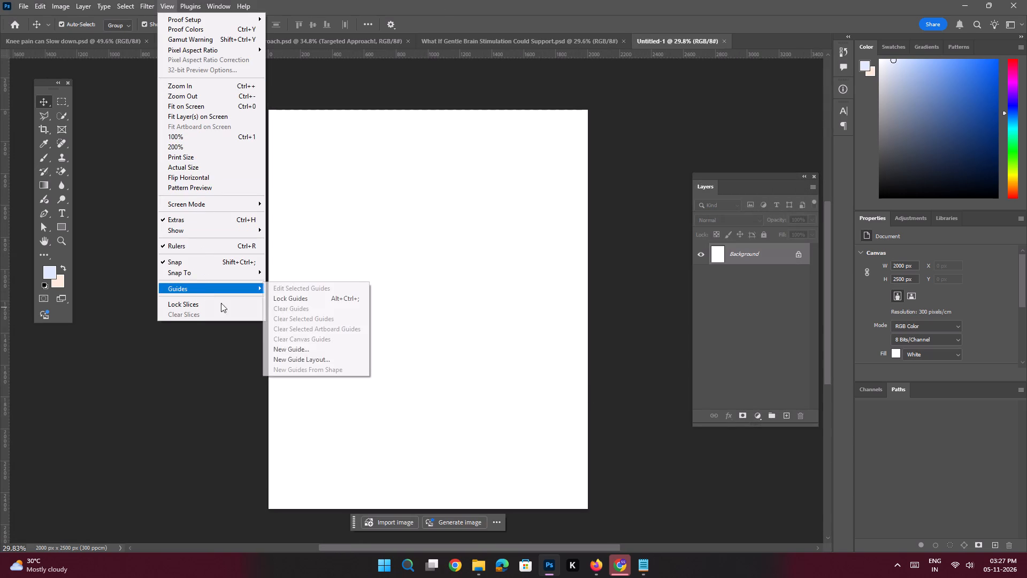
click(282, 358)
key(Return)
key(Return)
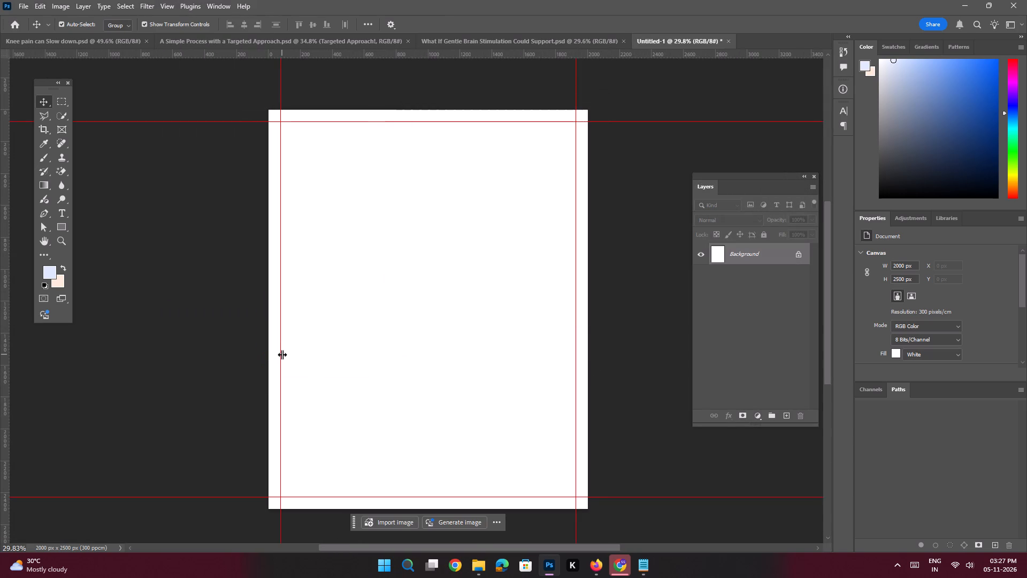
Switch to the Downloads folder in File Explorer to find an image for the new document.
click(471, 524)
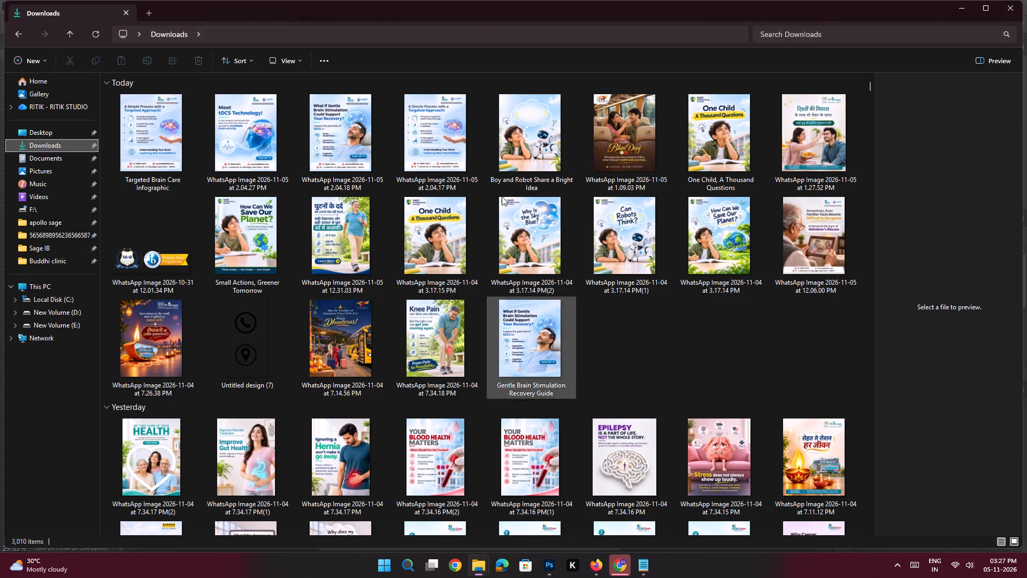
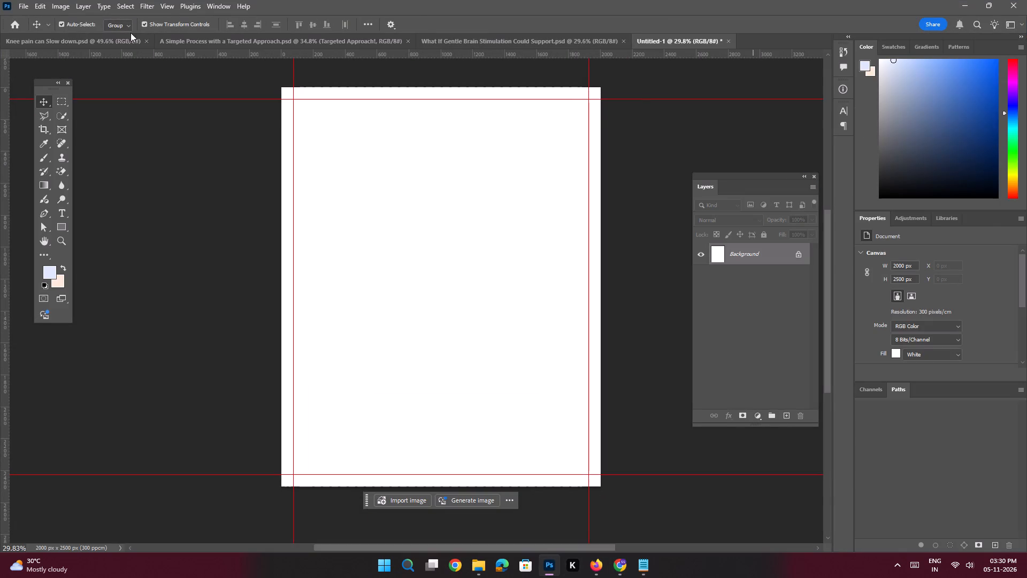
click(22, 6)
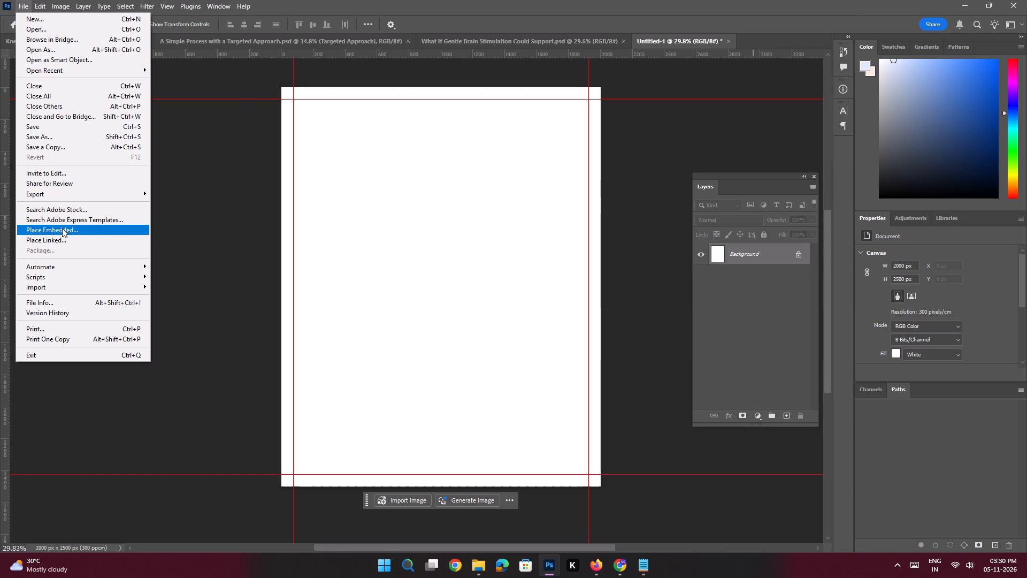
click(52, 229)
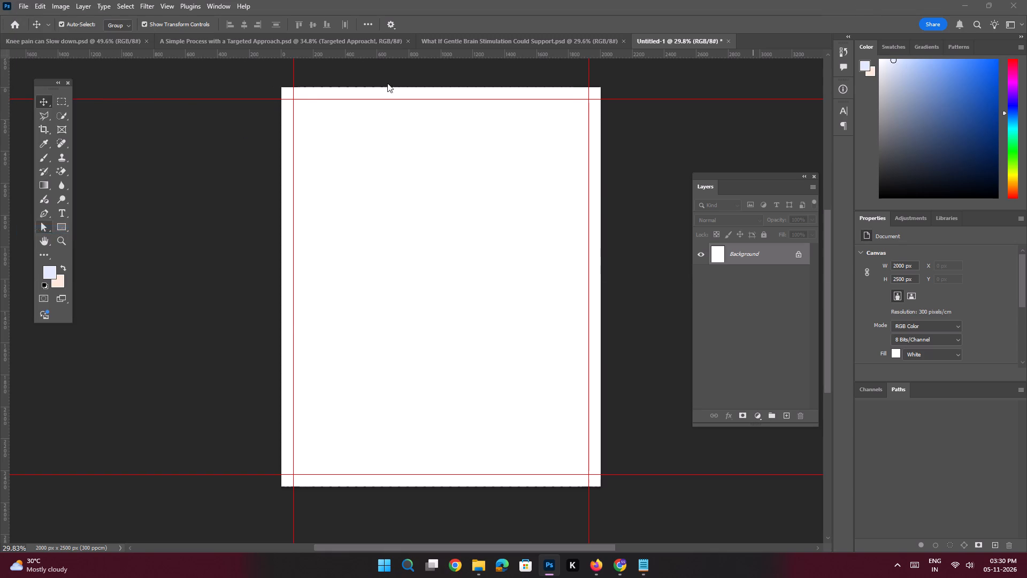
triple_click(56, 108)
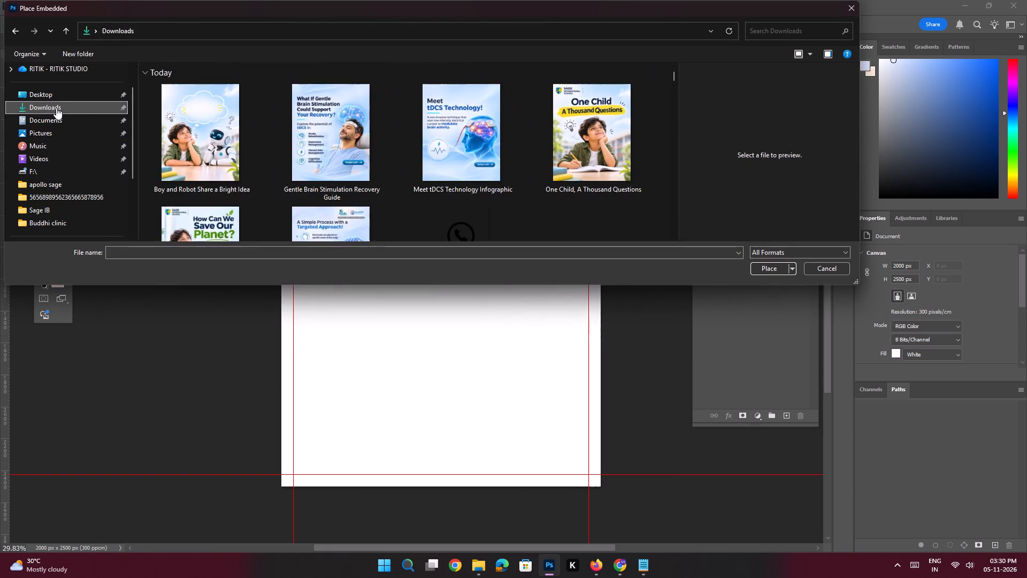
scroll(354, 143, down, 1)
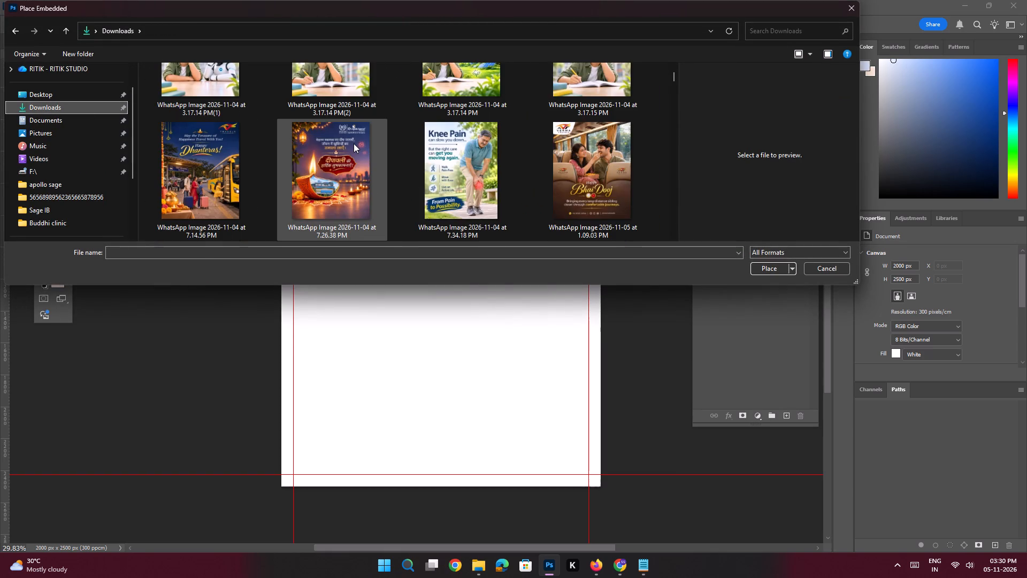
scroll(354, 143, down, 1)
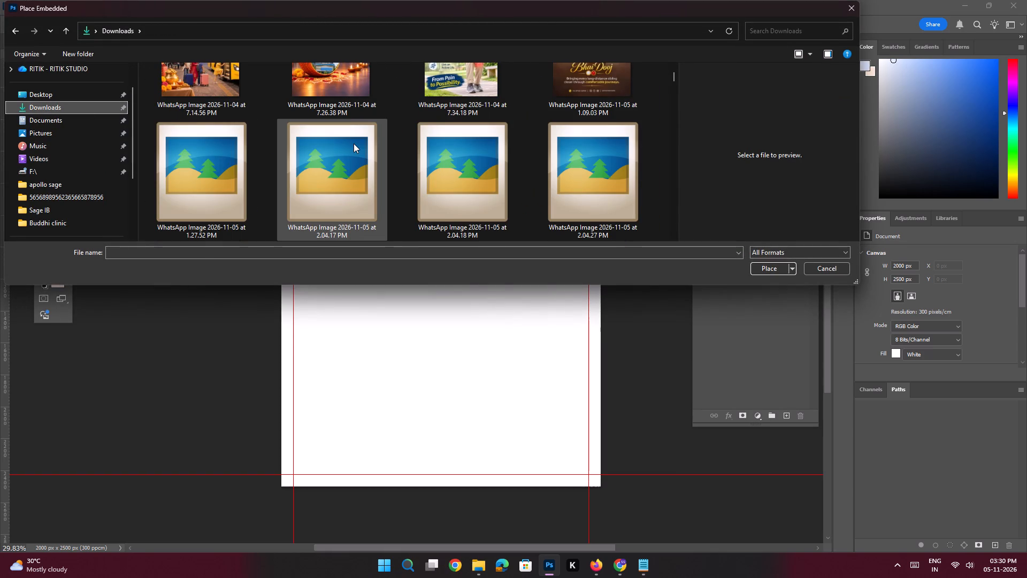
scroll(354, 143, down, 1)
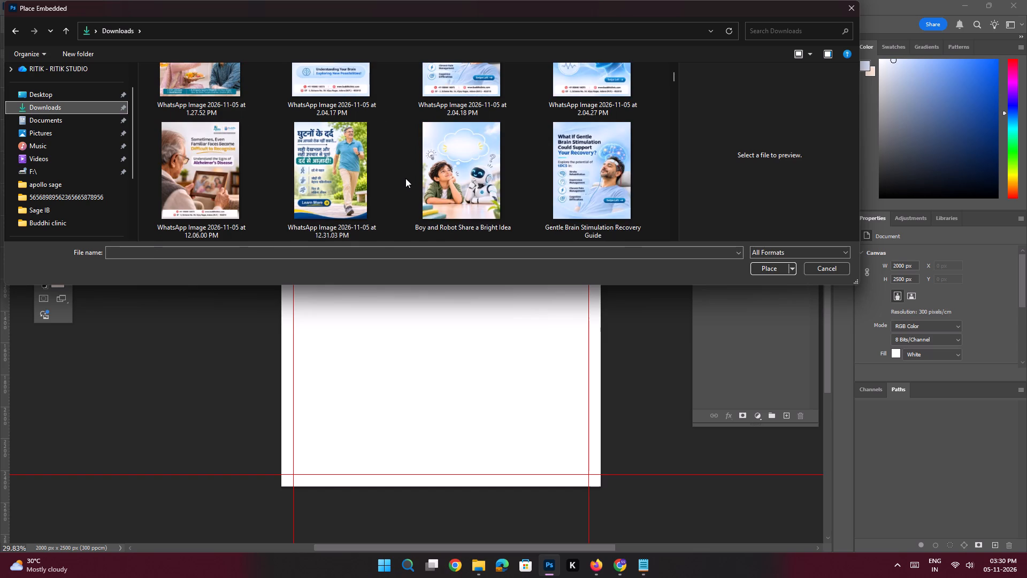
scroll(405, 178, down, 1)
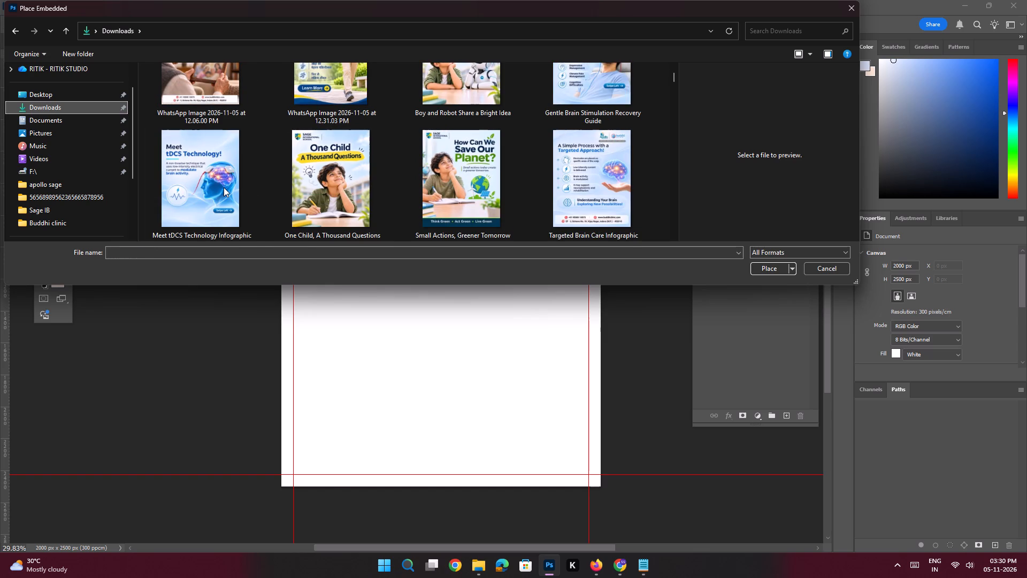
click(224, 187)
key(Return)
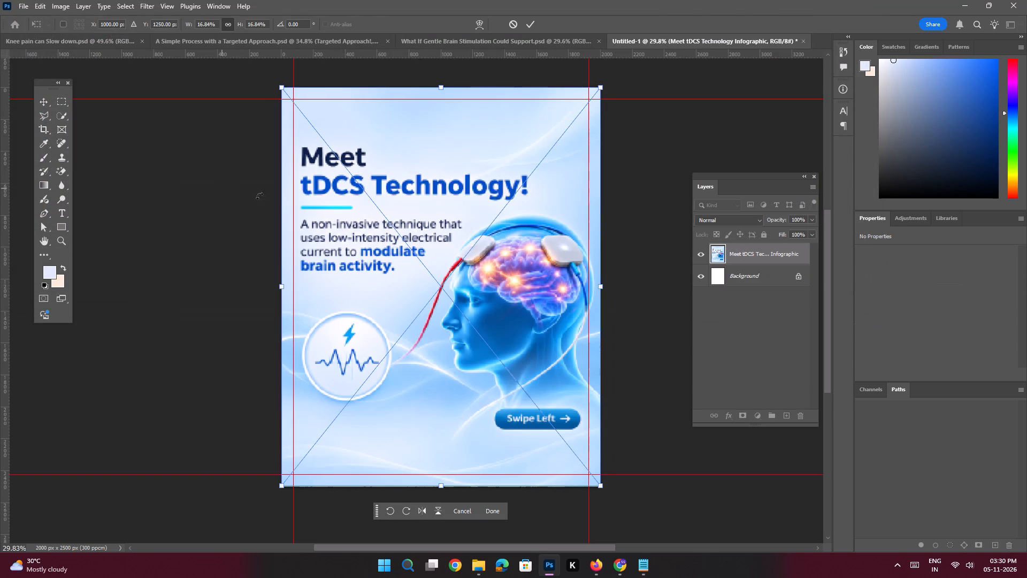
key(Return)
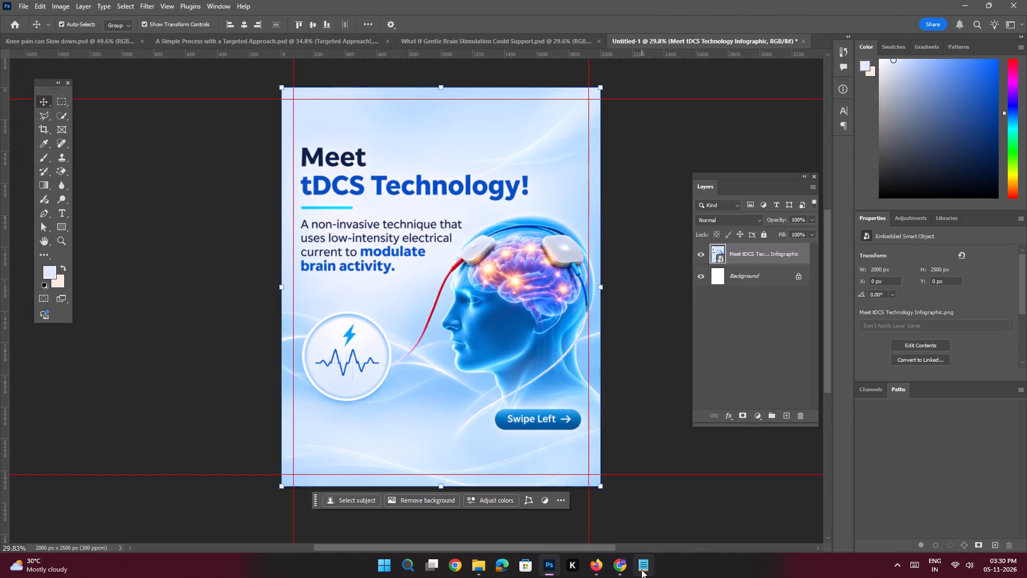
Copy the Slide 2 title "Meet tDCS Technology" from Notepad and save the document under it as a PSD in Desktop's Buddhi clinic folder.
click(641, 569)
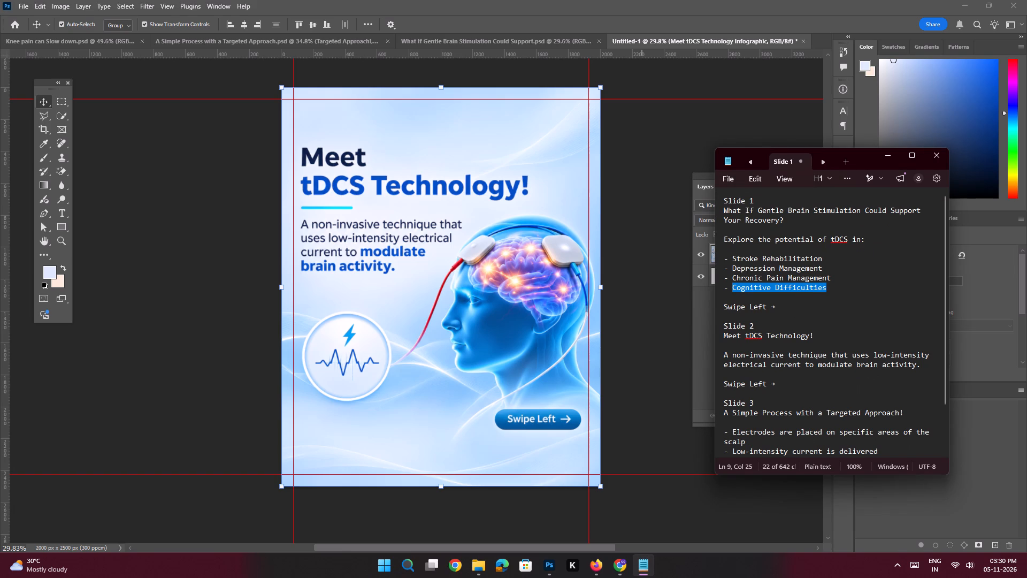
drag(810, 336, 694, 337)
key(ctrl+c)
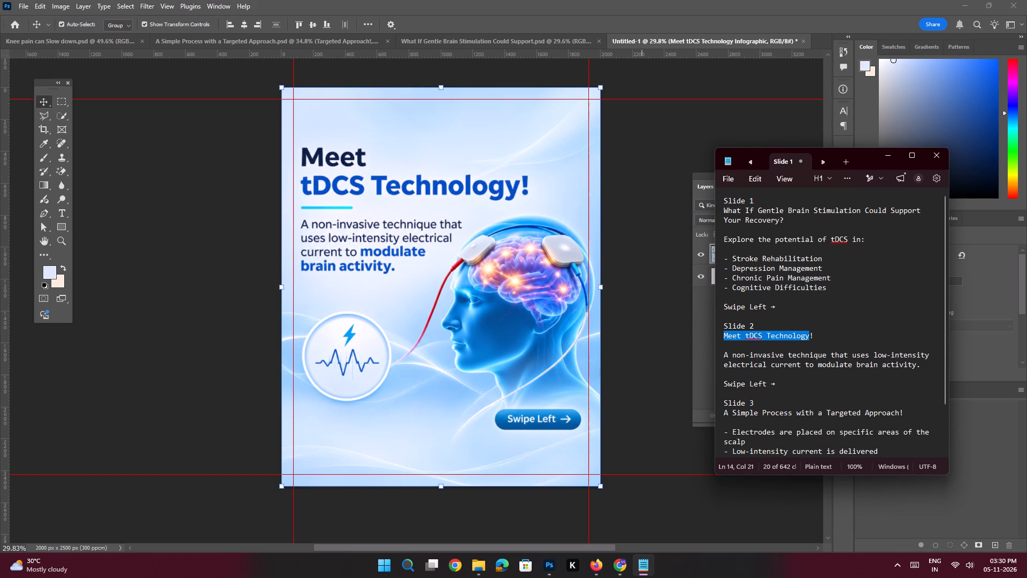
click(883, 154)
key(ctrl+s)
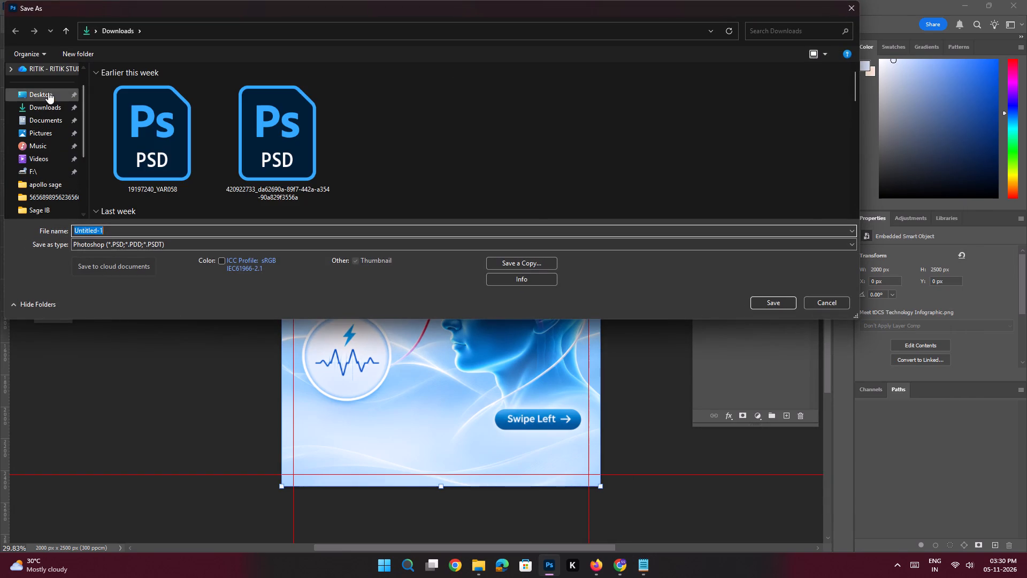
click(48, 92)
click(132, 120)
key(b)
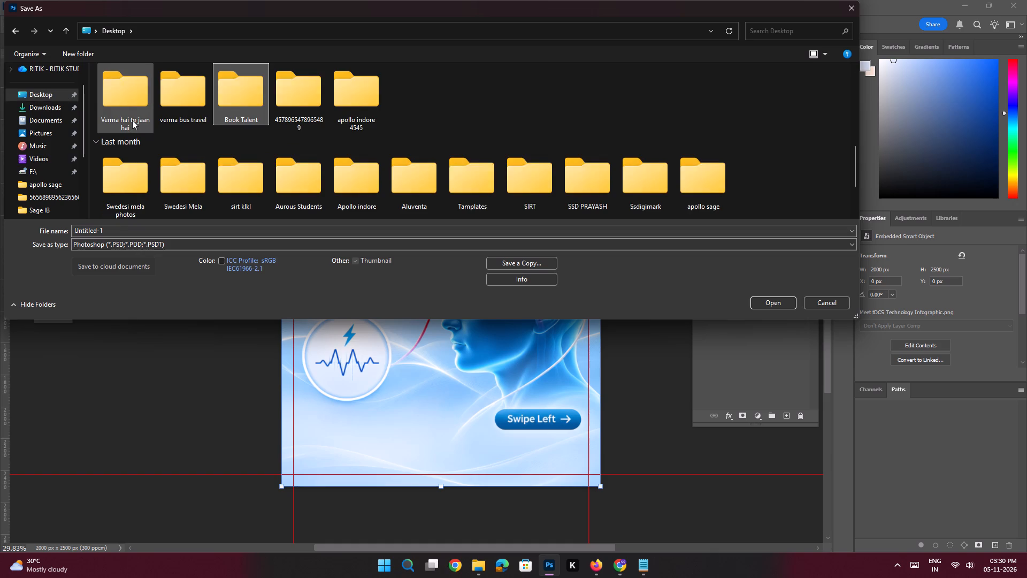
key(b)
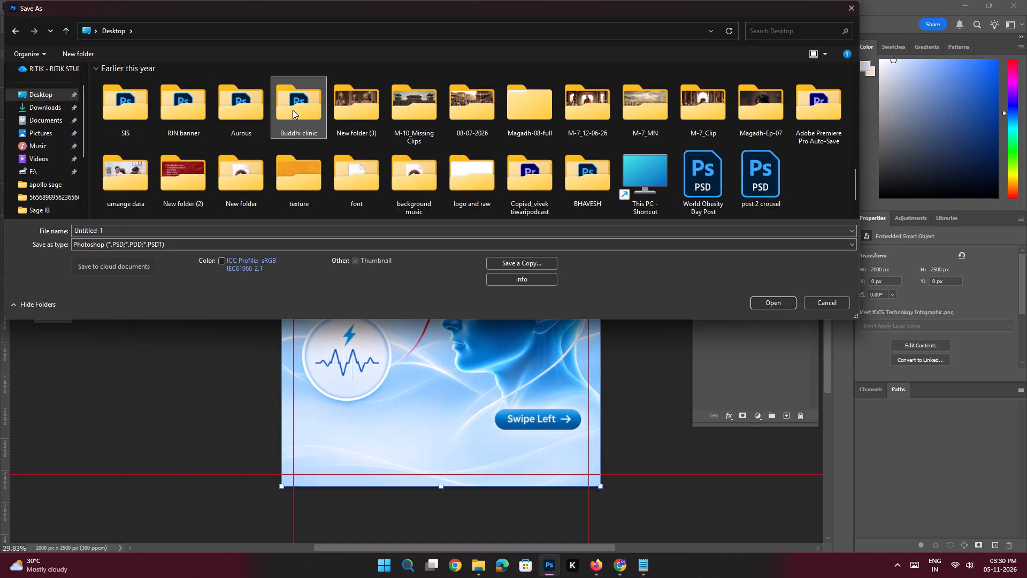
double_click(293, 110)
click(162, 229)
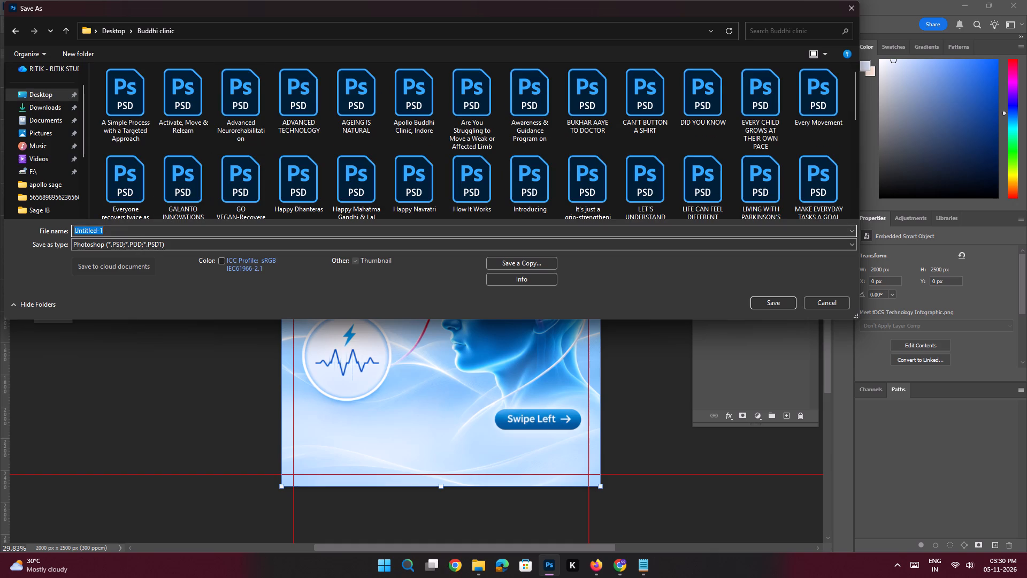
key(ctrl+v)
key(Return)
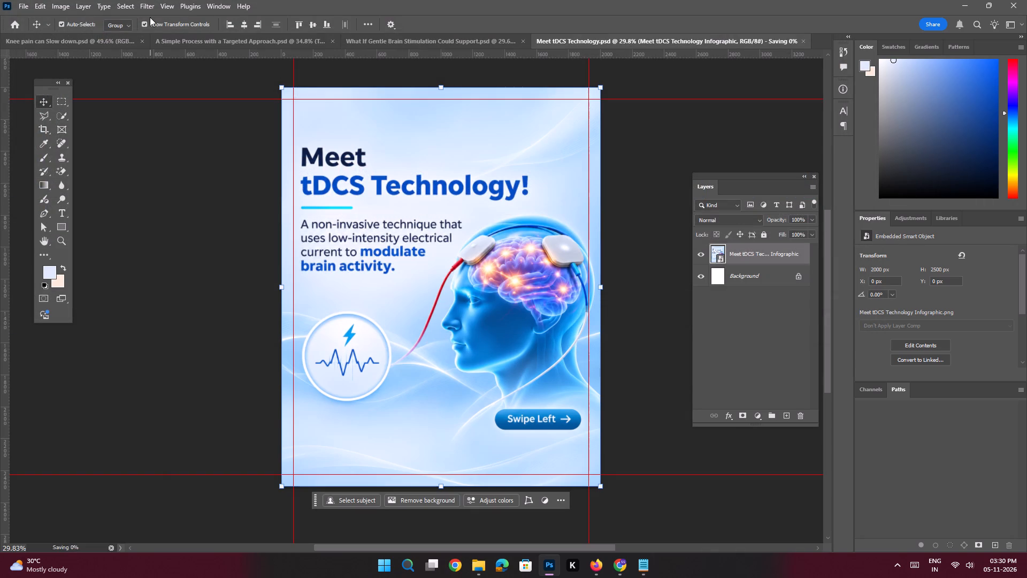
Copy the logo layer from the "What If Gentle Brain Stimulation Could Support" document into the tDCS post's upper right corner.
click(515, 43)
key(space)
ctrl+drag(501, 108, 508, 115)
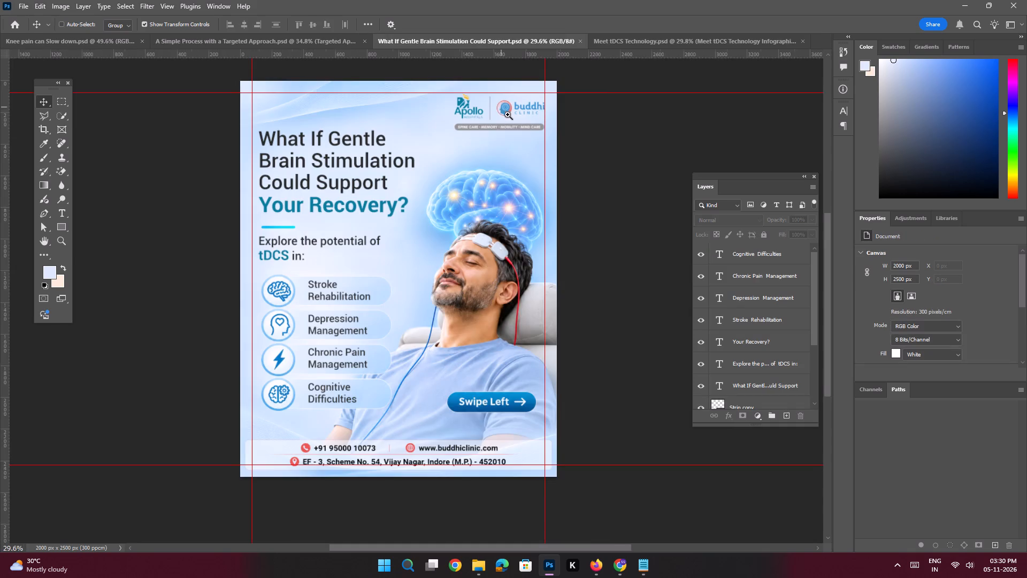
ctrl+drag(508, 115, 524, 138)
click(512, 111)
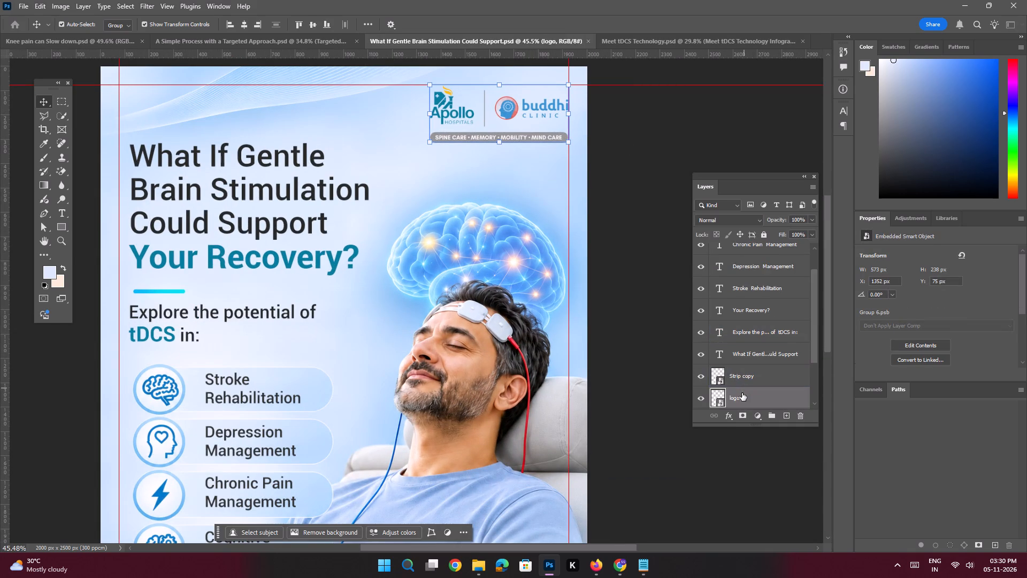
drag(741, 394, 642, 40)
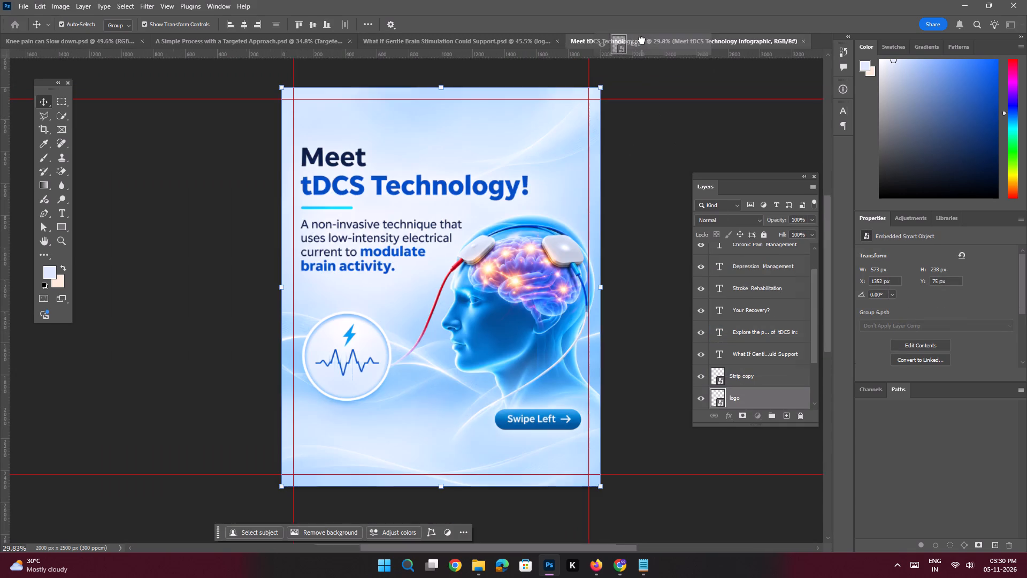
drag(642, 40, 546, 107)
key(space)
ctrl+drag(545, 104, 581, 177)
drag(578, 119, 556, 147)
drag(543, 135, 533, 165)
key(space)
ctrl+drag(505, 171, 465, 163)
drag(428, 200, 461, 134)
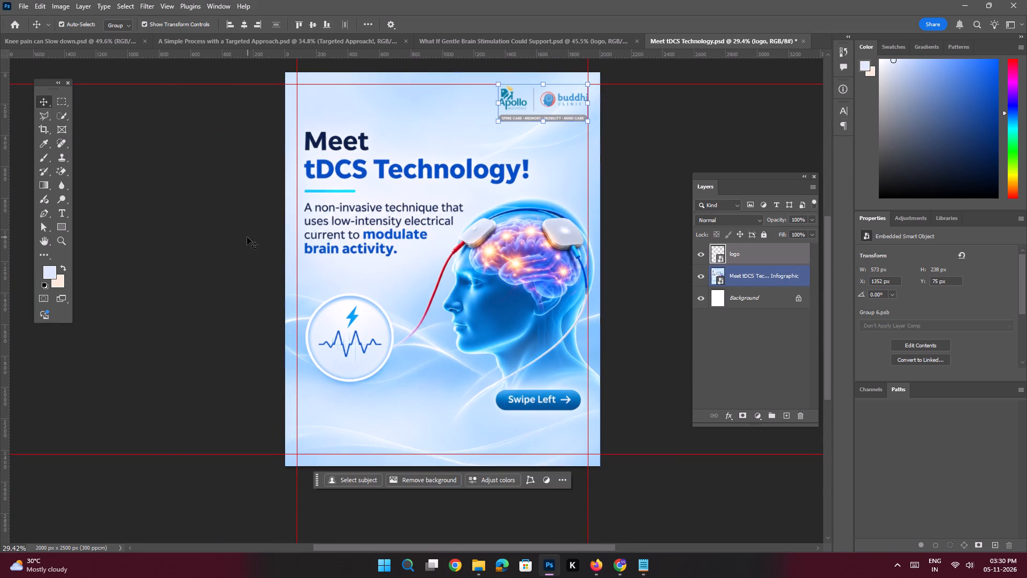
click(247, 237)
Copy the Strip copy contact layer from the "What If Gentle Brain Stimulation Could Support" document into the tDCS post.
key(space)
key(space)
key(space)
key(space)
key(space)
key(space)
drag(438, 257, 444, 227)
click(516, 45)
key(space)
key(space)
key(space)
key(space)
key(space)
key(space)
key(space)
key(space)
key(space)
key(space)
key(space)
drag(367, 269, 448, 56)
click(425, 411)
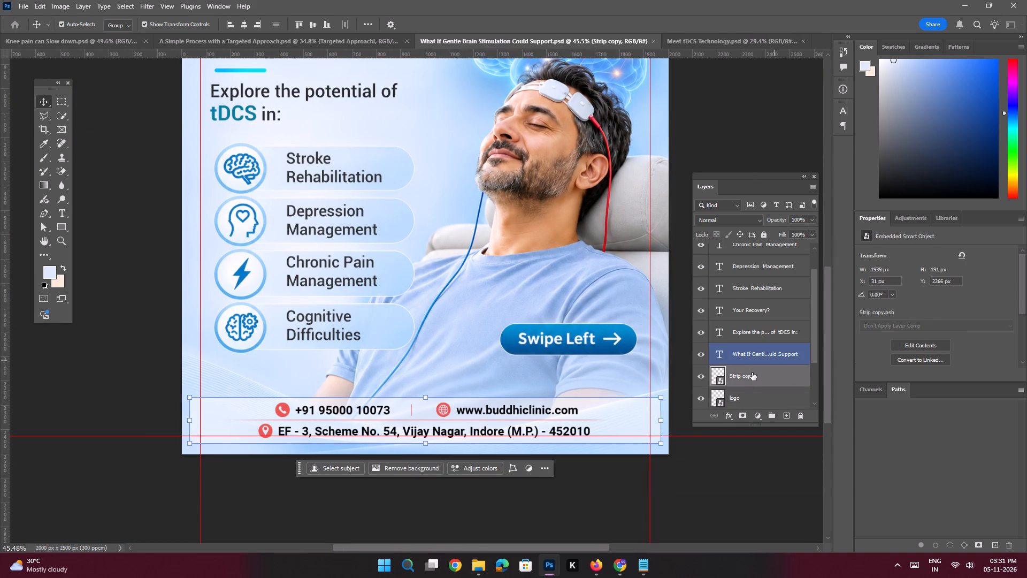
drag(750, 375, 469, 369)
Centre the contact strip horizontally, align it to the canvas bottom, and move it up about 40 px.
double_click(242, 25)
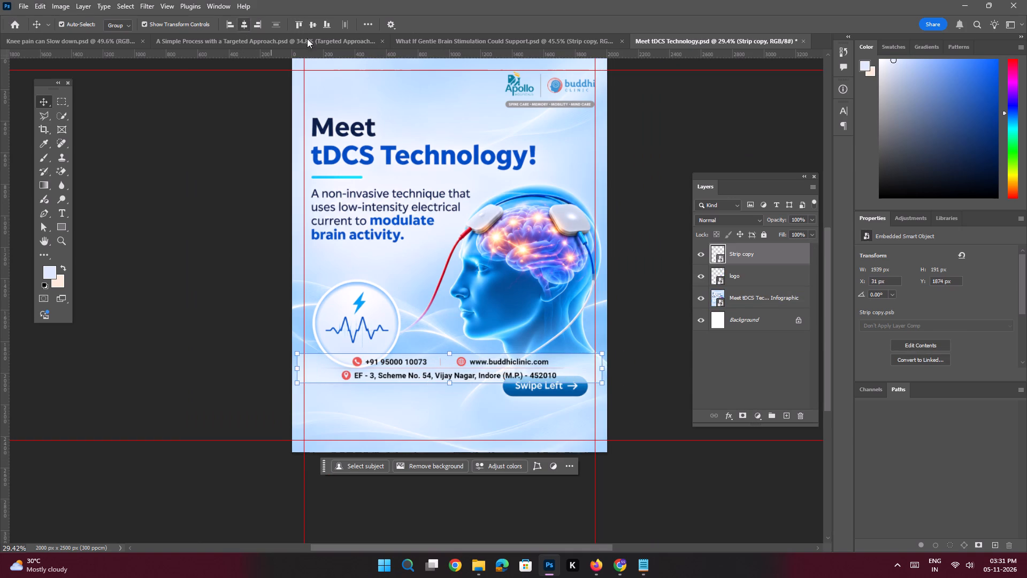
click(325, 26)
click(180, 246)
key(space)
ctrl+drag(370, 433, 436, 473)
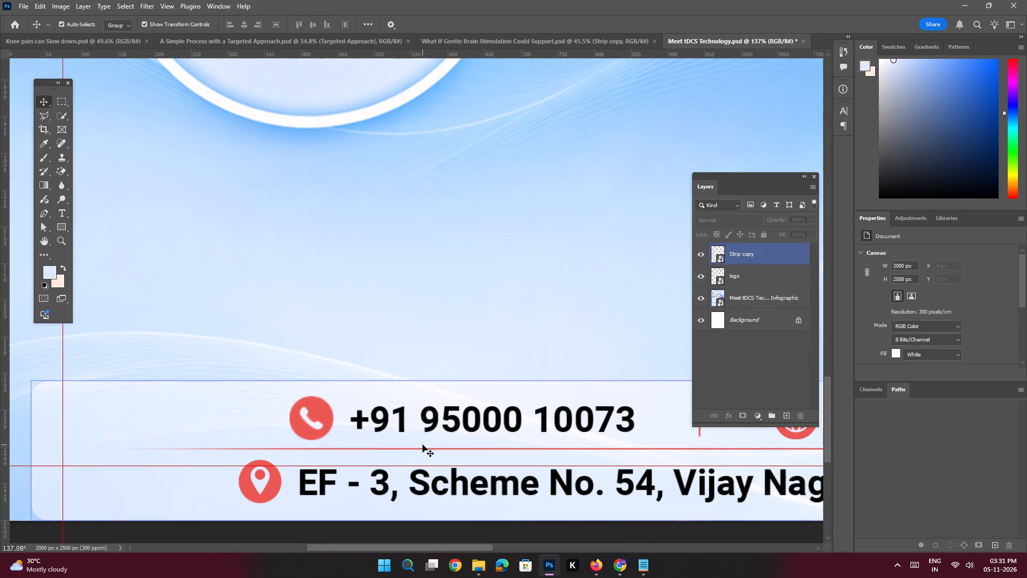
click(423, 445)
shift+drag(438, 435, 441, 404)
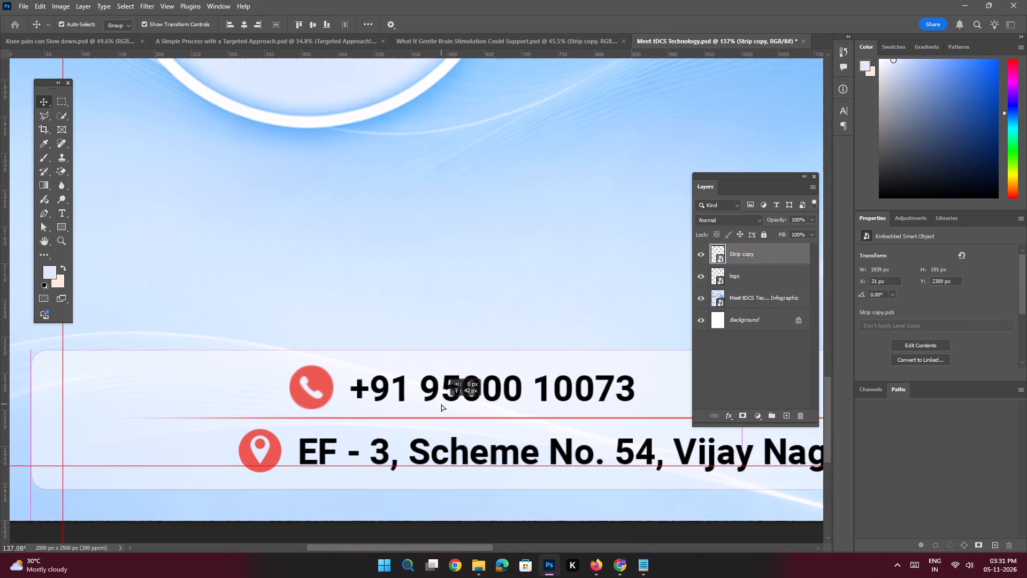
shift+drag(441, 404, 441, 406)
key(space)
ctrl+drag(464, 362, 409, 344)
click(277, 266)
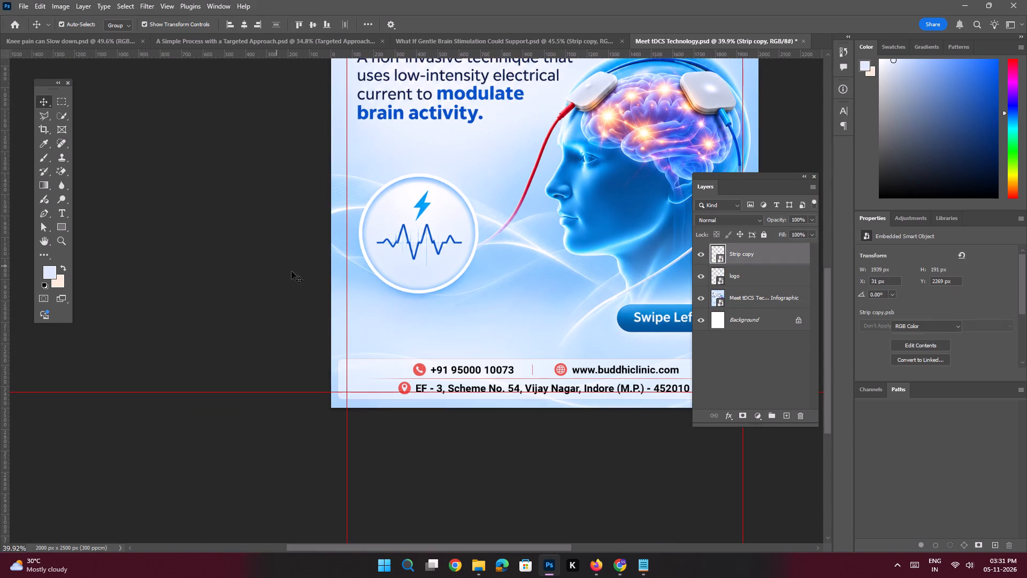
Look over the tDCS post with its logo and heading, and save the document.
key(space)
key(space)
key(space)
key(space)
key(space)
key(space)
key(space)
key(space)
key(space)
key(space)
key(space)
key(space)
key(space)
key(space)
drag(431, 220, 362, 396)
ctrl+drag(408, 225, 411, 236)
drag(470, 208, 451, 231)
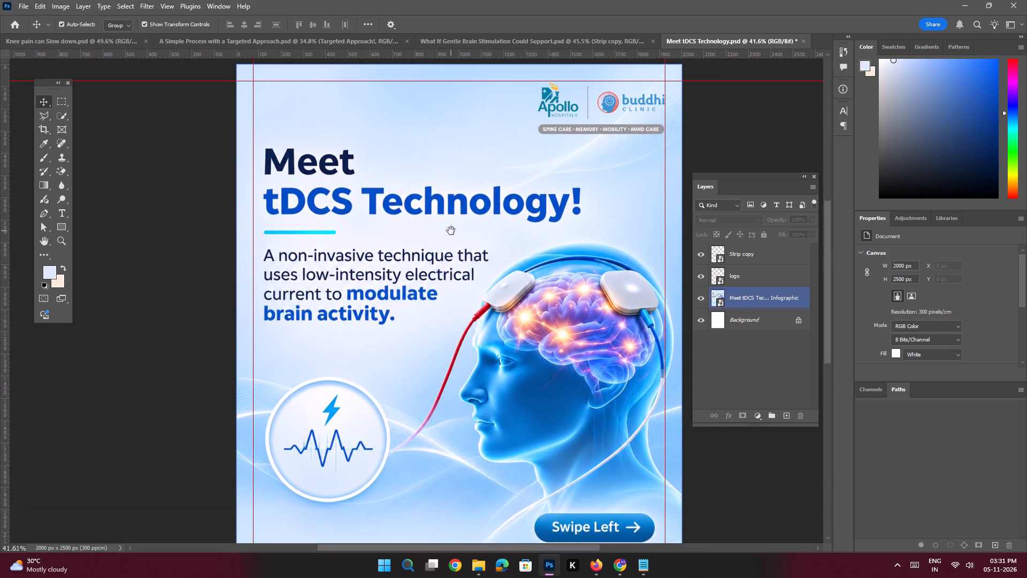
key(ctrl+s)
key(space)
ctrl+drag(386, 197, 398, 222)
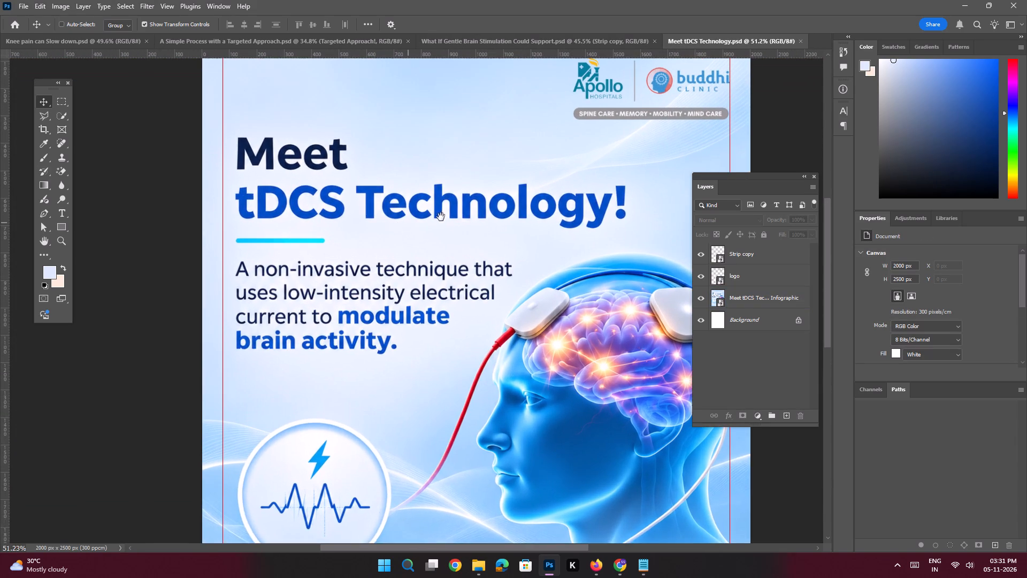
Copy the word "Meet" from the Slide 2 heading in the Notepad notes.
drag(441, 217, 447, 231)
click(647, 569)
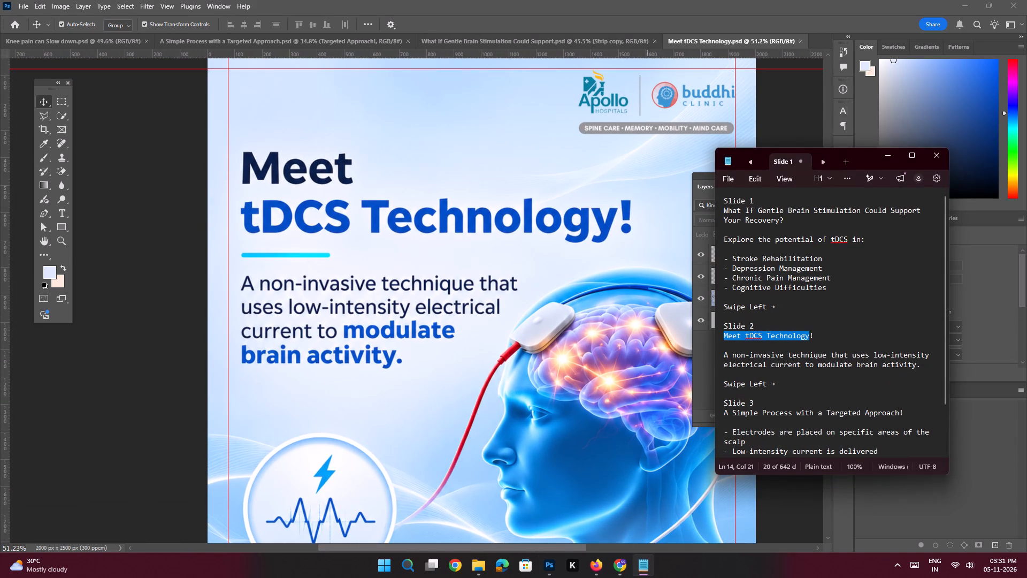
click(742, 336)
drag(741, 337, 738, 337)
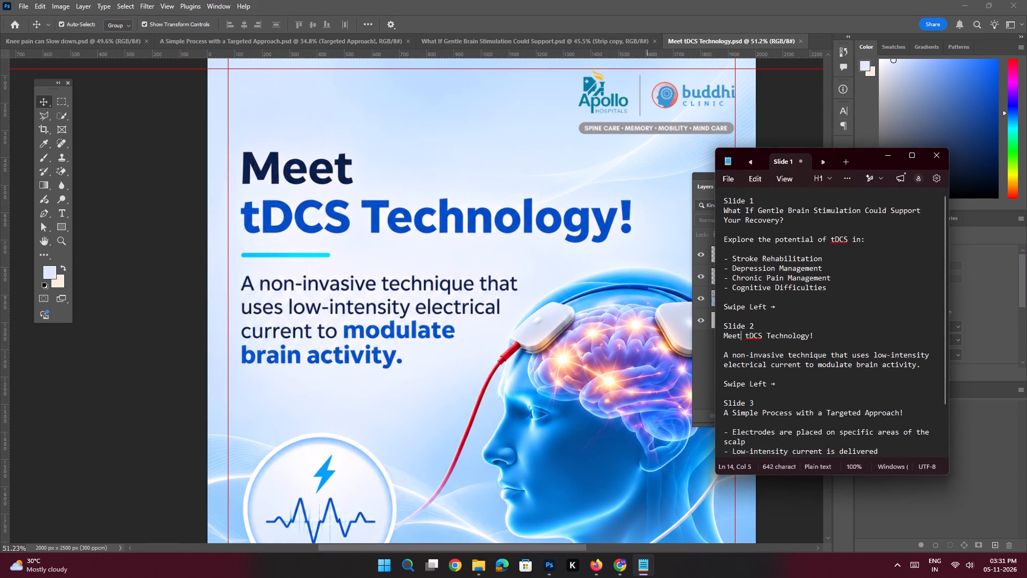
drag(738, 337, 716, 337)
key(ctrl+c)
click(883, 154)
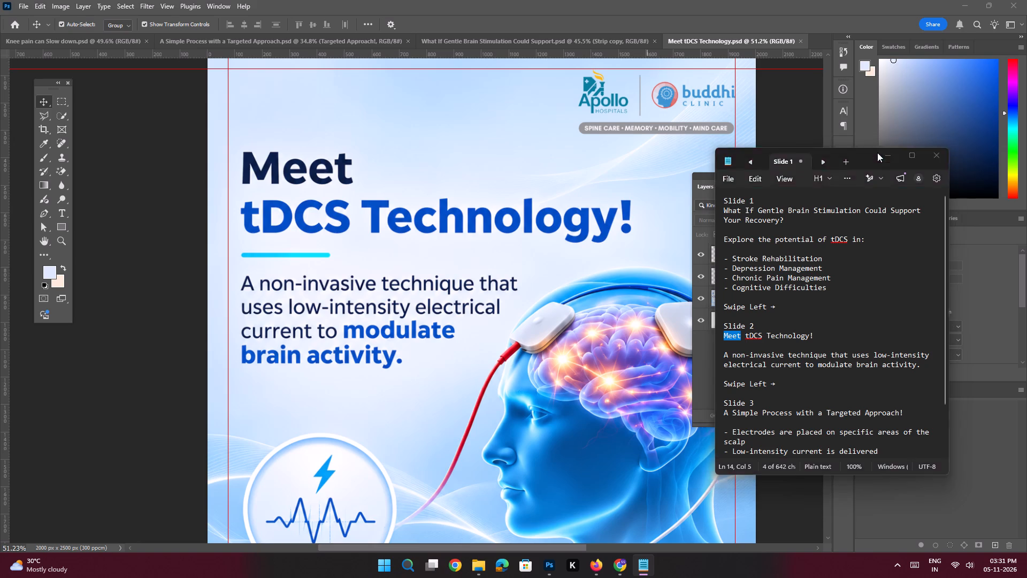
Add a new layer above Strip copy and place the copied text "Meet" on it, just above the original heading.
key(space)
ctrl+drag(266, 154, 282, 180)
drag(291, 180, 298, 196)
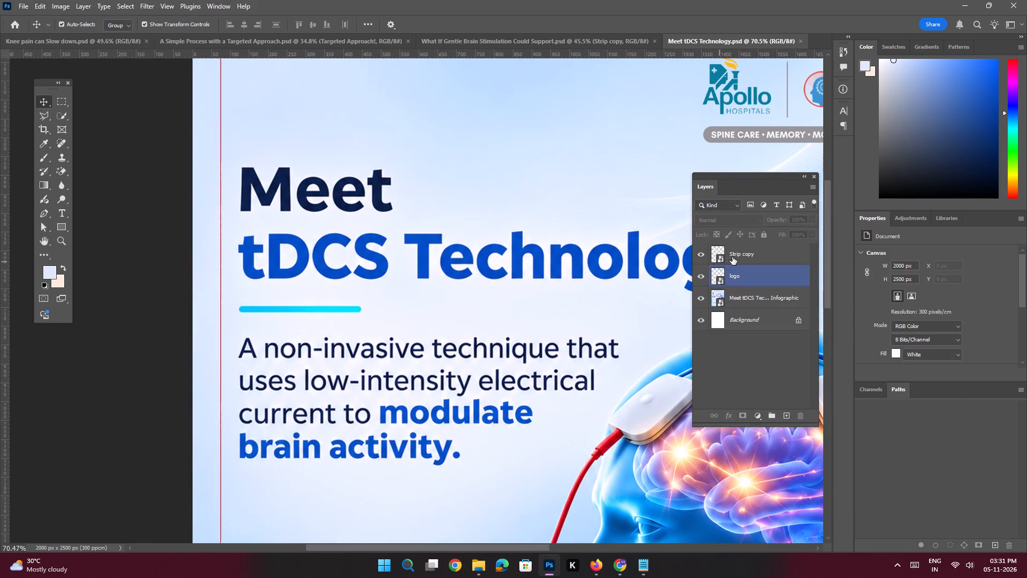
click(733, 256)
click(786, 413)
key(space)
key(space)
key(space)
key(space)
key(space)
key(space)
key(space)
key(space)
key(space)
key(space)
key(space)
key(space)
key(space)
key(space)
key(space)
key(space)
key(space)
key(space)
key(space)
key(space)
drag(355, 190, 363, 204)
click(361, 194)
key(t)
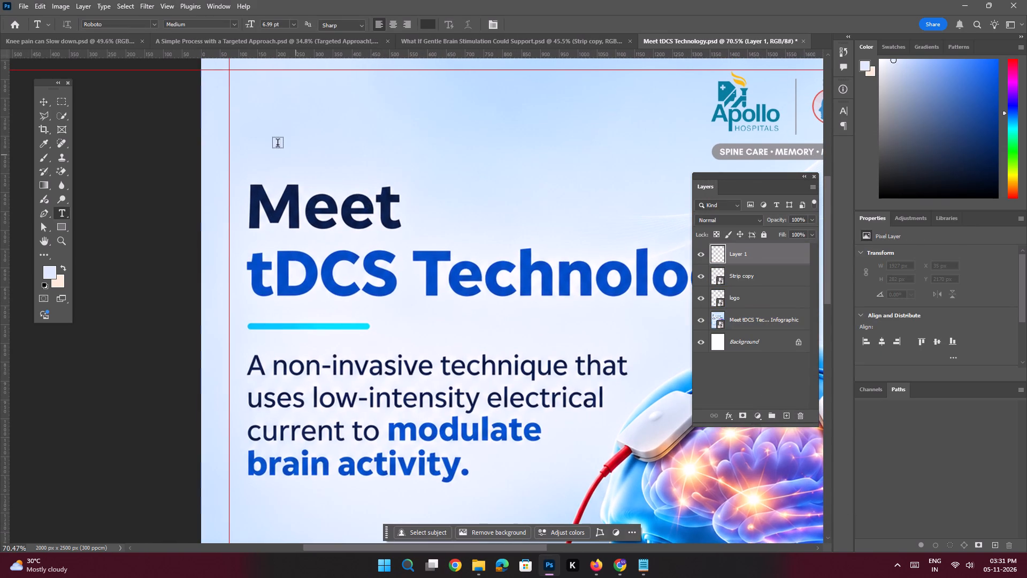
click(277, 139)
key(ctrl+v)
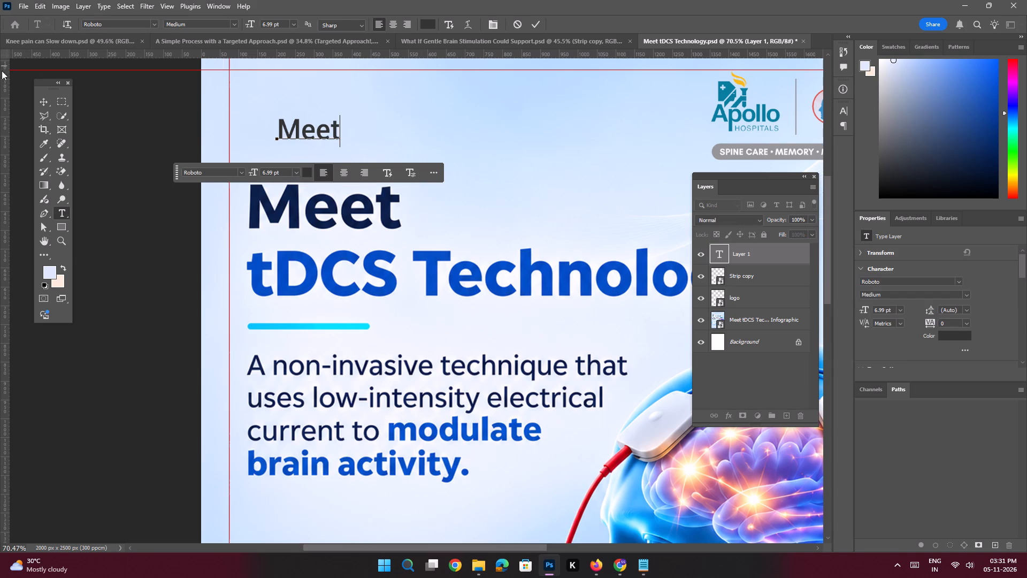
click(38, 98)
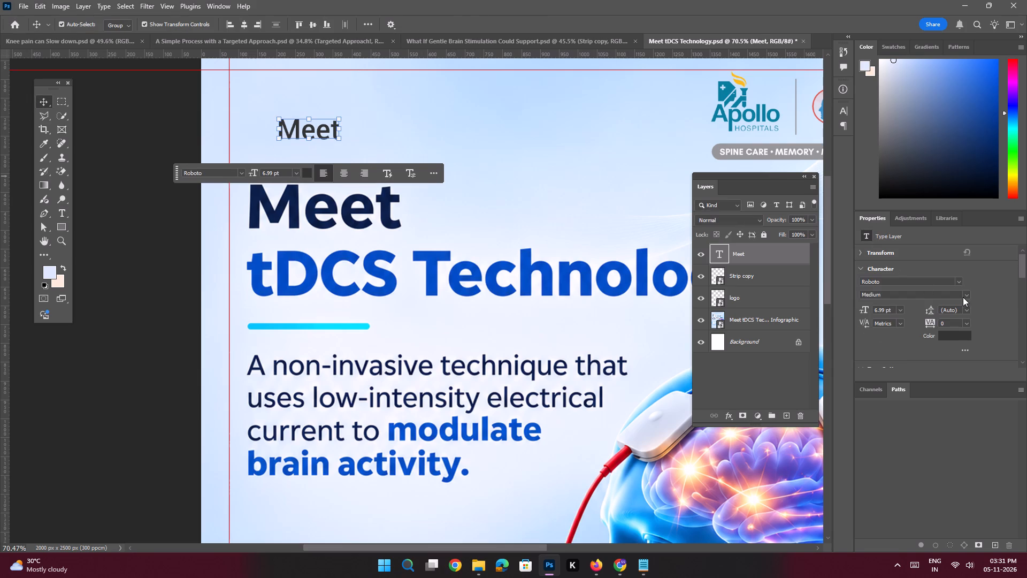
Make the "Meet" text Bold, move it over the original "Meet" heading and scale it to about 13.5 pt.
click(964, 295)
click(894, 498)
key(space)
ctrl+drag(298, 136, 313, 153)
drag(312, 139, 333, 140)
ctrl+drag(312, 131, 324, 140)
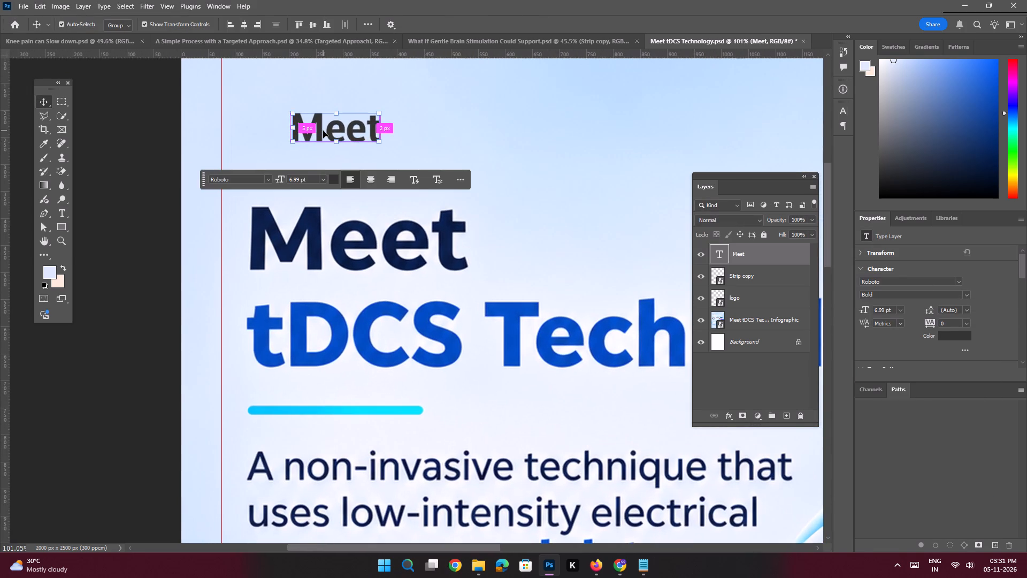
drag(317, 129, 281, 225)
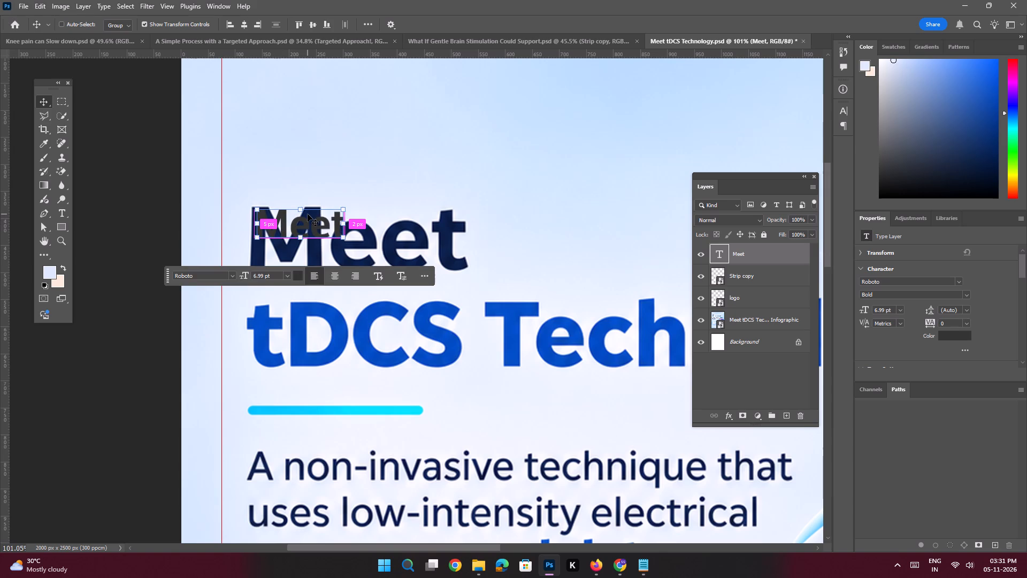
key(ctrl+t)
drag(347, 249, 435, 283)
key(Return)
key(space)
ctrl+drag(312, 227, 324, 244)
click(317, 240)
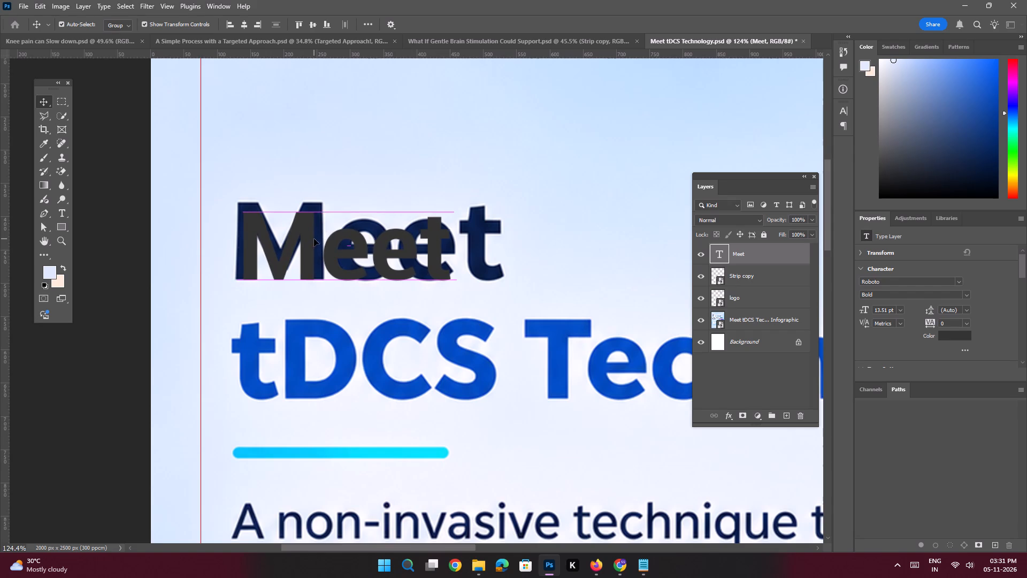
key(space)
ctrl+drag(363, 225, 323, 214)
click(225, 223)
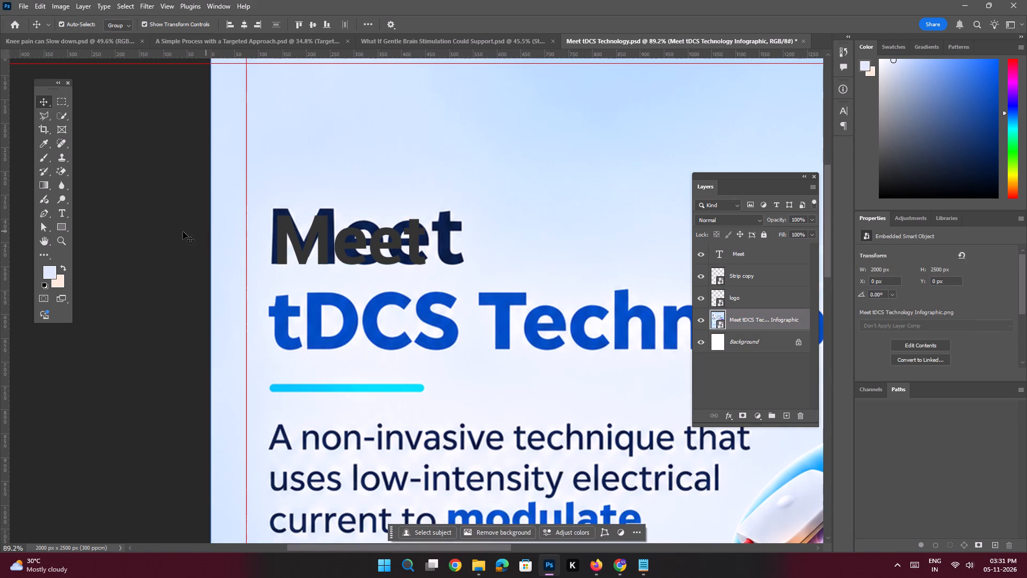
click(183, 232)
Copy "tDCS Technology!" from the Slide 2 heading in the Notepad notes.
click(650, 565)
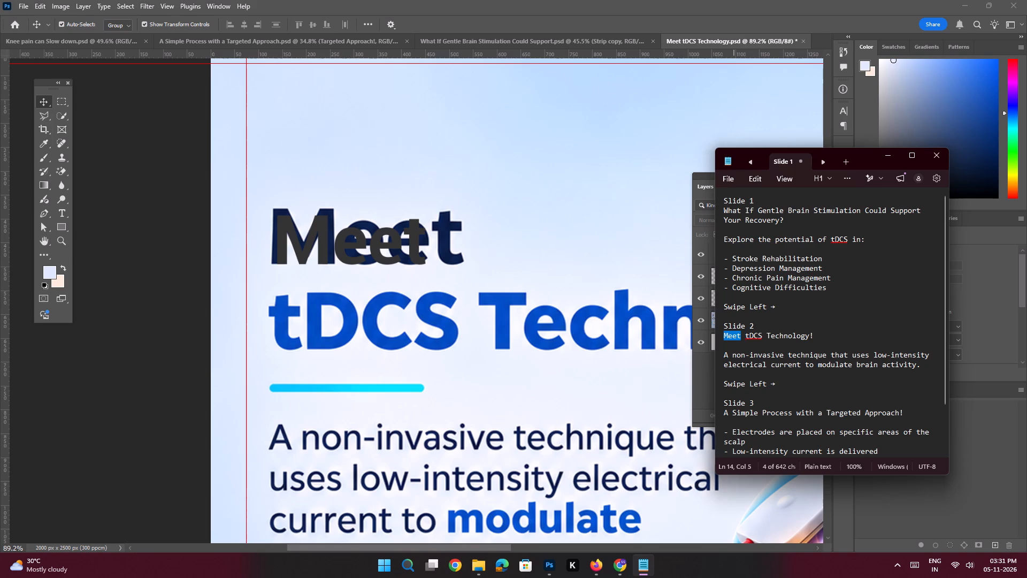
drag(813, 336, 745, 336)
key(ctrl+c)
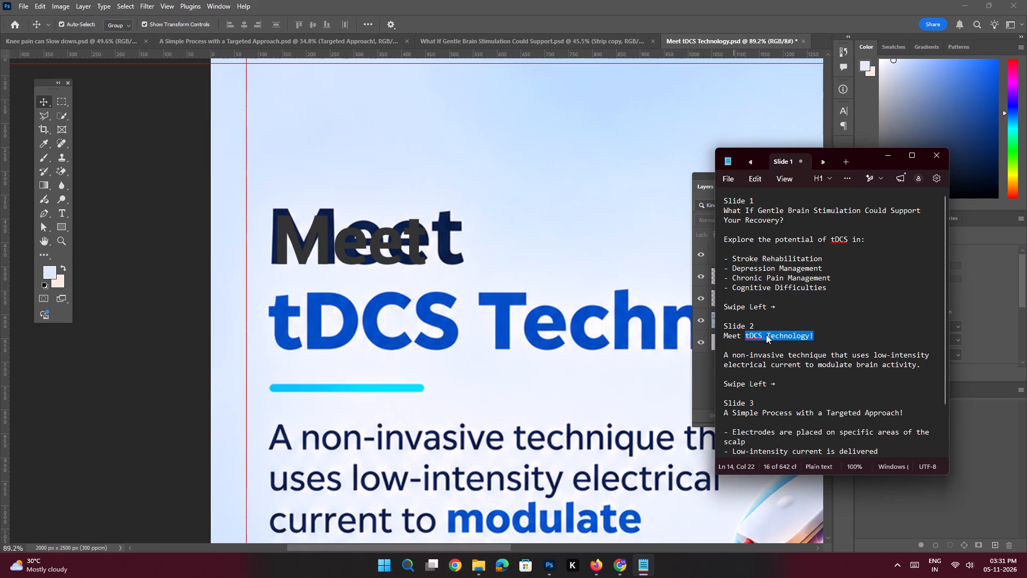
key(c)
key(ctrl+z)
key(ctrl+c)
key(ctrl+c)
click(888, 158)
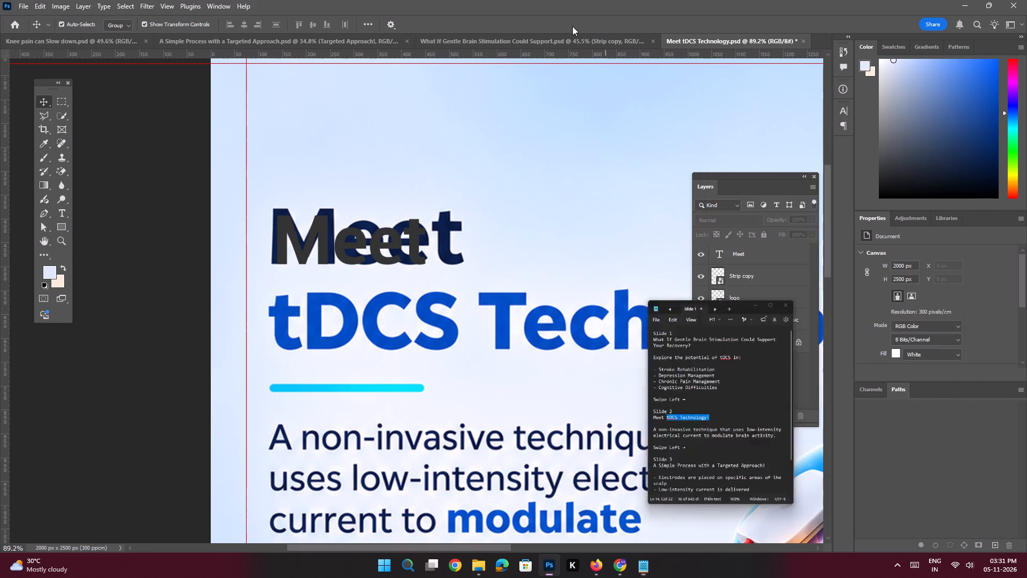
Bring the "Your Recovery?" text layer from the "What If Gentle Brain Stimulation Could Support" document into the tDCS post and replace its wording with "tDCS Technology!".
click(551, 41)
click(302, 130)
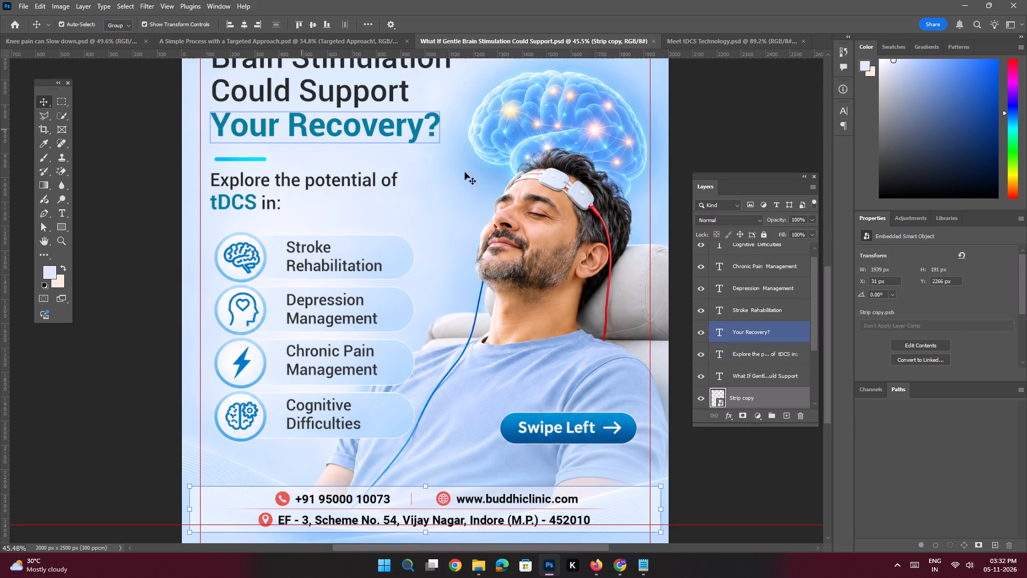
drag(758, 328, 745, 107)
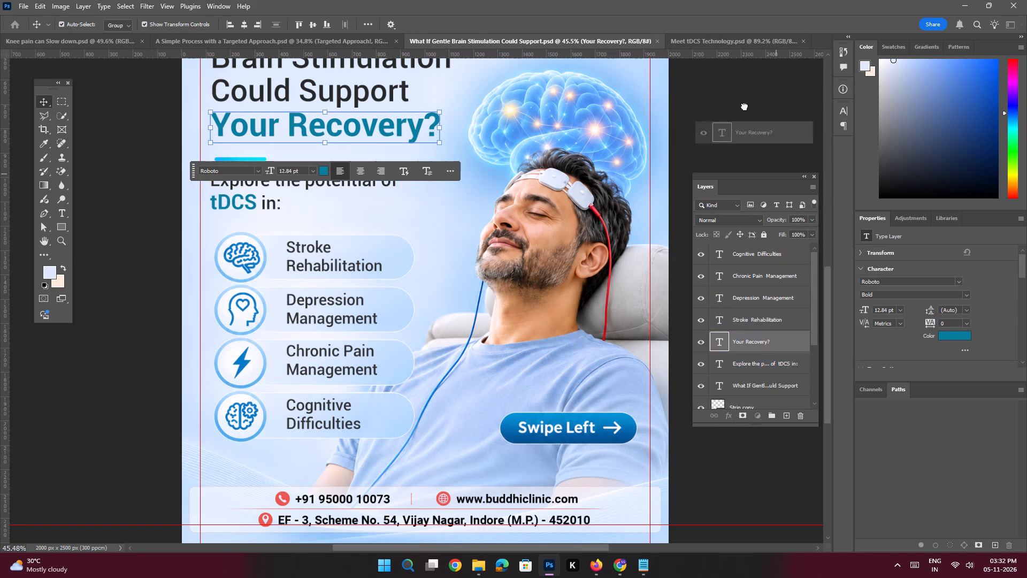
drag(745, 107, 462, 242)
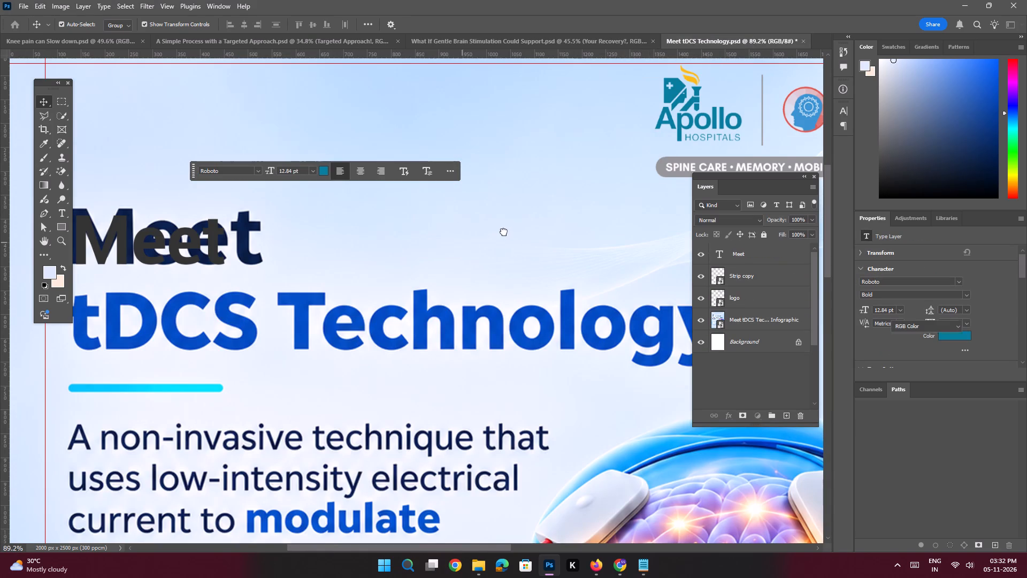
double_click(470, 241)
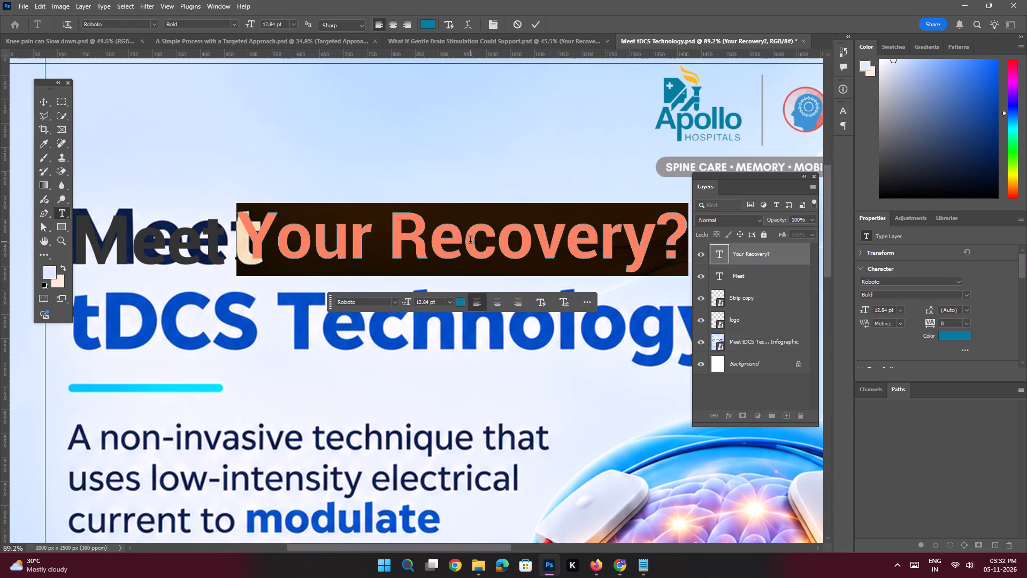
key(ctrl+v)
key(Return)
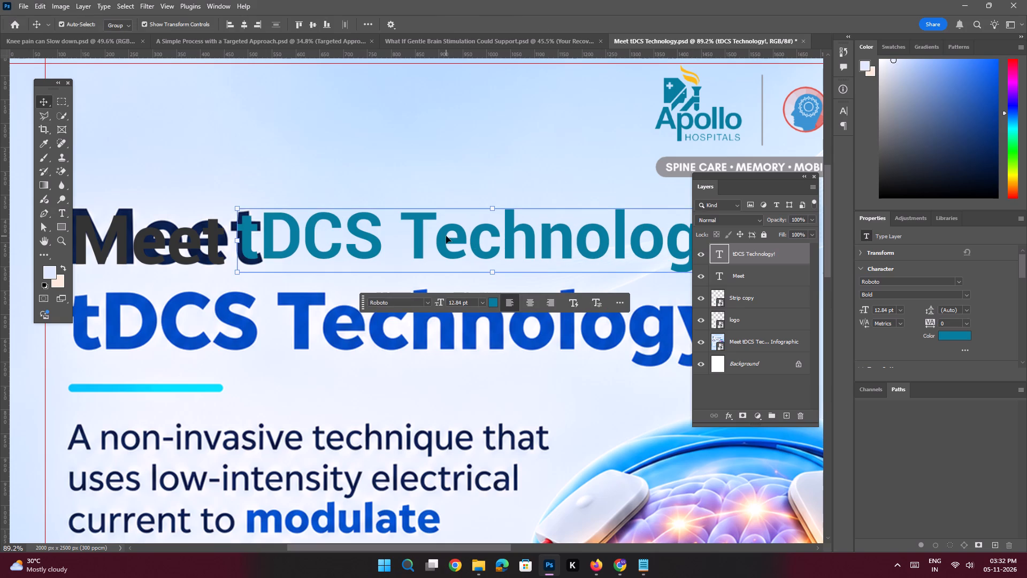
Move the "tDCS Technology!" text over the original heading's second line, aligned with the left edge of "Meet".
drag(446, 236, 321, 324)
key(space)
key(space)
key(space)
key(space)
key(space)
key(space)
key(space)
key(space)
key(space)
key(space)
drag(320, 323, 444, 305)
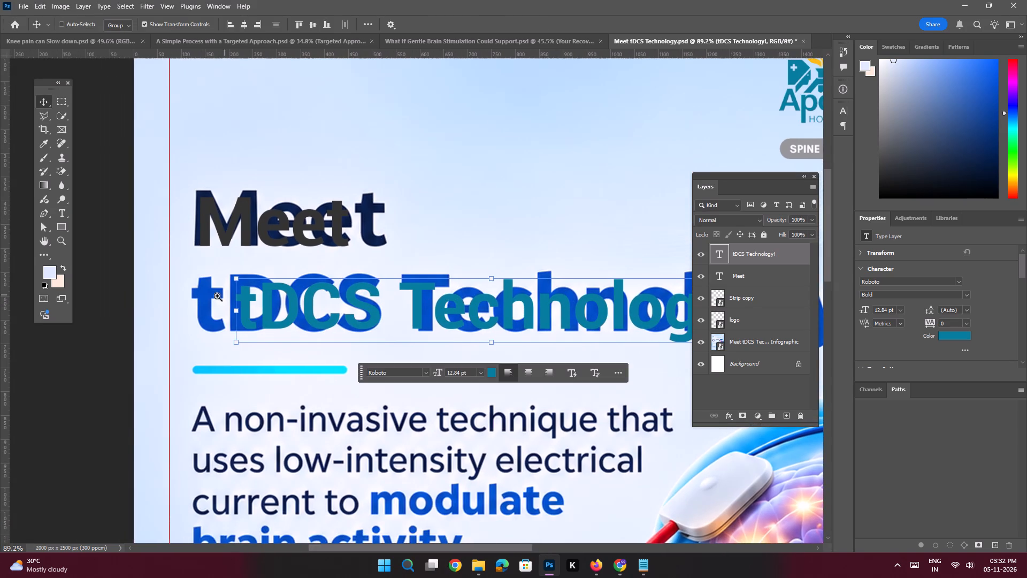
ctrl+drag(217, 296, 240, 310)
drag(261, 313, 200, 303)
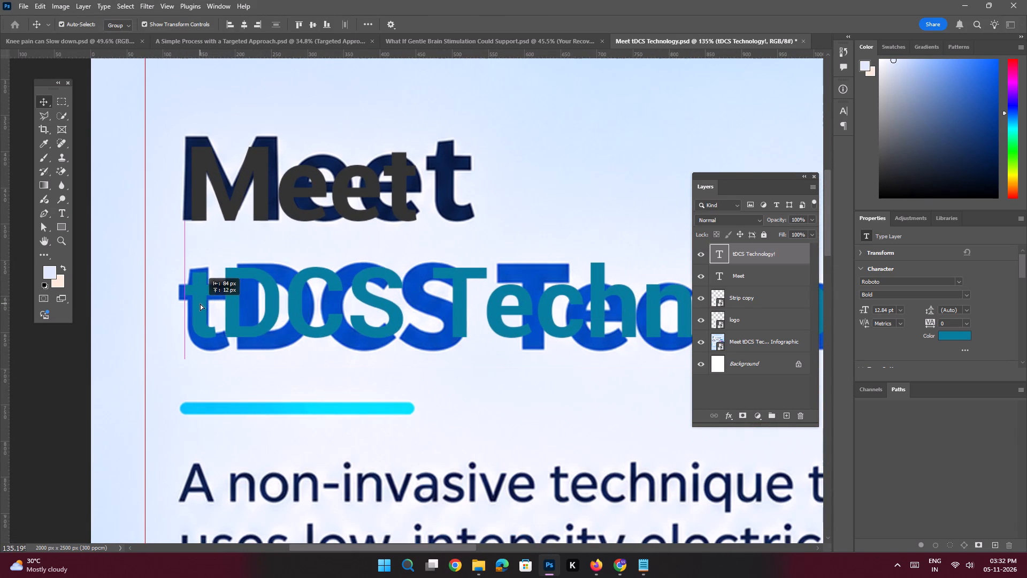
drag(200, 303, 198, 303)
key(space)
ctrl+drag(251, 288, 194, 271)
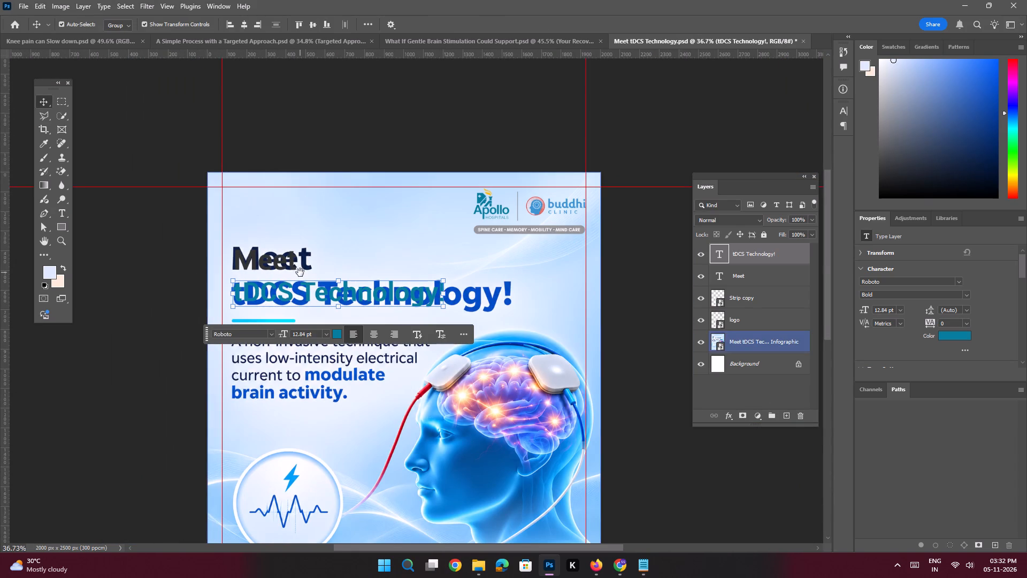
Set the "tDCS Technology!" text to 14 pt and adjust its position over the heading's second line.
drag(887, 310, 853, 301)
text(14)
key(Return)
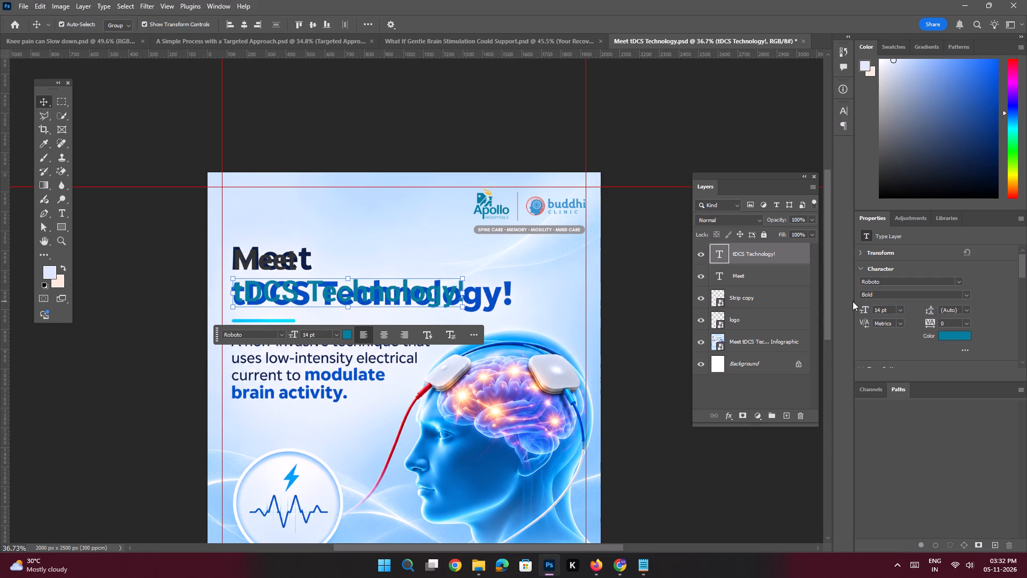
key(space)
ctrl+drag(256, 298, 293, 330)
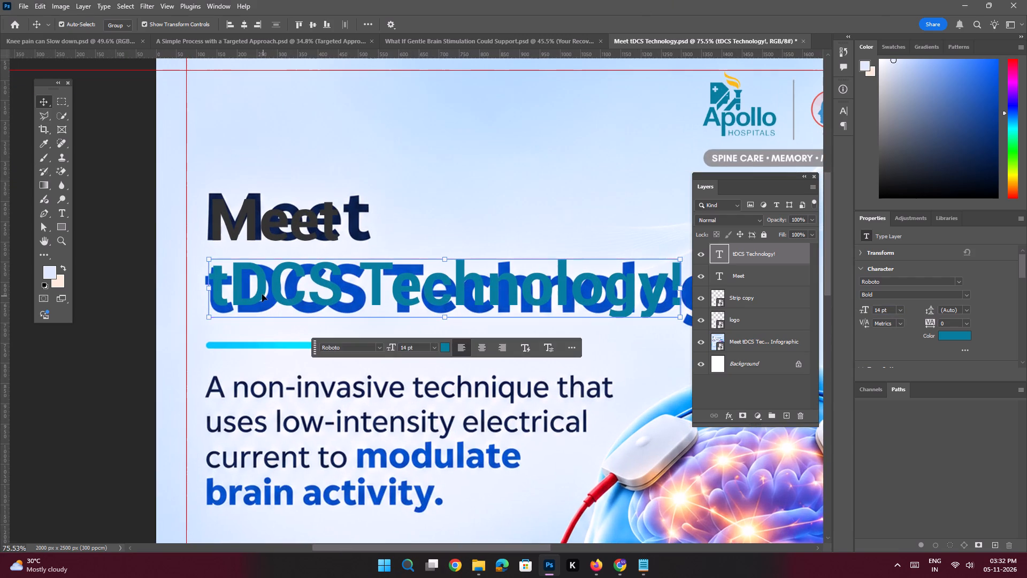
drag(262, 294, 263, 298)
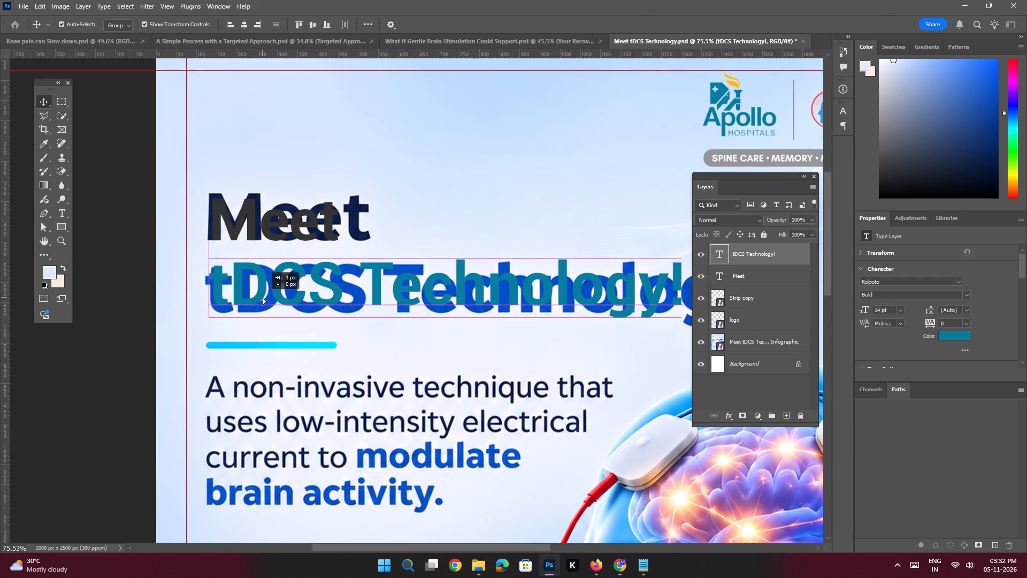
drag(263, 298, 263, 299)
key(space)
key(space)
key(space)
key(space)
key(space)
key(space)
key(space)
drag(350, 222, 336, 233)
Outline the original "Meet tDCS Technology!" heading on the infographic layer with the Polygonal Lasso and run Generative Fill with the prompt "Remove this".
click(340, 189)
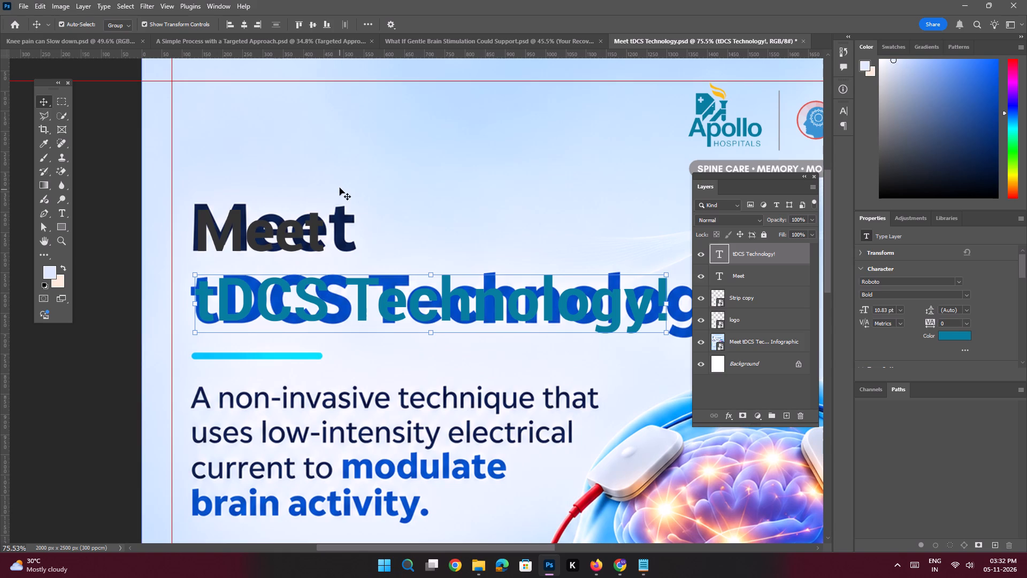
click(42, 118)
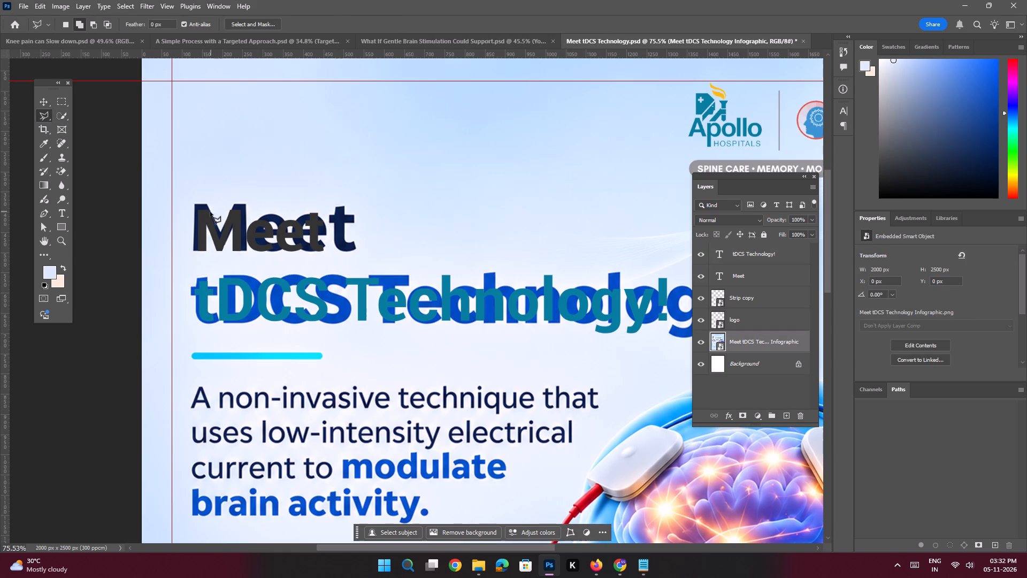
click(182, 195)
shift+click(365, 199)
click(370, 260)
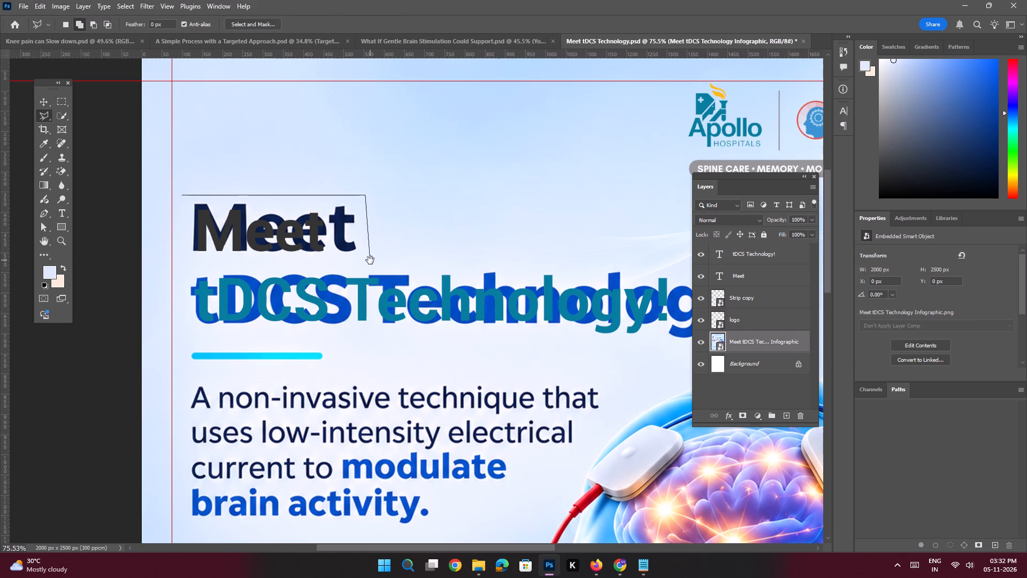
key(space)
key(space)
key(space)
key(space)
key(space)
key(space)
key(space)
key(space)
drag(370, 260, 293, 242)
key(shift+space)
key(shift+space)
key(shift+space)
key(shift+space)
drag(529, 250, 404, 239)
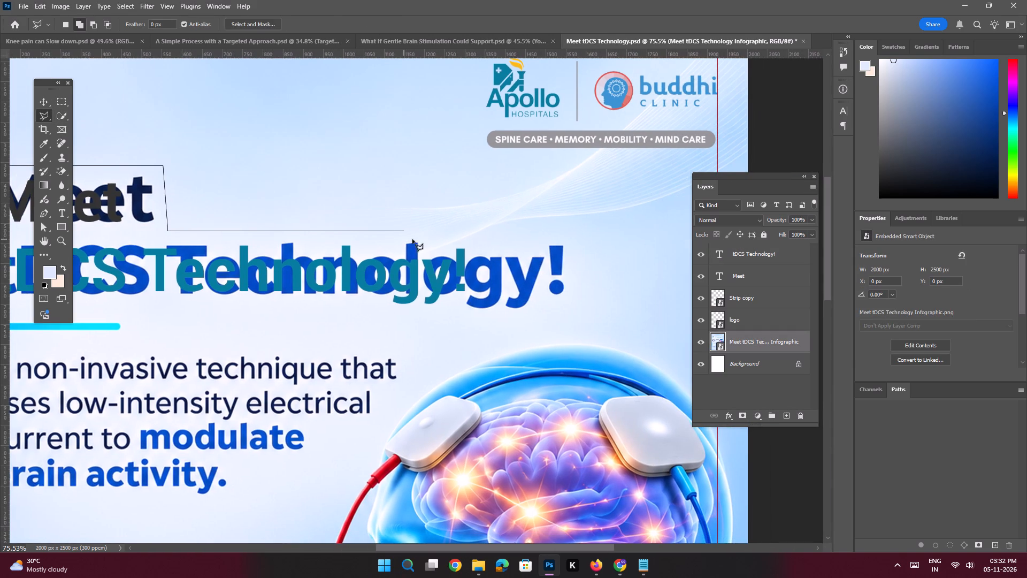
shift+click(545, 241)
click(568, 240)
drag(580, 264, 578, 269)
click(576, 287)
drag(571, 298, 562, 299)
click(551, 301)
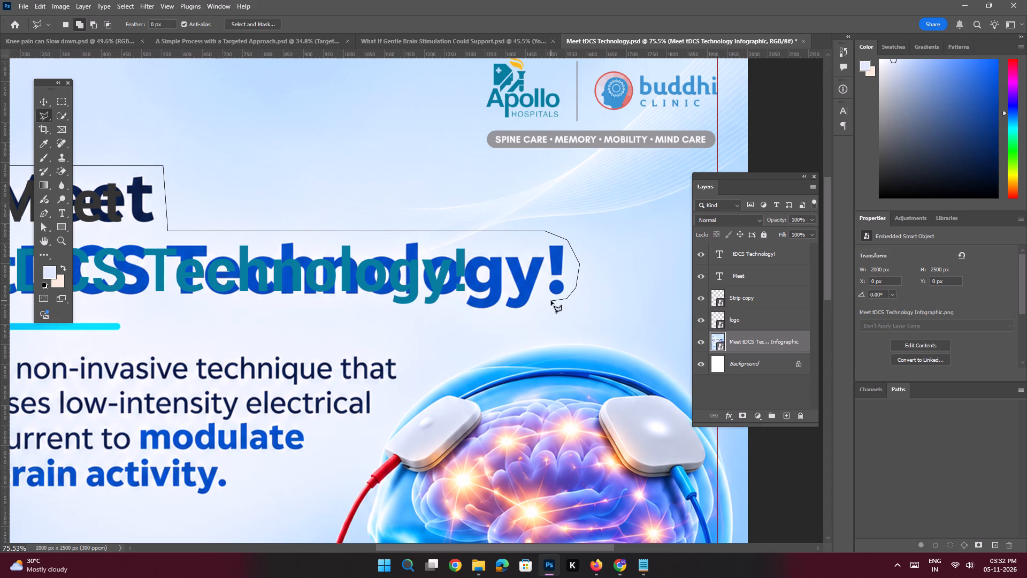
click(528, 309)
click(511, 315)
key(space)
key(space)
key(space)
key(space)
key(space)
key(space)
key(space)
key(space)
key(space)
key(space)
drag(293, 315, 524, 333)
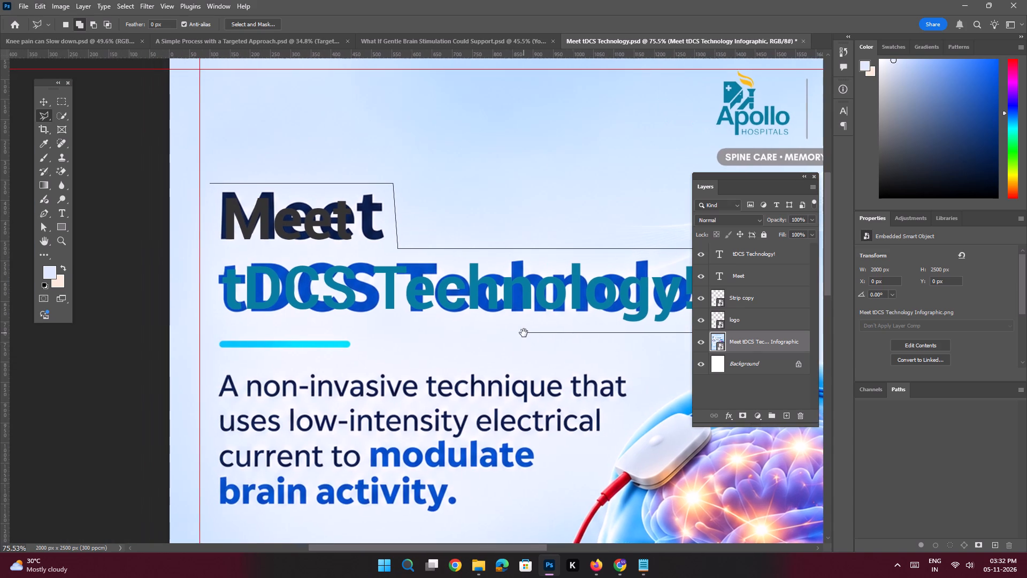
drag(524, 333, 524, 333)
click(417, 317)
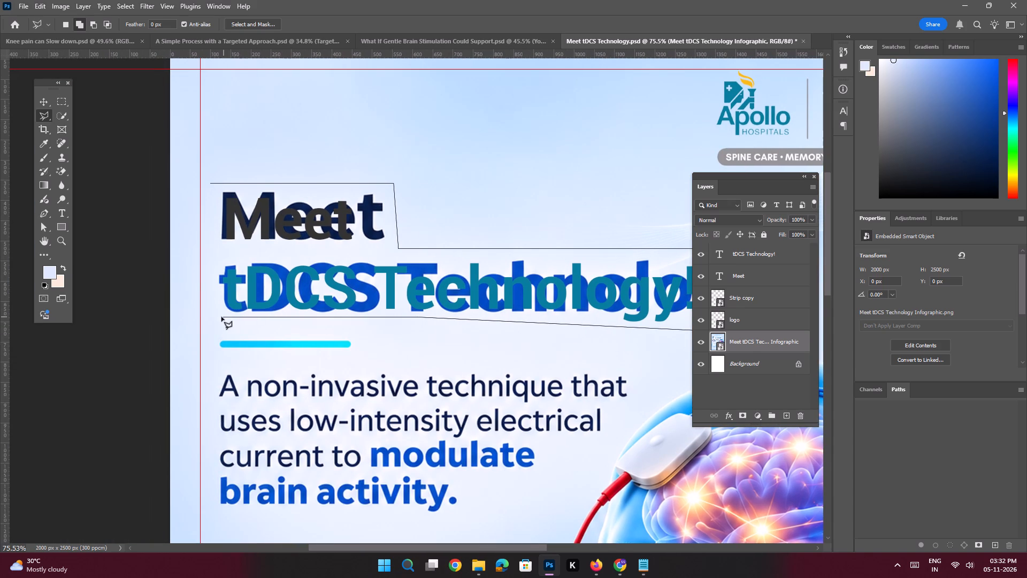
shift+click(220, 317)
click(202, 280)
click(202, 225)
click(212, 185)
click(415, 348)
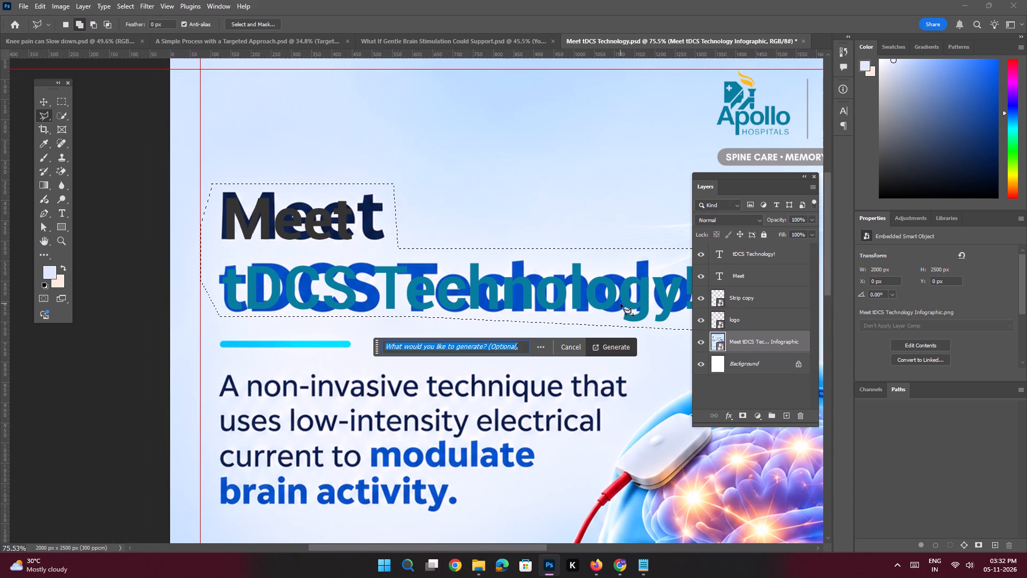
text(Remove this)
key(space)
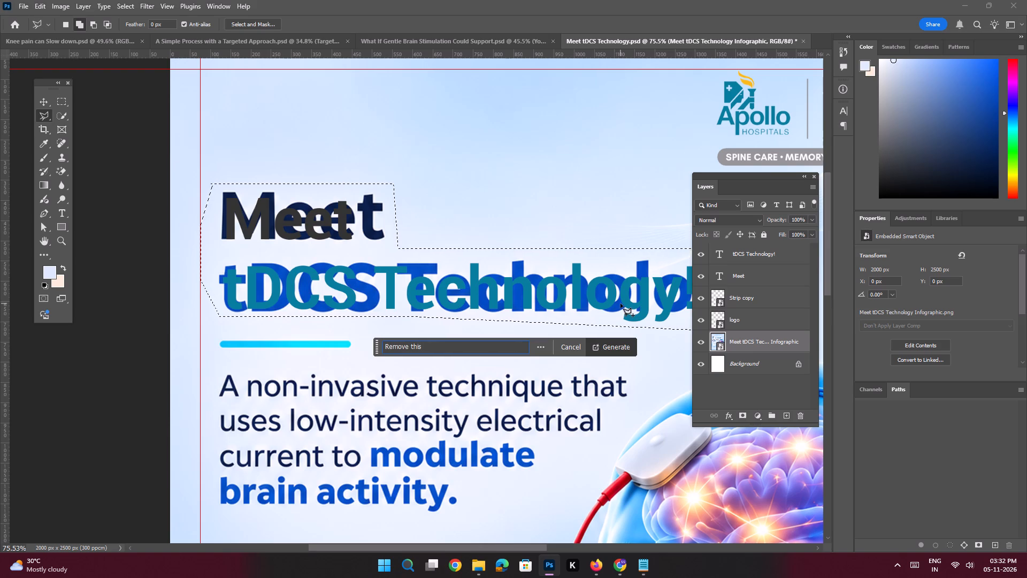
key(Return)
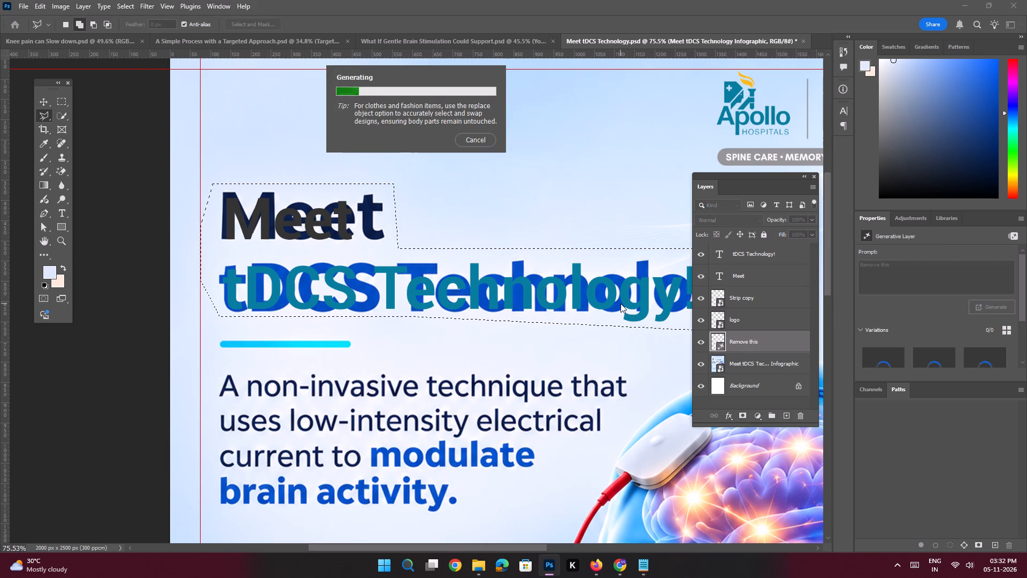
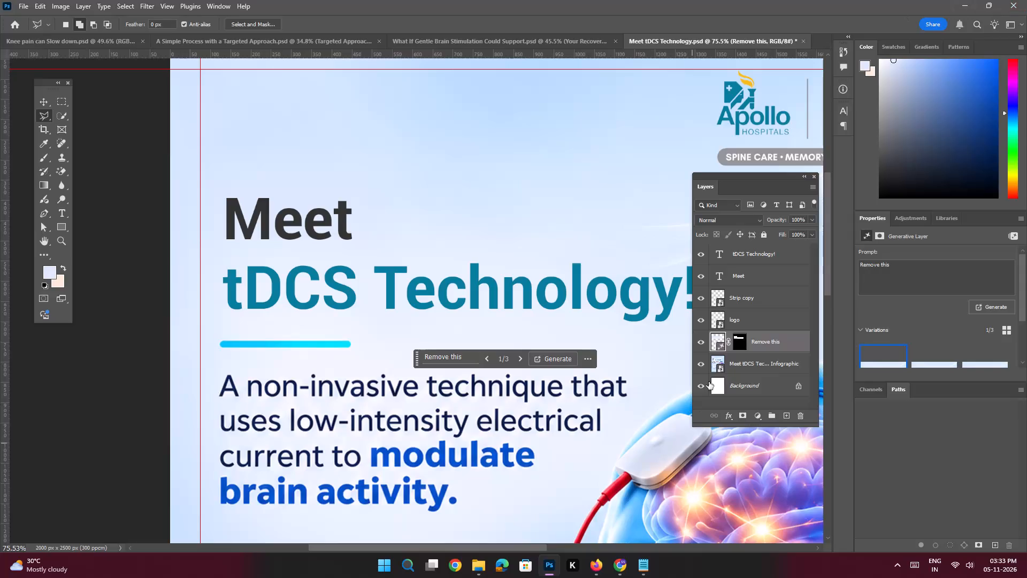
Combine the generated "Remove this" layer and the infographic layer into one smart object.
shift+click(740, 367)
right_click(747, 351)
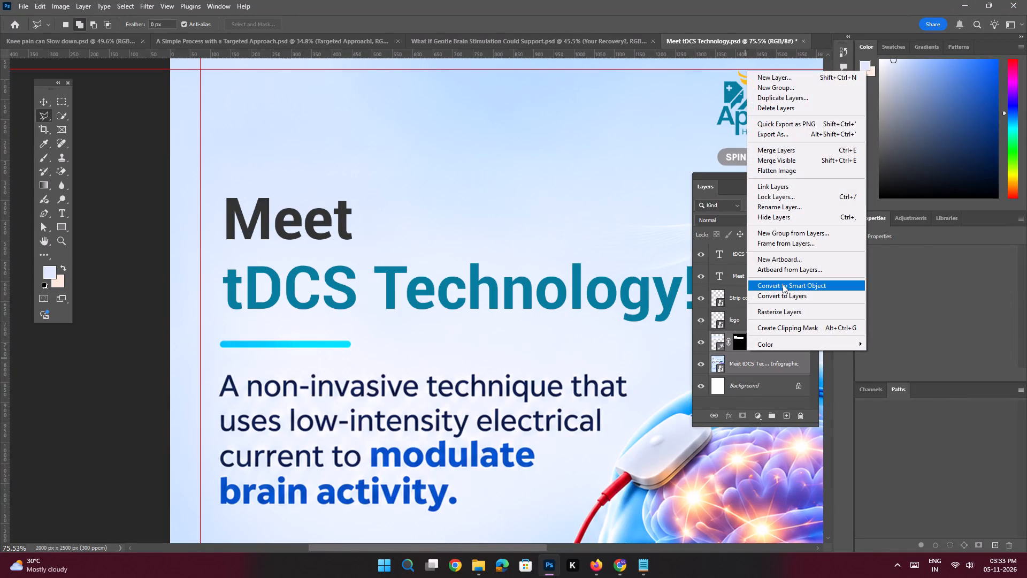
click(783, 284)
Copy the Slide 2 sentence "A non-invasive technique that uses low-intensity electrical current to modulate brain activity." from the Notepad text, then return to Photoshop.
key(space)
key(space)
key(space)
key(space)
key(space)
key(space)
key(space)
key(space)
key(space)
key(space)
key(space)
drag(390, 360, 385, 272)
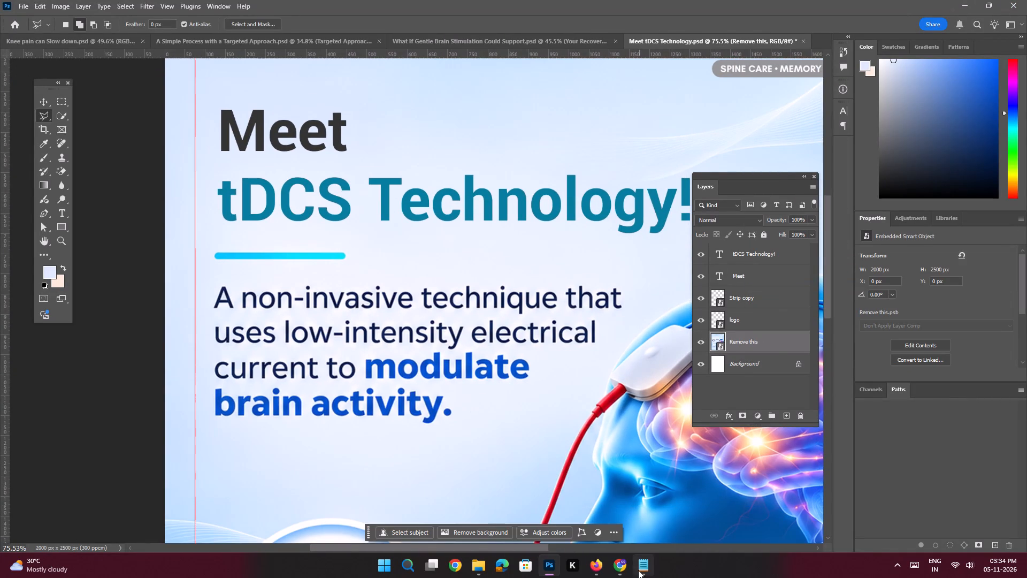
click(638, 570)
drag(928, 369, 701, 354)
key(ctrl+c)
key(ctrl+c)
key(ctrl+c)
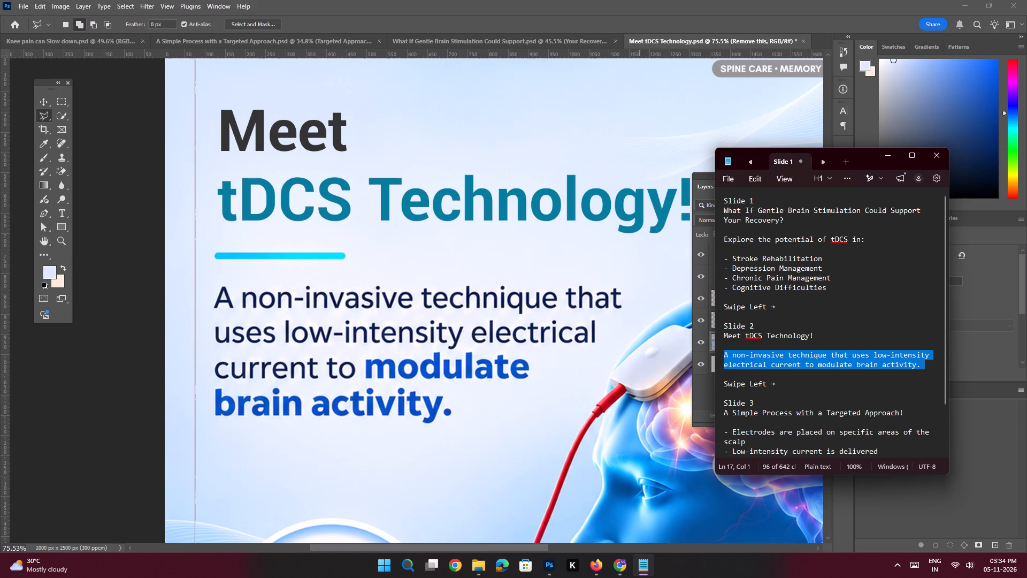
click(883, 156)
Add a new layer above "tDCS Technology!" and place the copied sentence as a text line above the "Meet" heading.
key(space)
key(space)
key(space)
key(space)
key(space)
key(space)
key(space)
key(space)
drag(314, 347, 326, 321)
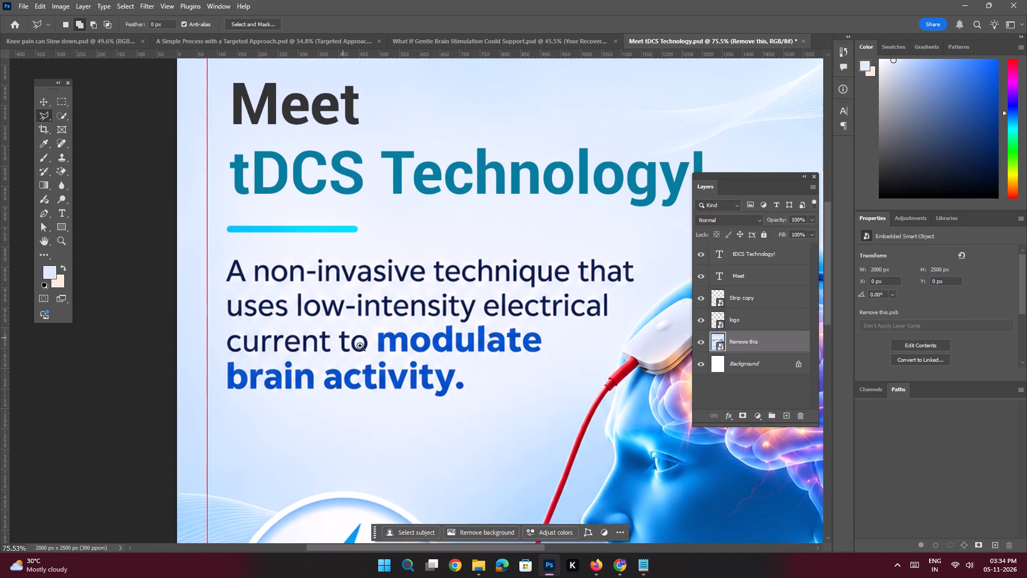
ctrl+drag(361, 346, 326, 337)
click(743, 253)
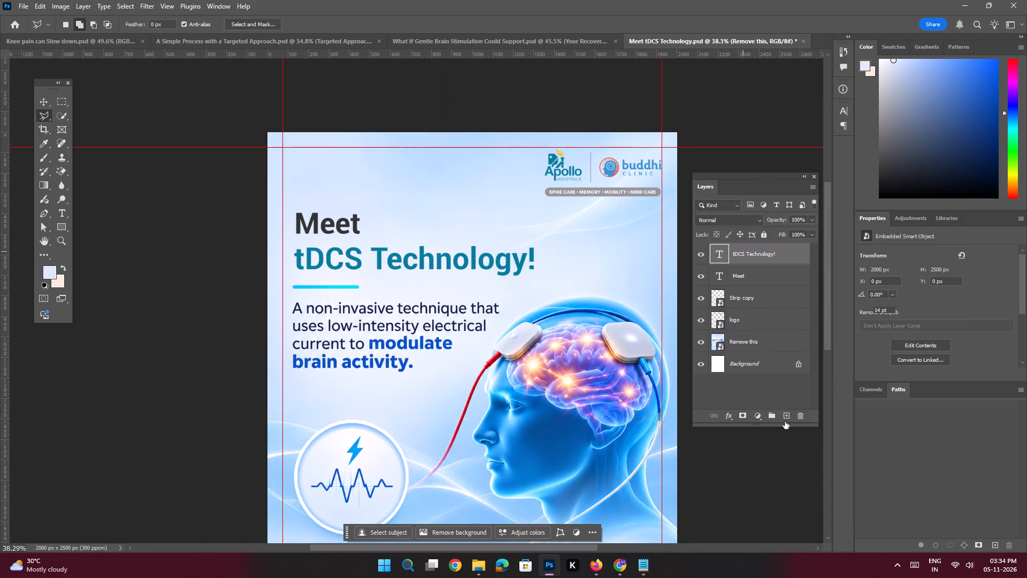
click(786, 417)
key(space)
key(space)
key(space)
key(space)
key(space)
key(space)
key(space)
drag(347, 220, 354, 232)
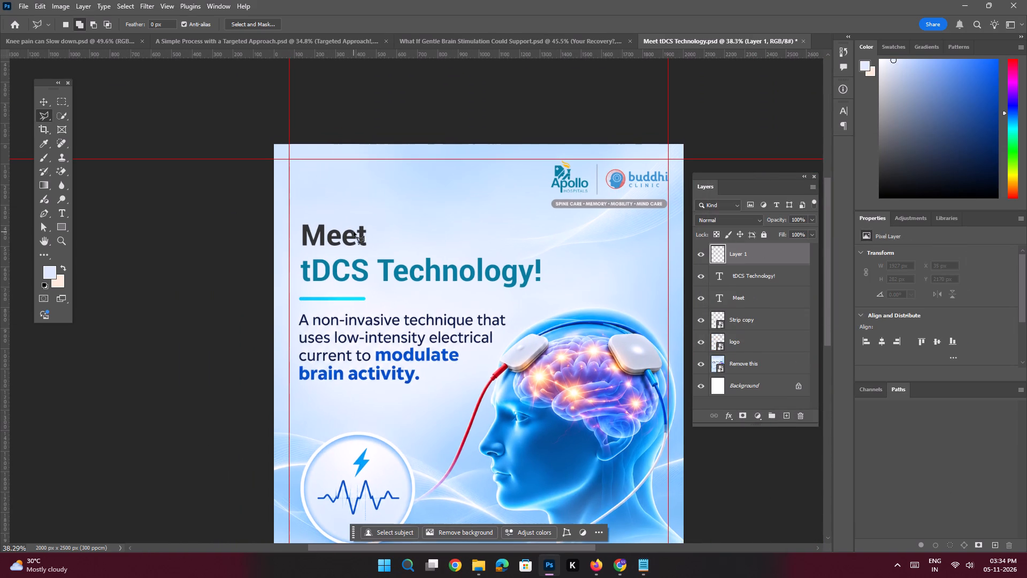
key(t)
click(331, 191)
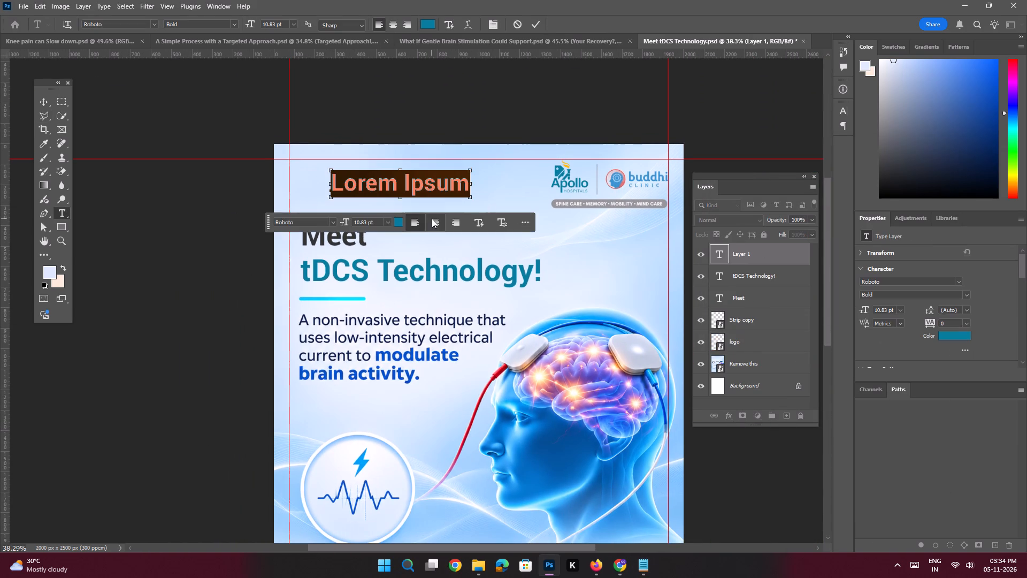
key(ctrl+v)
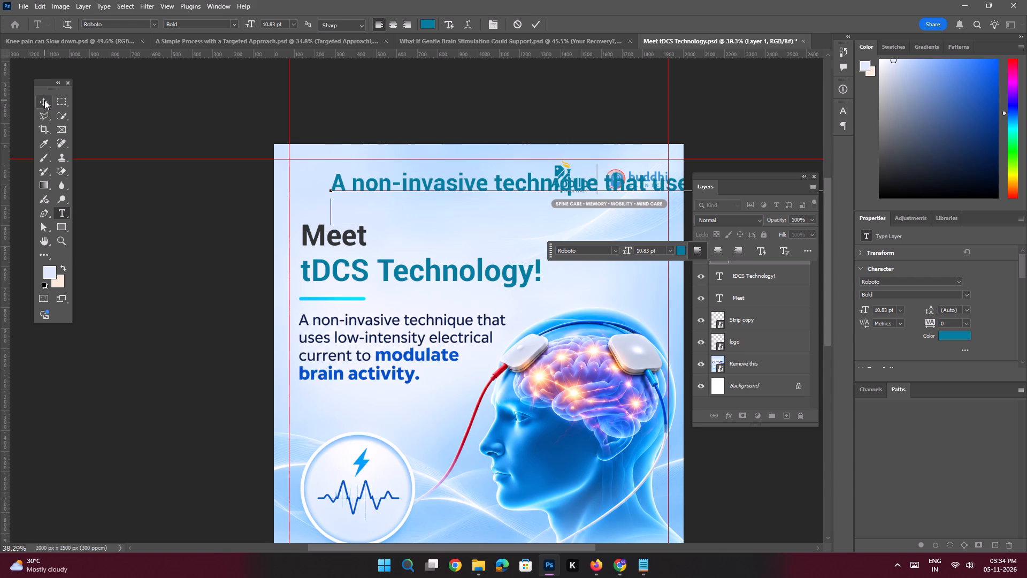
click(44, 100)
Style the new sentence as Roboto Regular at 8 pt in dark grey #202020.
click(966, 295)
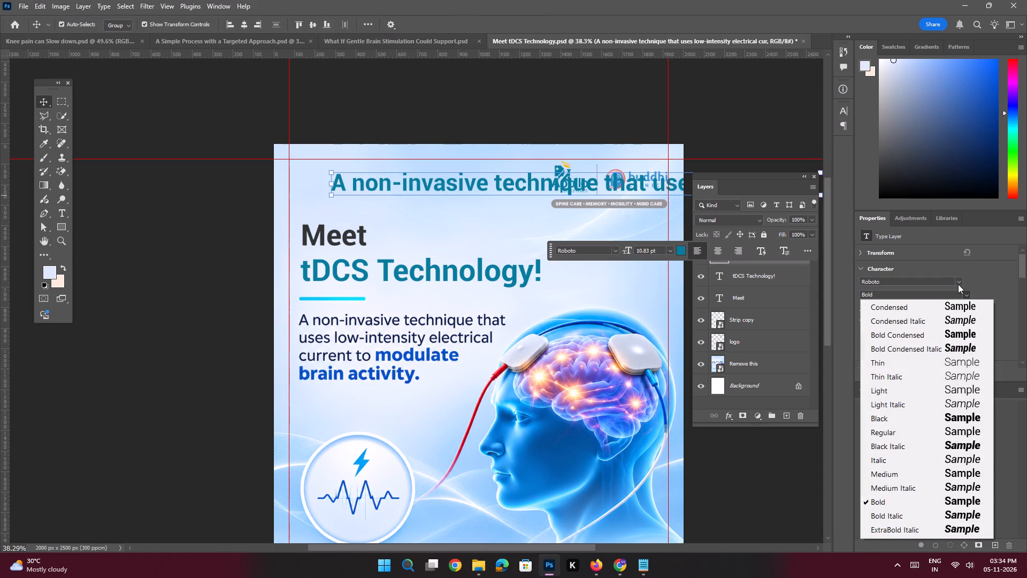
click(895, 436)
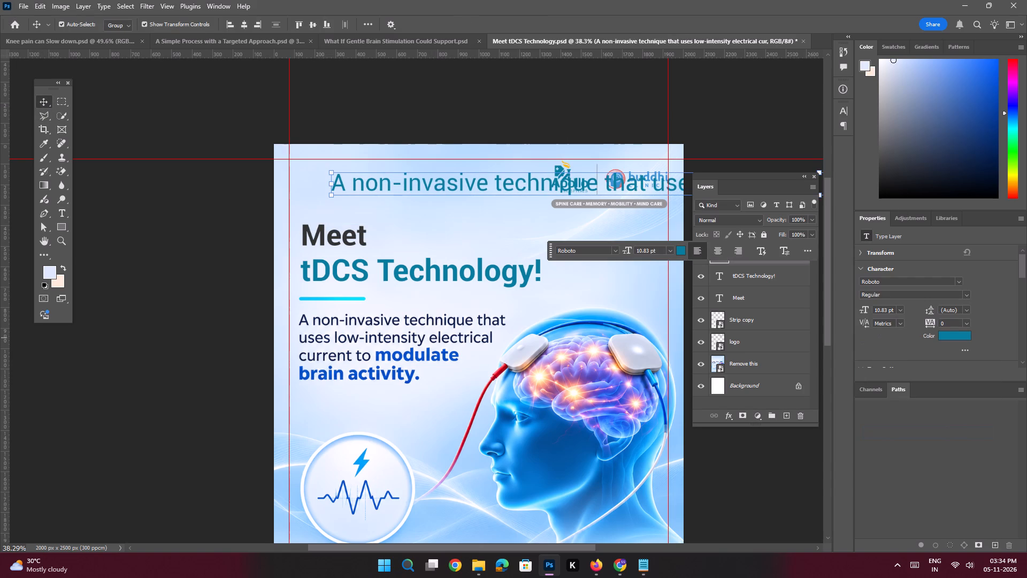
drag(887, 311, 845, 284)
key(8)
key(Return)
key(space)
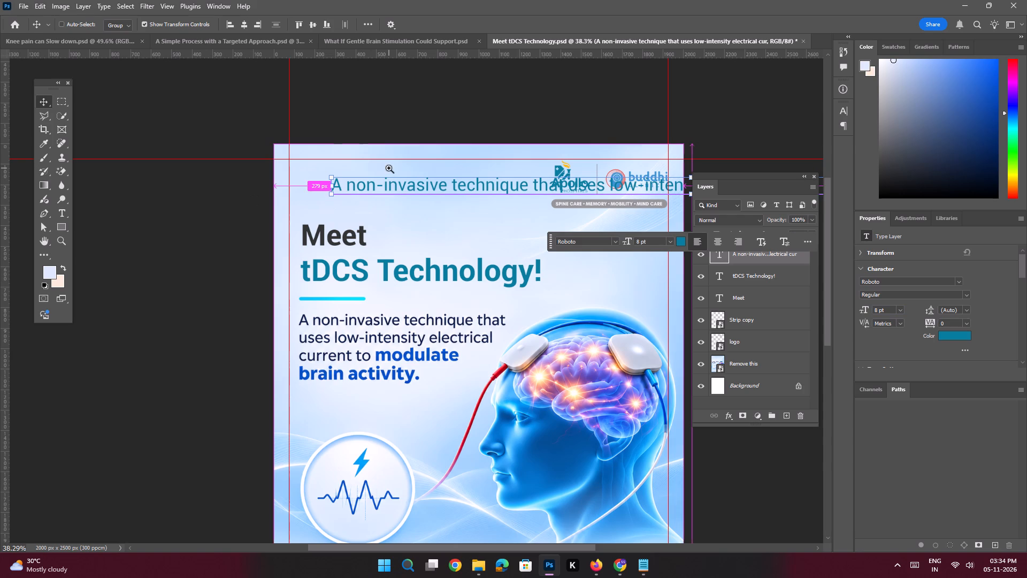
click(952, 337)
drag(767, 421, 550, 429)
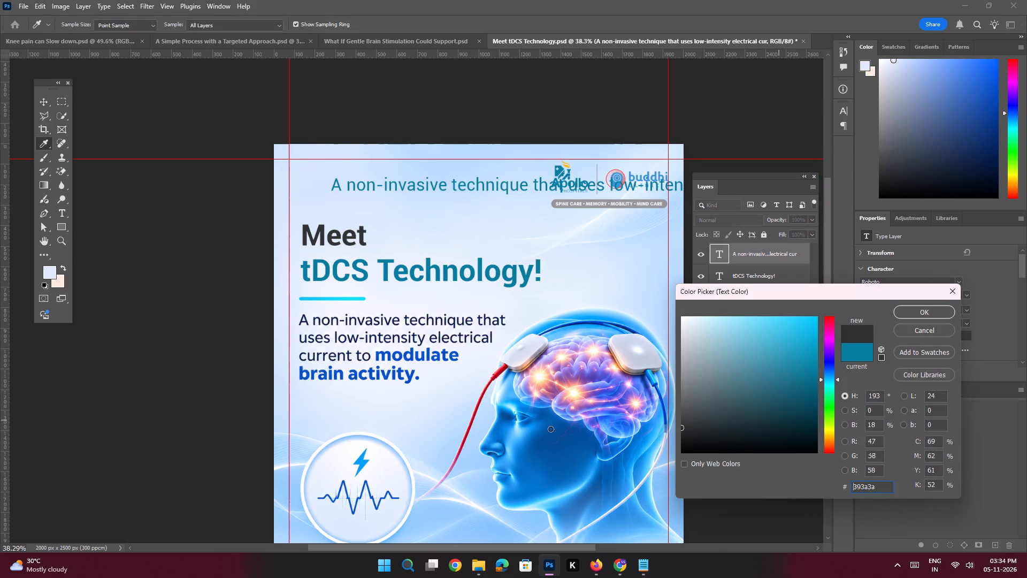
drag(550, 429, 546, 436)
key(Return)
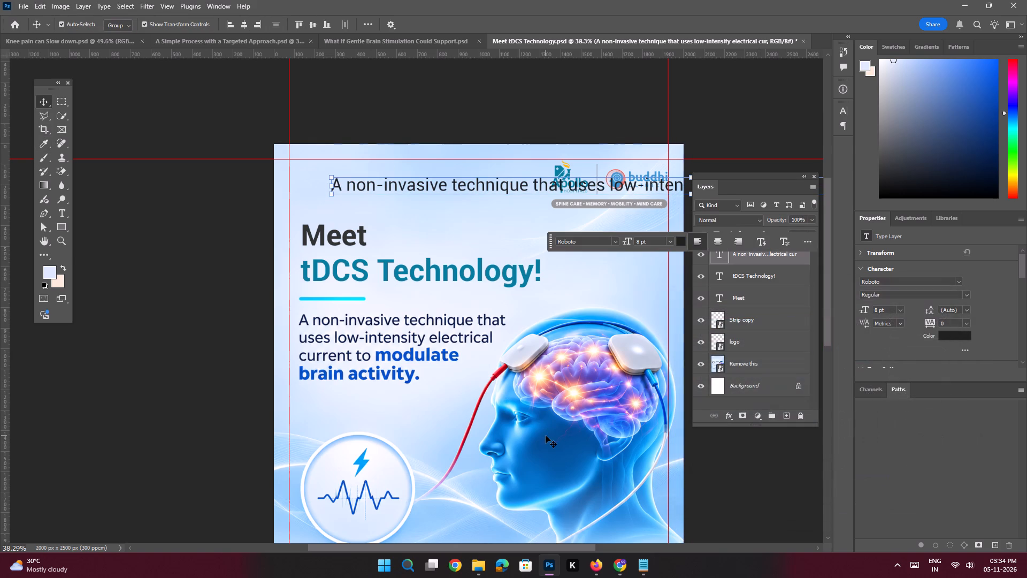
Break the sentence into four lines after "that", "electrical" and "modulate", matching the original infographic paragraph.
key(space)
ctrl+drag(333, 181, 357, 204)
drag(369, 188, 332, 188)
double_click(591, 179)
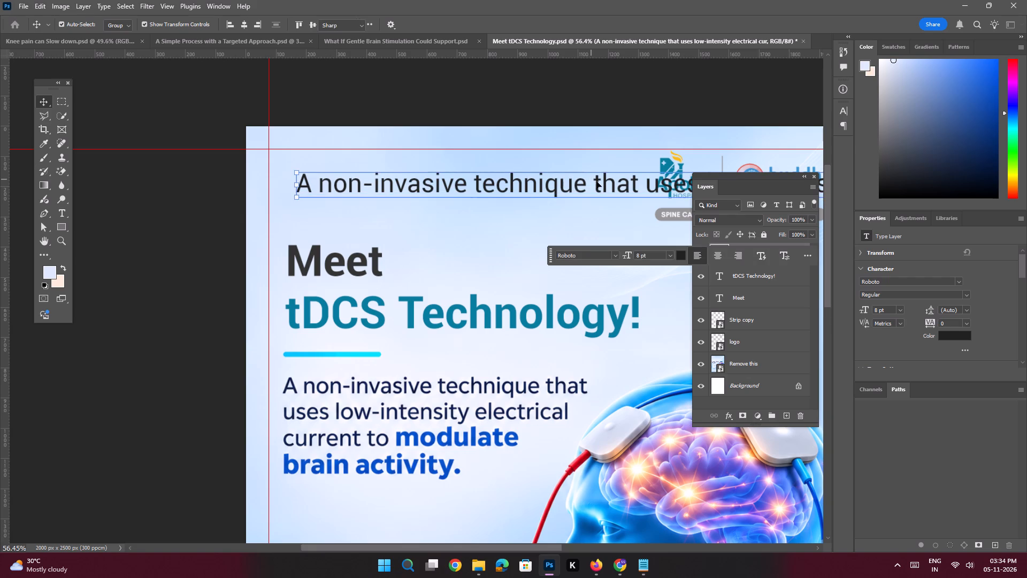
click(648, 181)
key(Return)
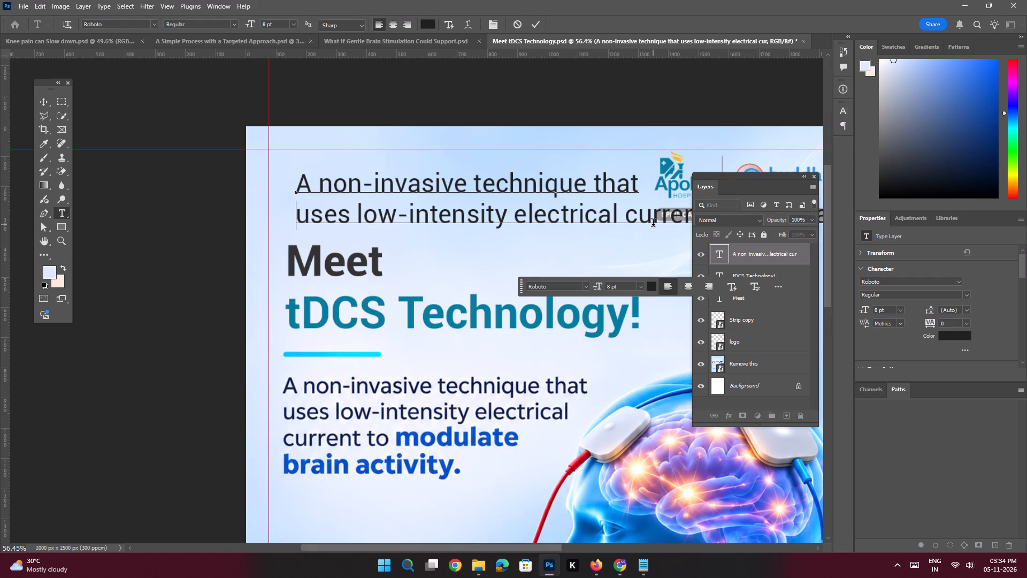
click(626, 218)
key(Return)
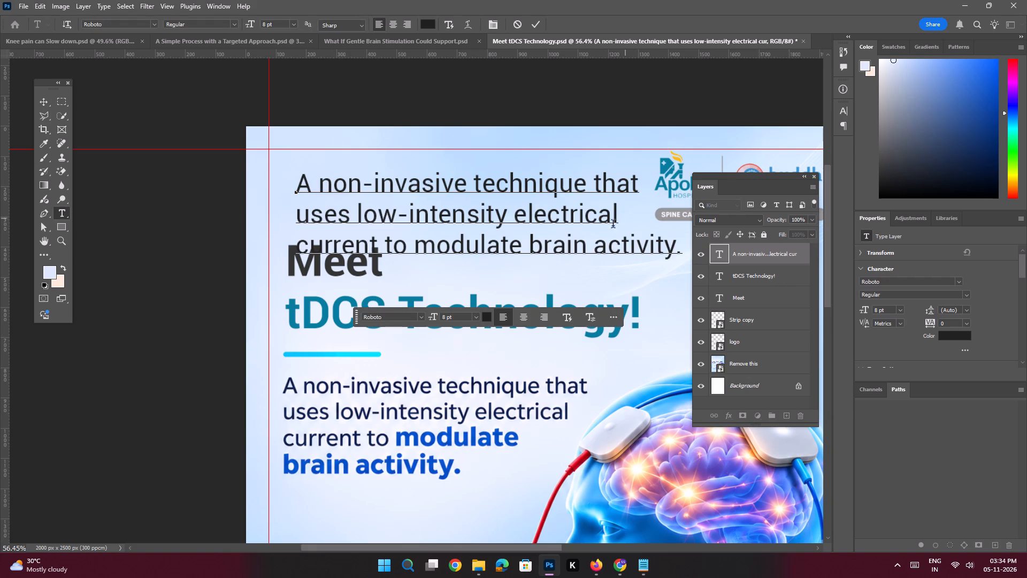
click(528, 247)
key(Return)
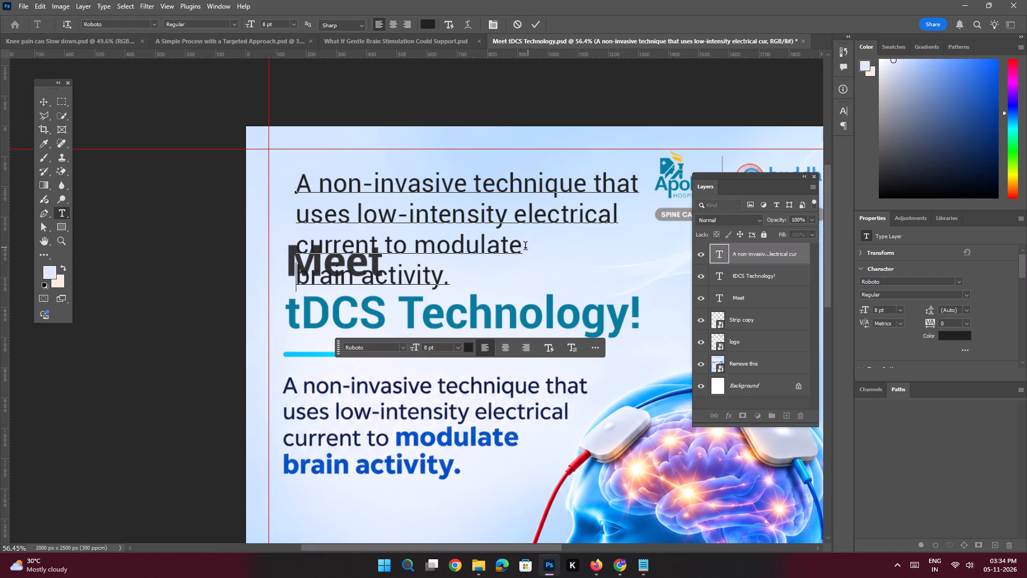
Make "modulate brain activity." Bold and colour it teal #067d9e, sampled from the "tDCS Technology!" heading.
drag(415, 246, 450, 283)
click(965, 294)
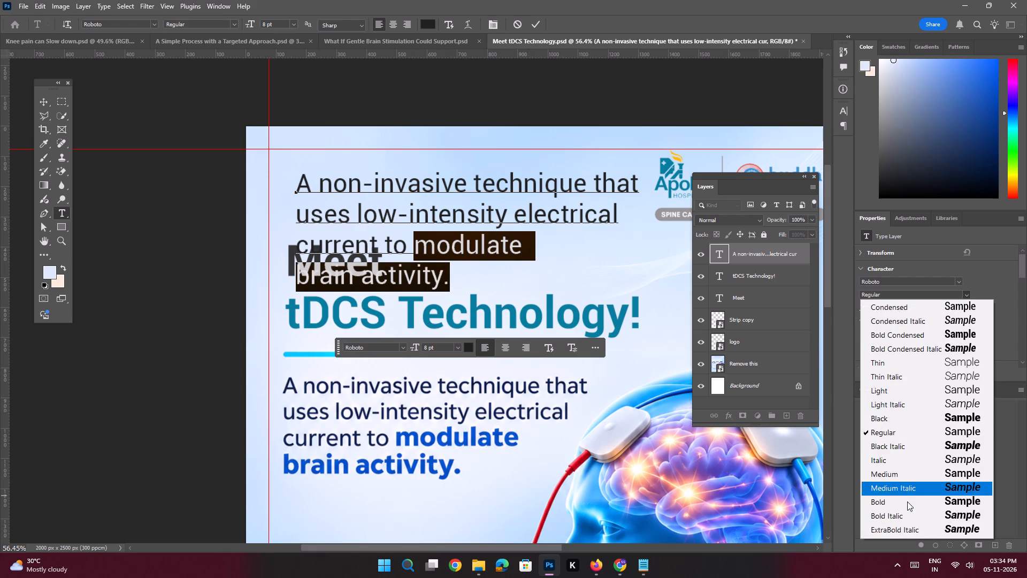
click(907, 502)
click(961, 335)
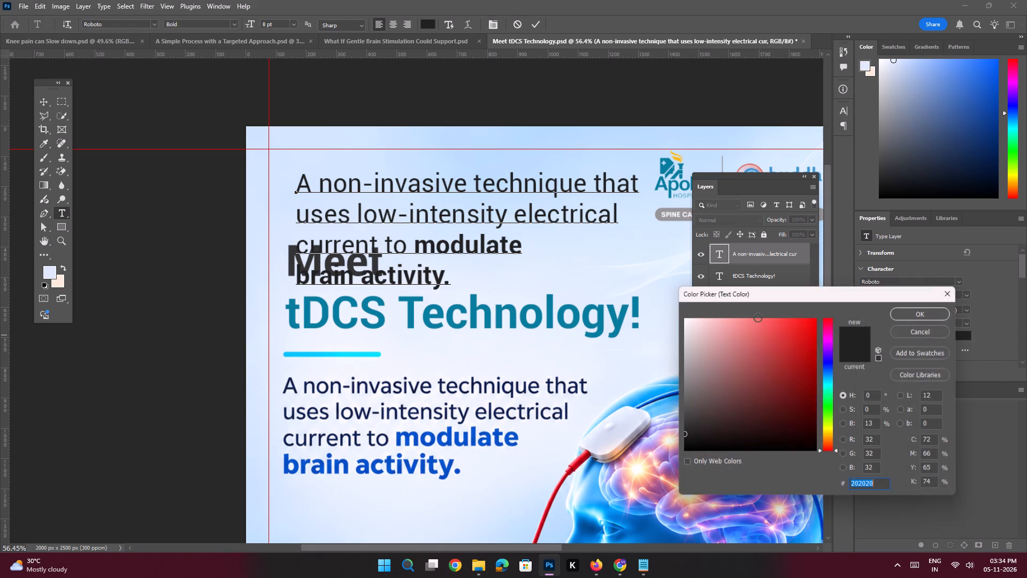
click(514, 316)
key(Return)
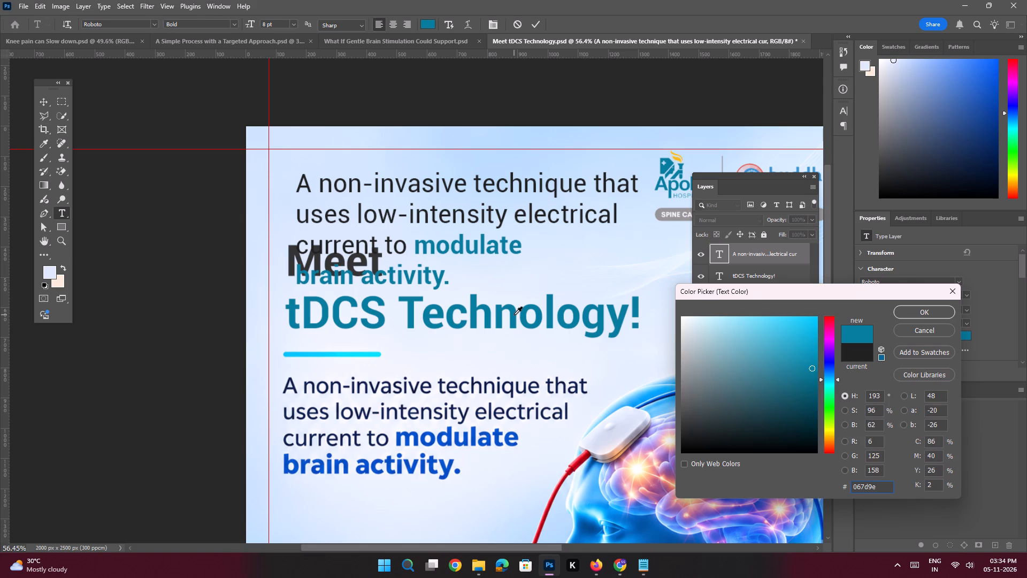
key(Return)
Outline the original four-line paragraph on the "Remove this" infographic layer with the Polygonal Lasso.
click(407, 438)
key(space)
key(space)
key(space)
key(space)
key(space)
key(space)
key(space)
key(space)
key(space)
key(space)
key(space)
key(space)
key(space)
key(space)
key(space)
key(space)
key(space)
key(space)
key(space)
key(space)
drag(422, 419, 423, 417)
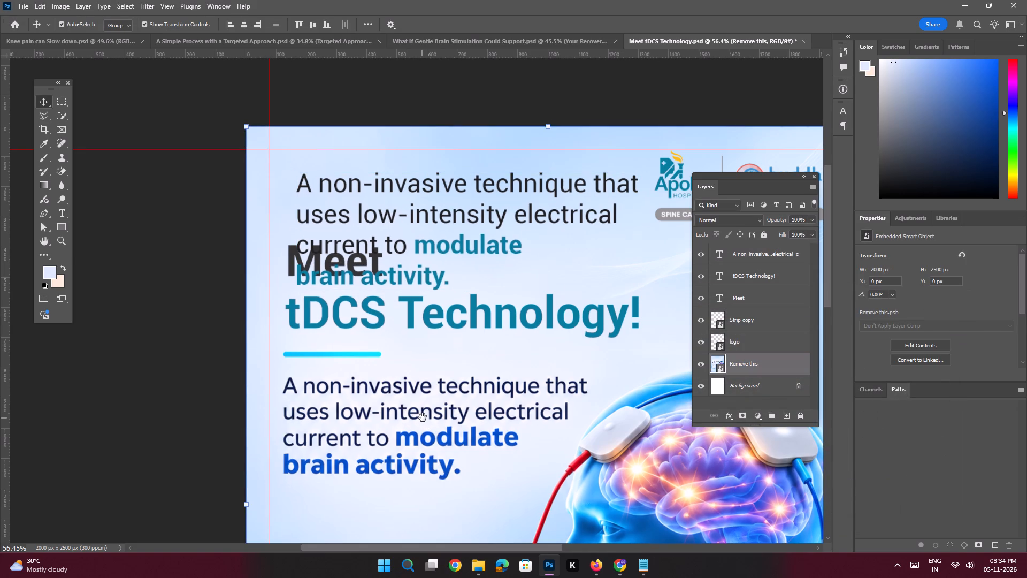
drag(423, 417, 418, 357)
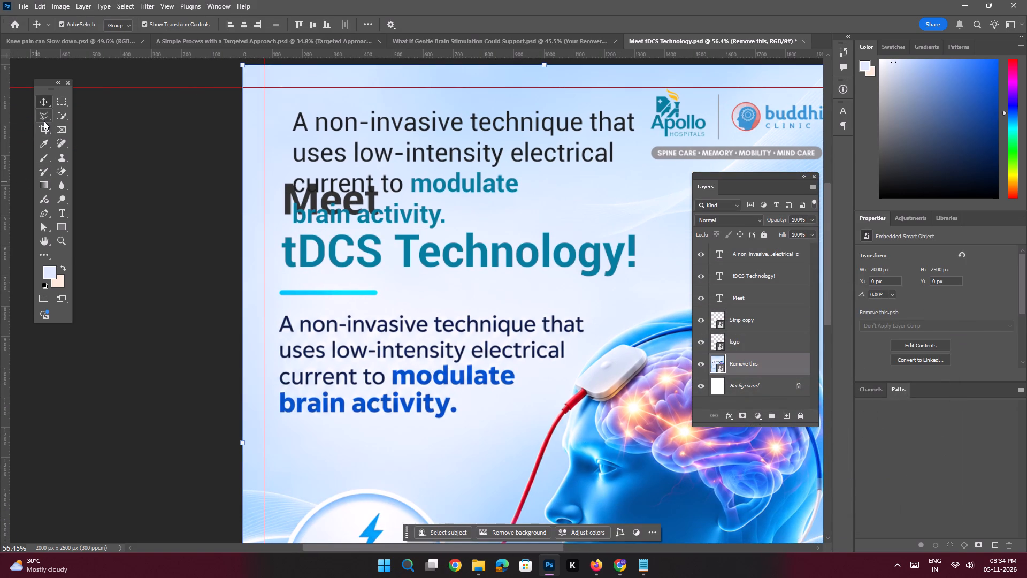
click(44, 117)
click(281, 314)
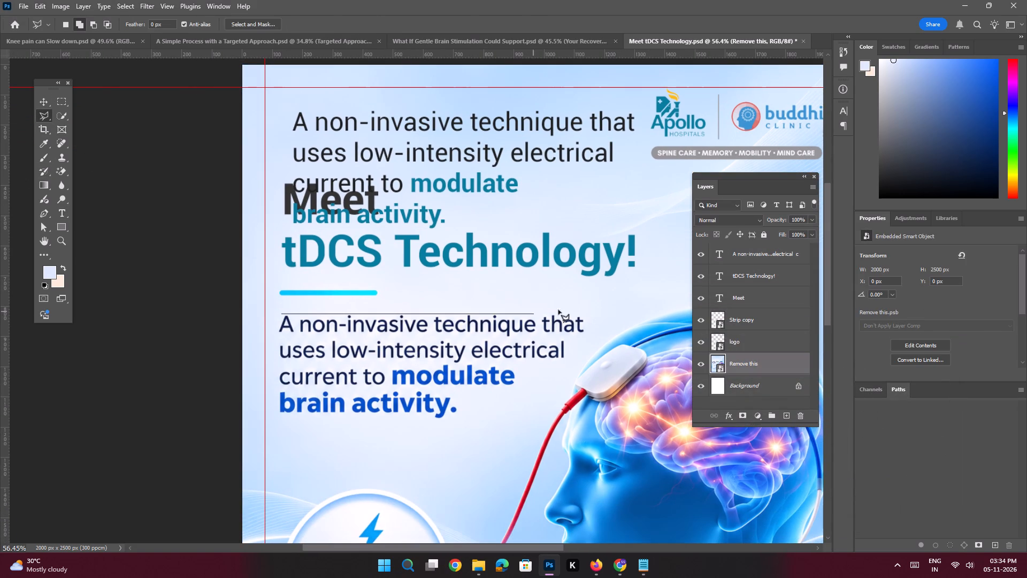
shift+click(589, 309)
click(587, 332)
click(584, 341)
click(570, 350)
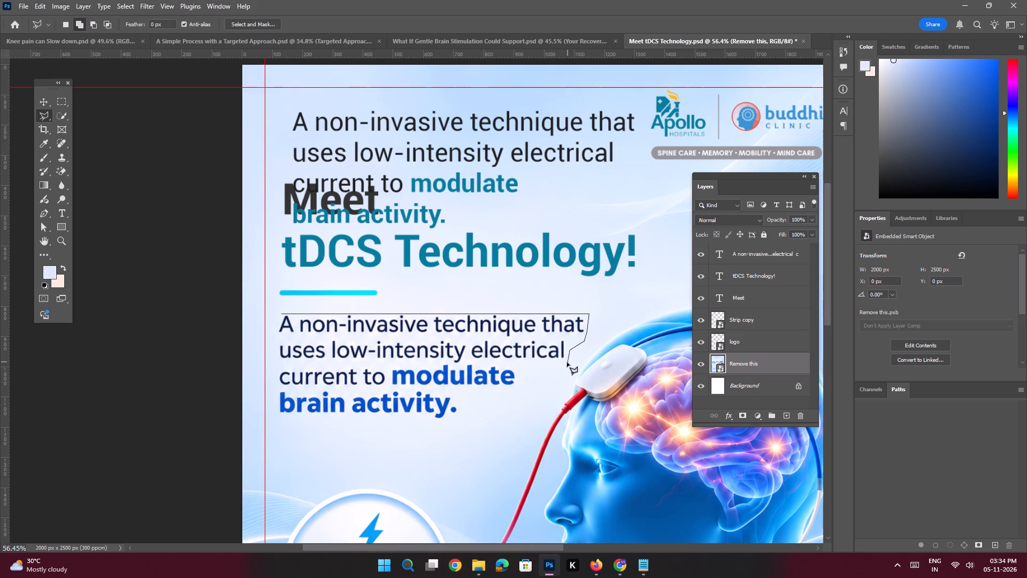
click(566, 362)
click(522, 367)
click(511, 397)
click(461, 392)
click(462, 421)
click(448, 421)
click(435, 421)
shift+click(275, 419)
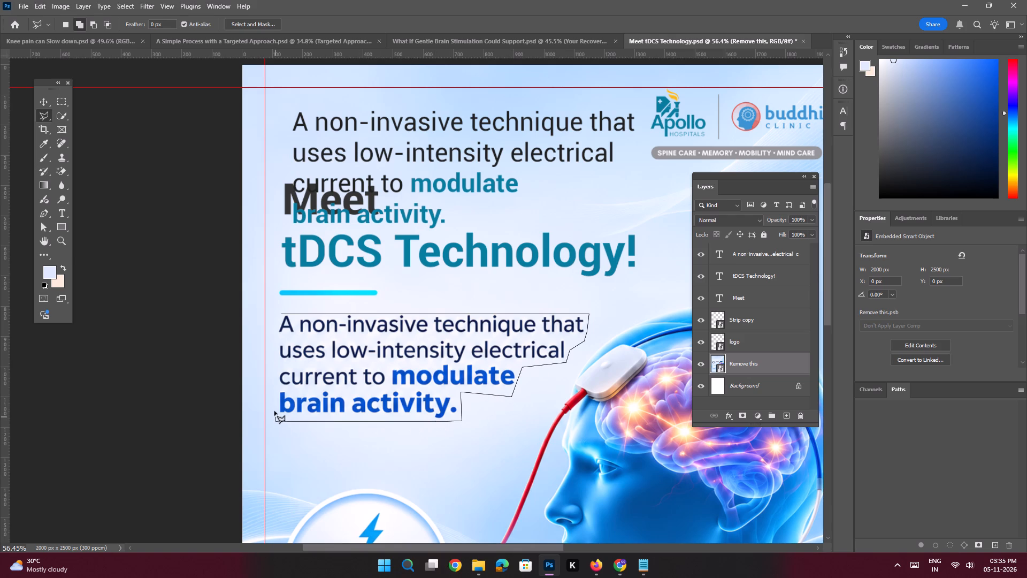
click(274, 409)
click(275, 333)
click(275, 319)
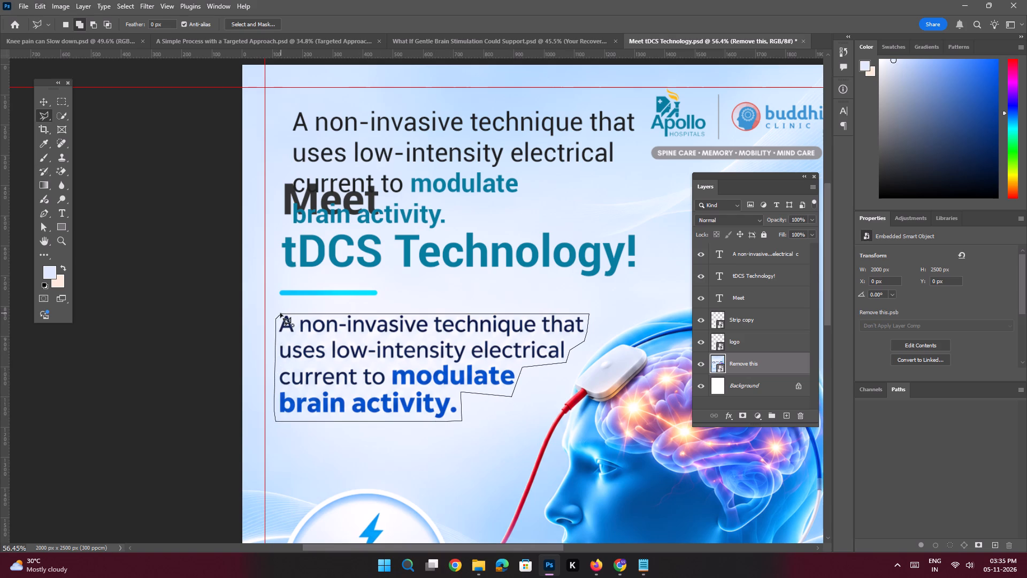
click(280, 313)
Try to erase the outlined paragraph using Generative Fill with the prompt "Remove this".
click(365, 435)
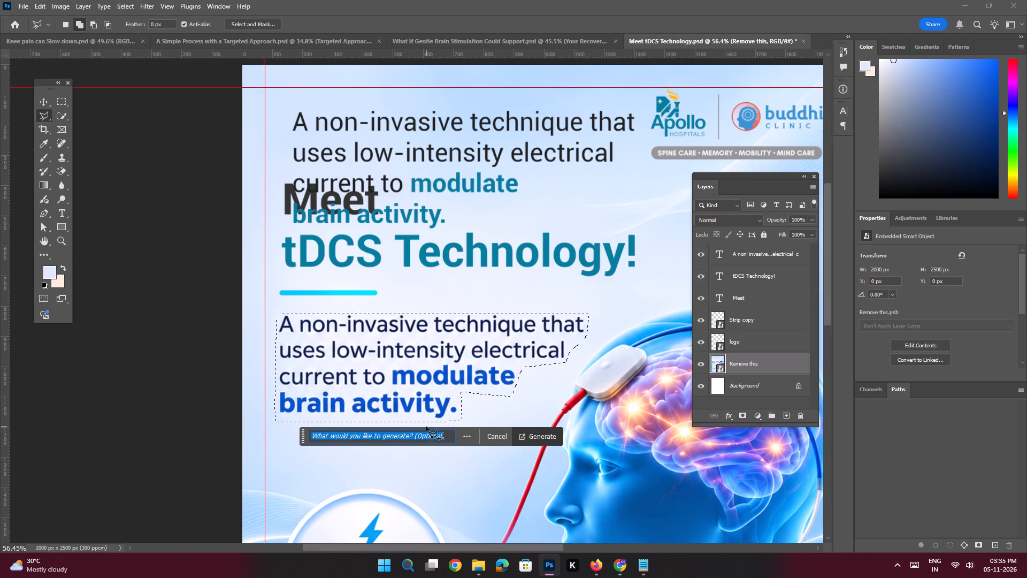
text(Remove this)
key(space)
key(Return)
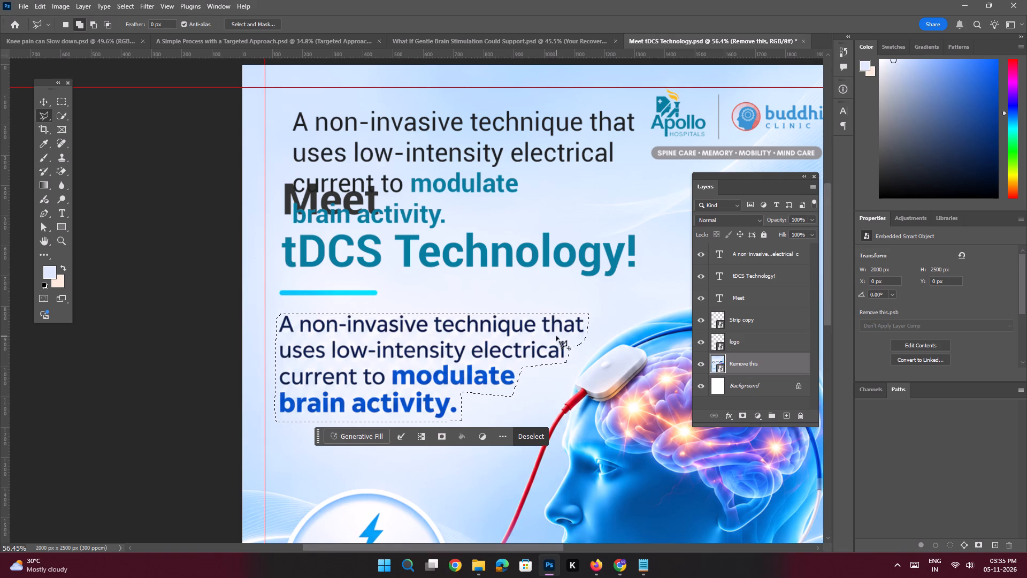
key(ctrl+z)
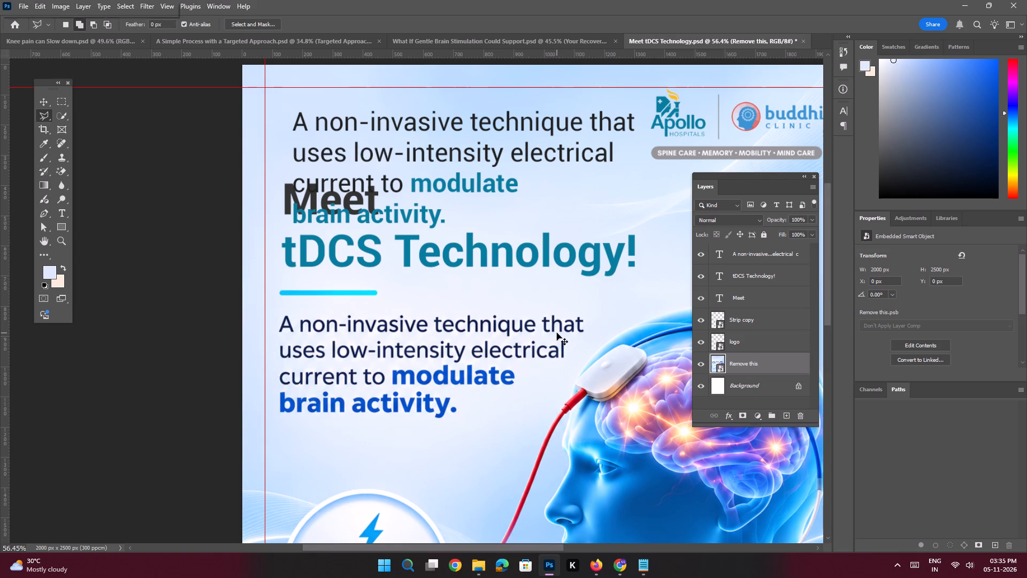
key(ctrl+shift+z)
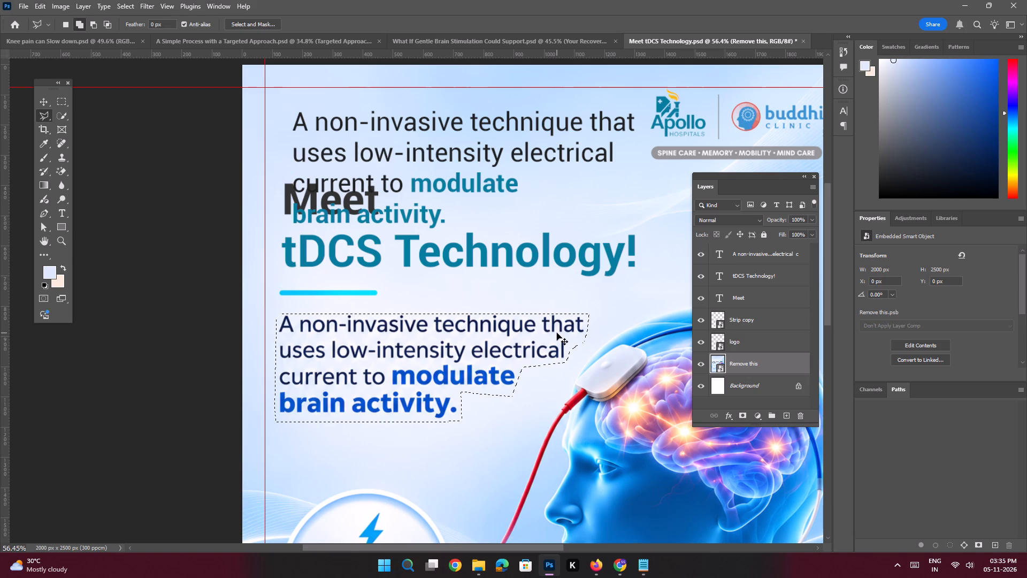
Rasterize the "Remove this" smart object layer so its pixels can be filled directly.
key(shift+BackSpace)
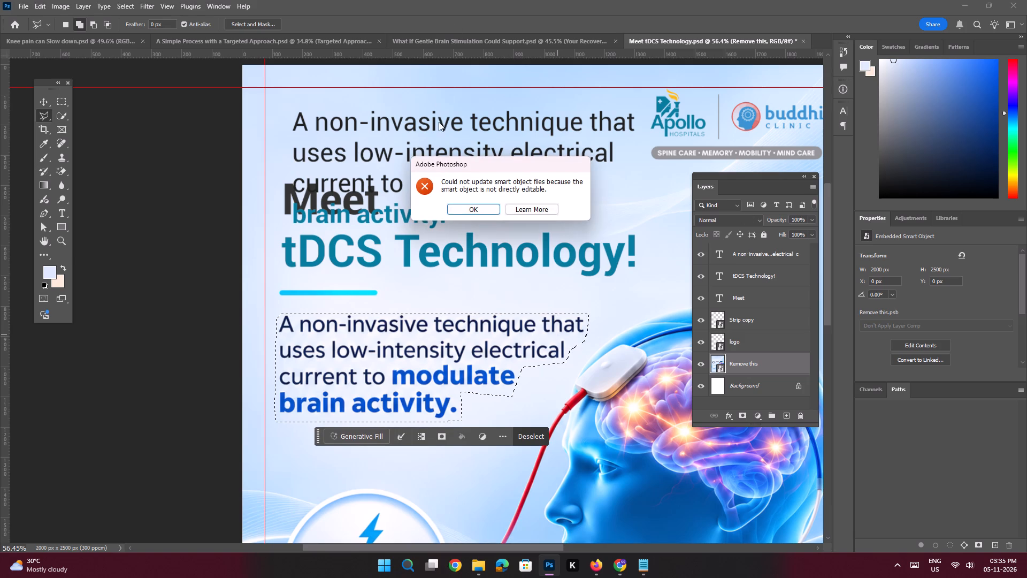
click(480, 206)
key(e)
click(539, 203)
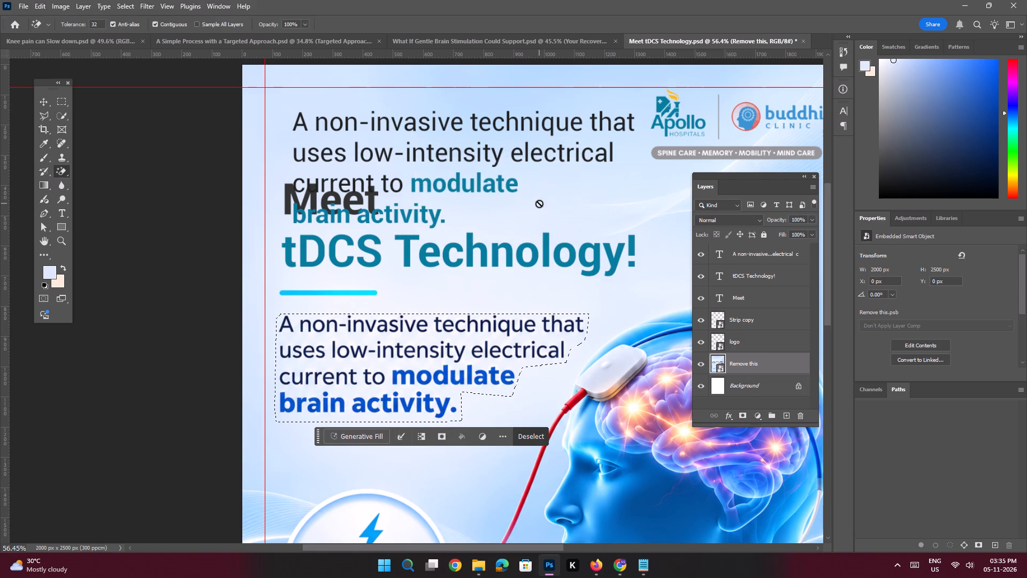
click(485, 208)
Fill the outlined paragraph area on the "Remove this" layer to erase the original text, and clear the selection.
key(shift+BackSpace)
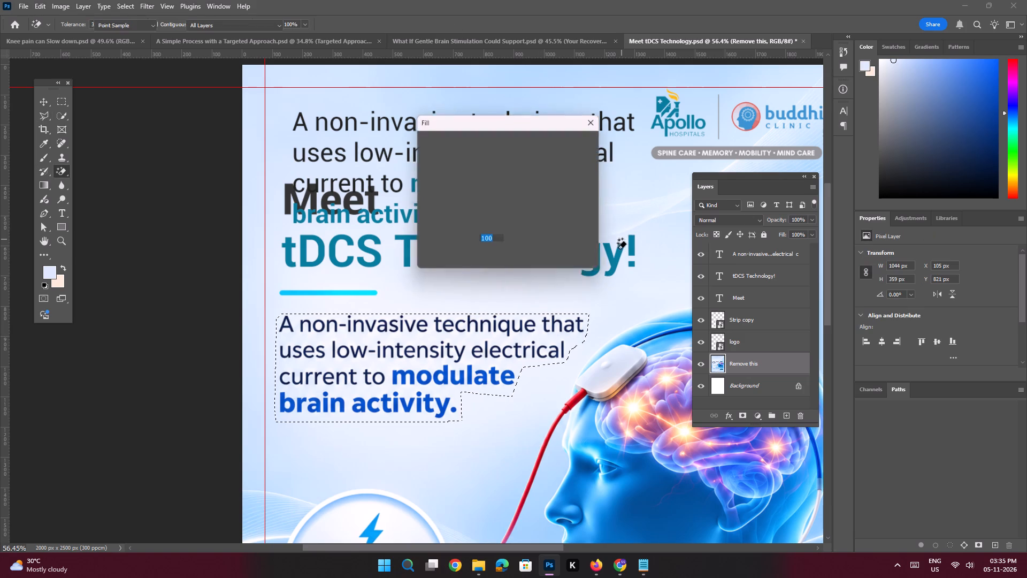
click(575, 142)
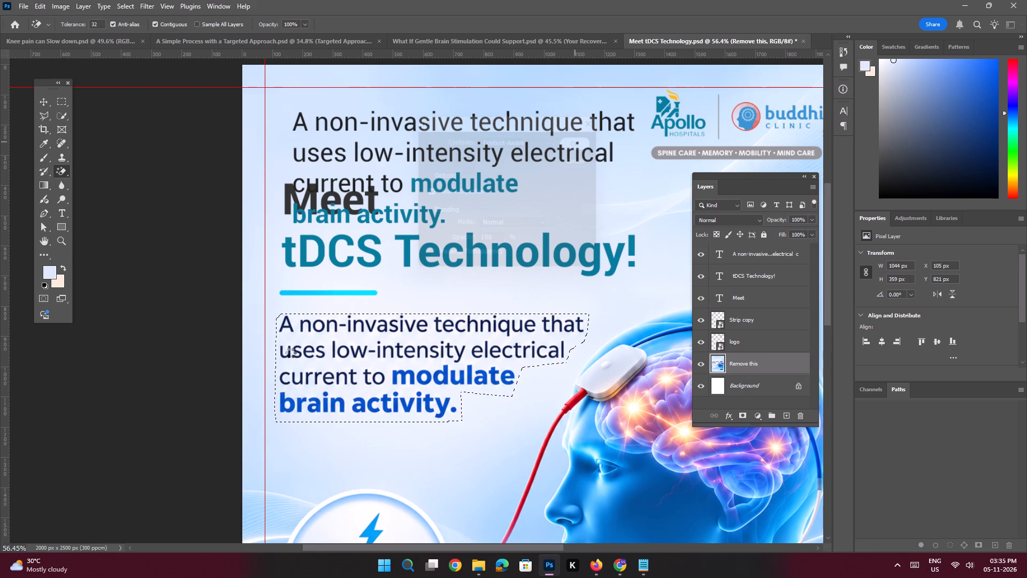
key(ctrl+d)
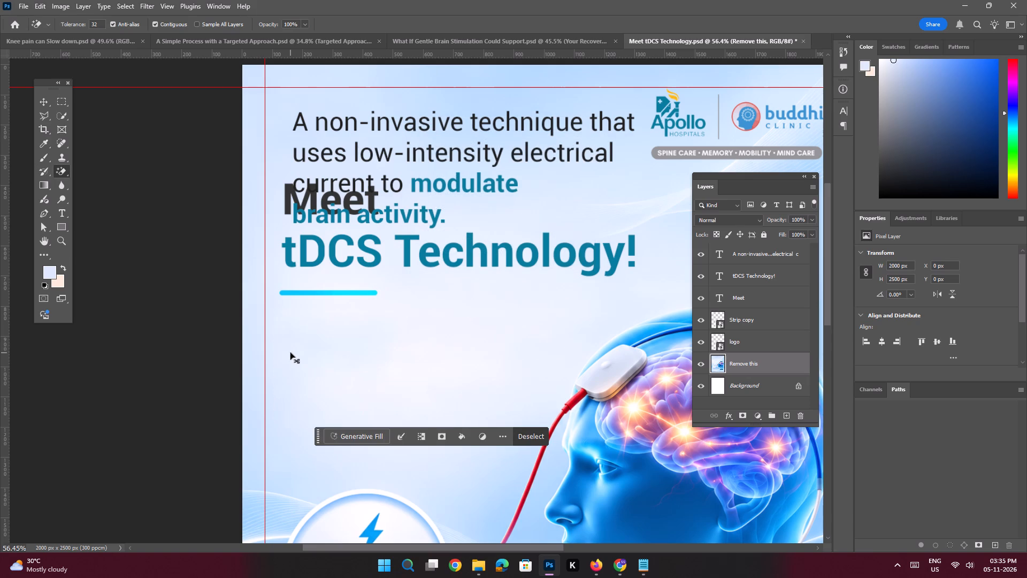
Move the editable "A non-invasive technique" paragraph below the cyan divider, aligned with the heading's left edge.
key(space)
key(space)
key(space)
key(space)
key(space)
drag(369, 332, 375, 341)
click(44, 105)
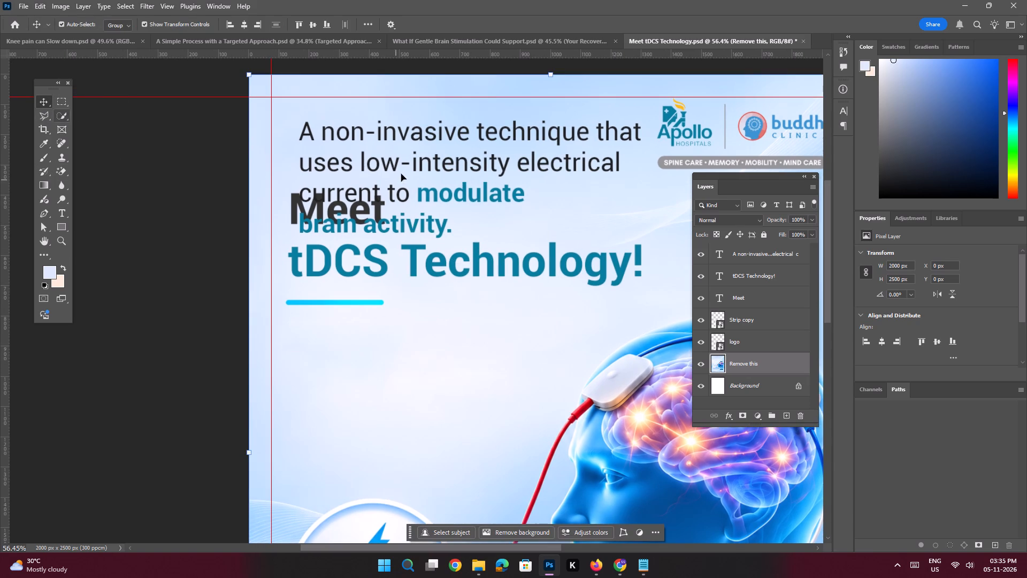
click(408, 164)
drag(431, 155, 421, 356)
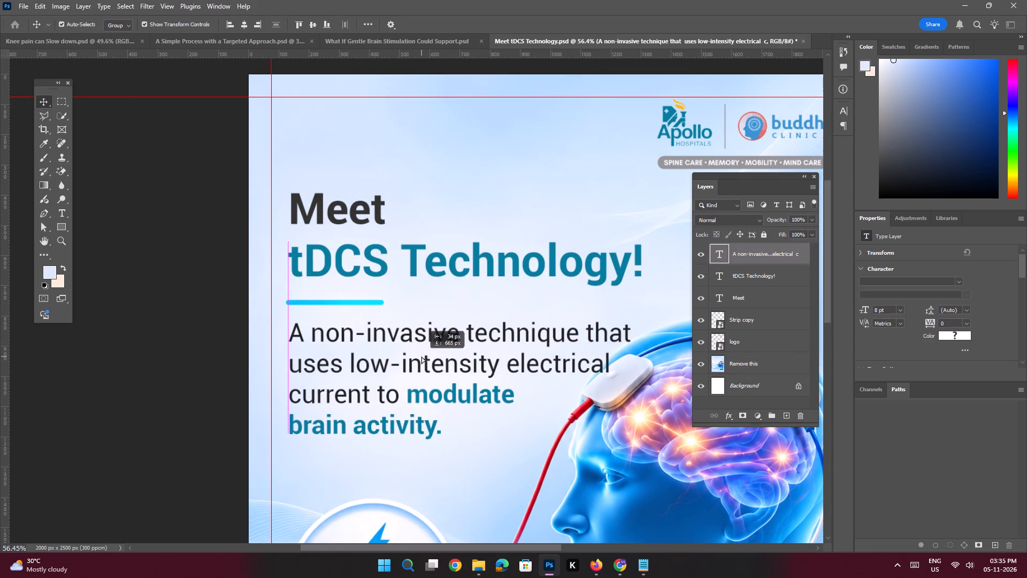
drag(421, 356, 420, 356)
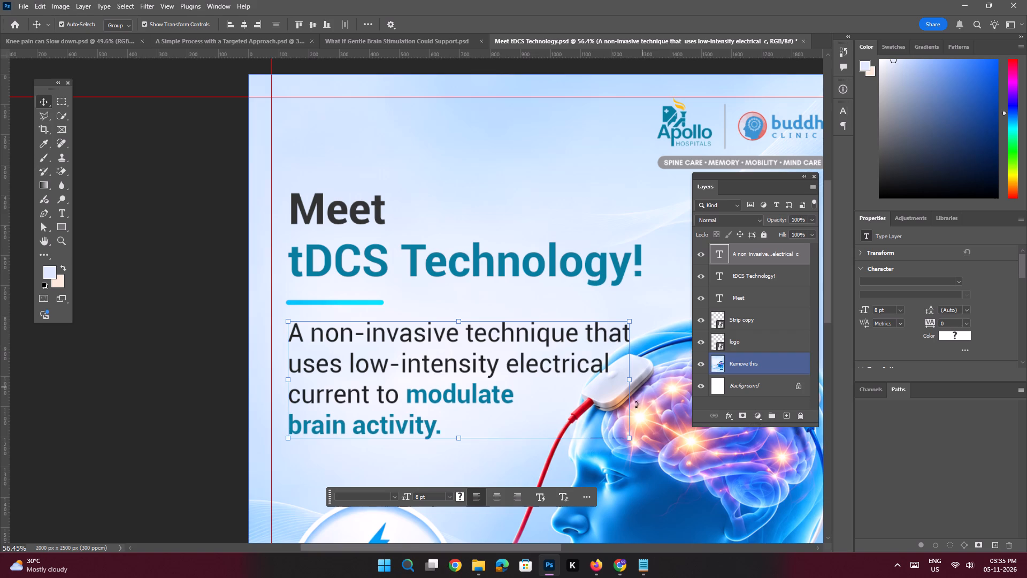
Scale the paragraph text down proportionally to 6.97 pt so it clears the head illustration, and deselect it.
key(ctrl+r)
key(ctrl+t)
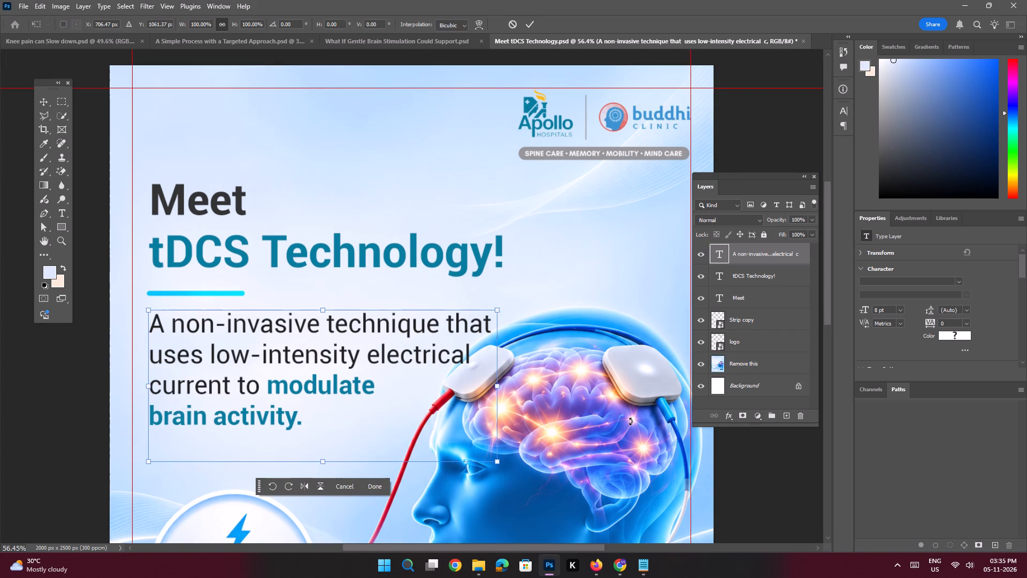
key(ctrl+r)
key(ctrl+space)
key(ctrl+space)
key(ctrl+space)
key(ctrl+space)
key(ctrl+space)
key(ctrl+space)
key(ctrl+space)
key(ctrl+space)
key(ctrl+space)
key(ctrl+space)
drag(547, 362, 568, 355)
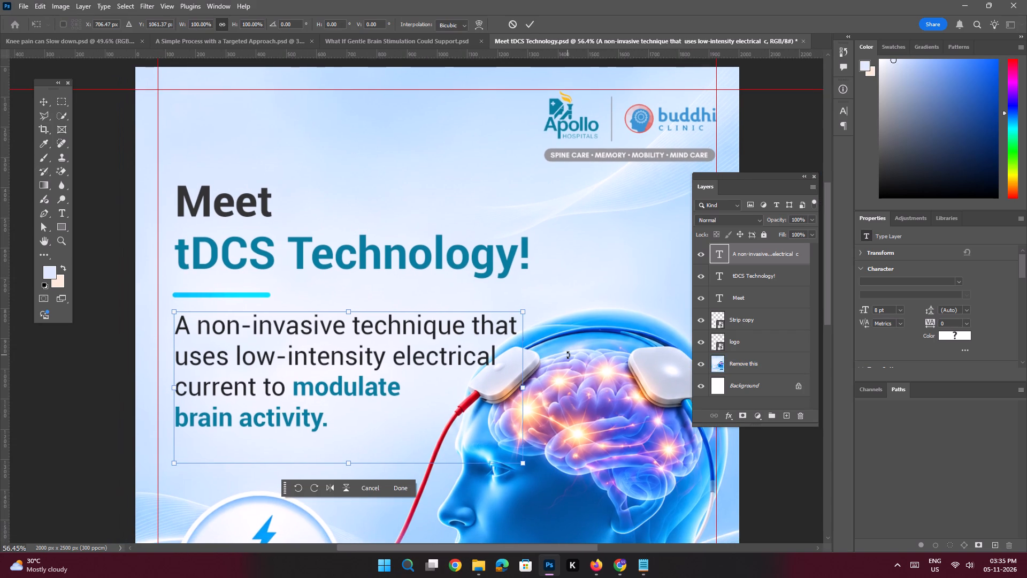
key(ctrl+t)
drag(523, 462, 474, 451)
key(Return)
key(ctrl+0)
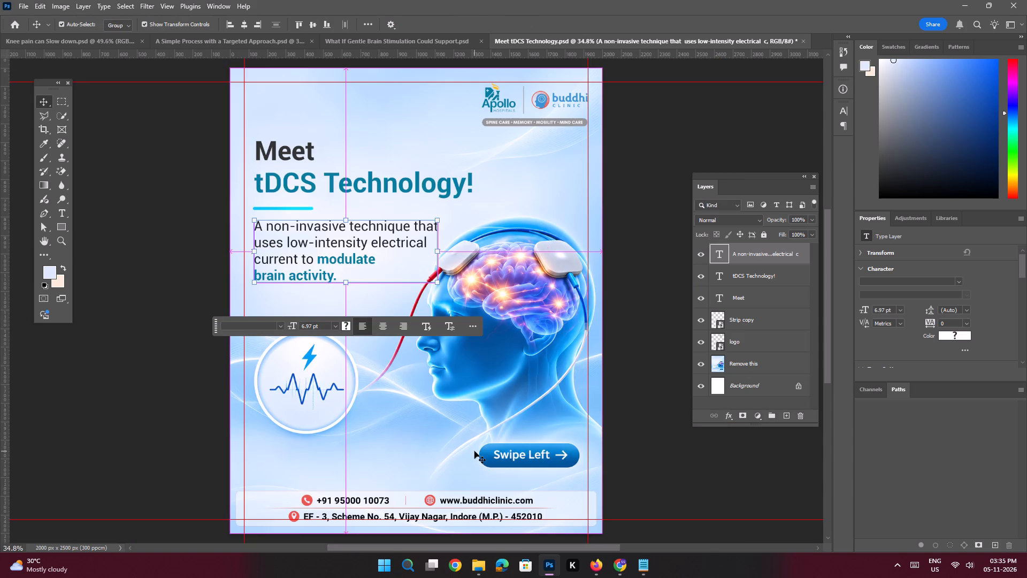
click(182, 226)
Save the "Meet tDCS Technology" document.
key(space)
key(space)
key(space)
key(space)
key(space)
key(space)
drag(386, 198, 387, 209)
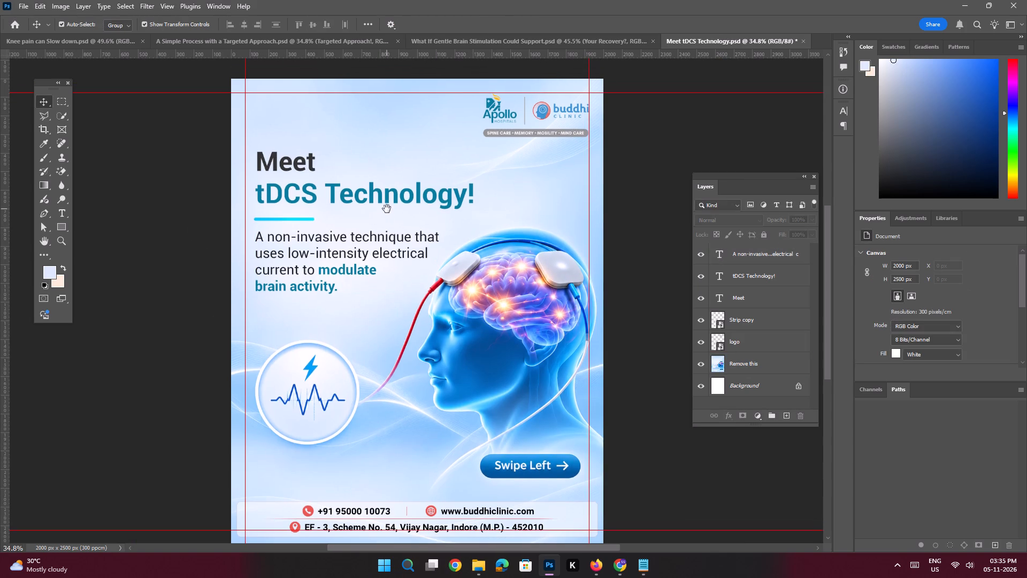
key(ctrl+s)
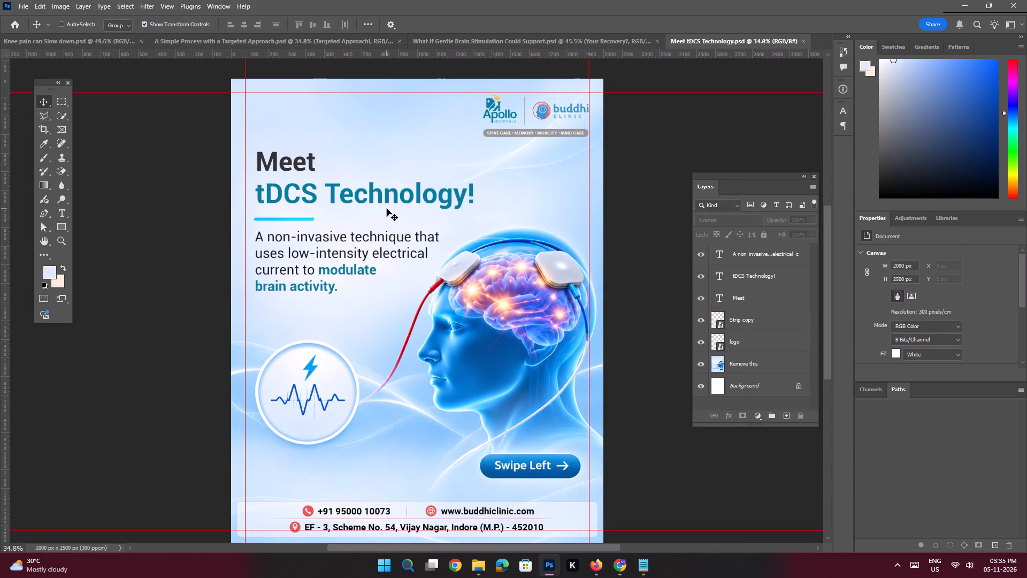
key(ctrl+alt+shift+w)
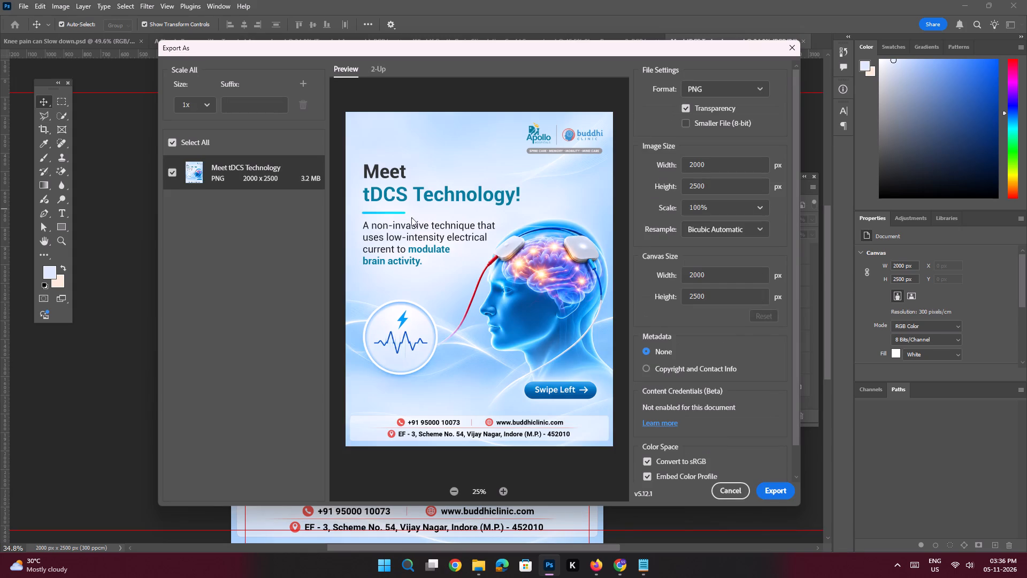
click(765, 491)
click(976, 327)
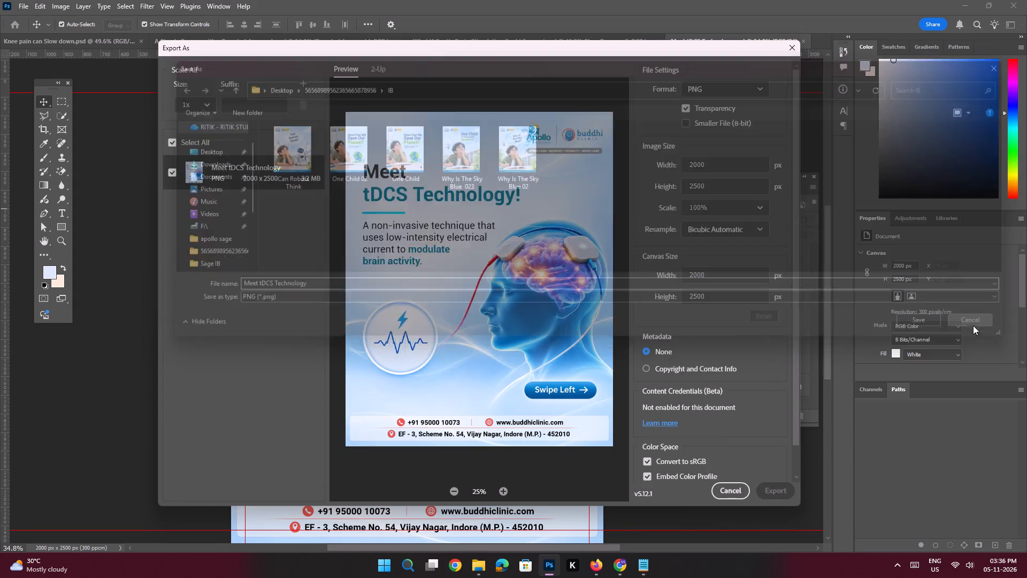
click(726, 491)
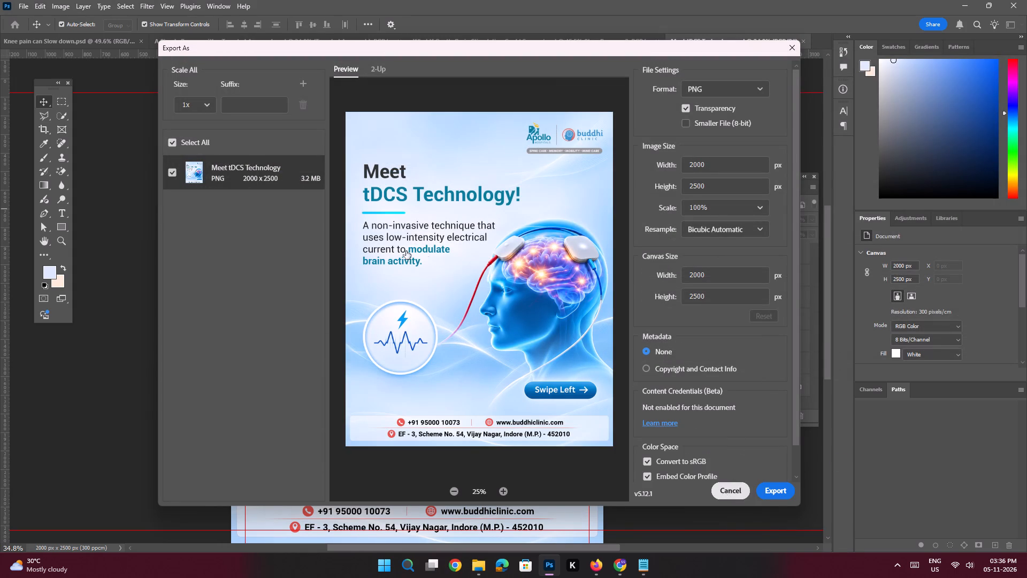
Add a new empty layer directly above the "Remove this" layer.
key(space)
ctrl+drag(289, 194, 311, 239)
drag(311, 240, 328, 241)
click(364, 237)
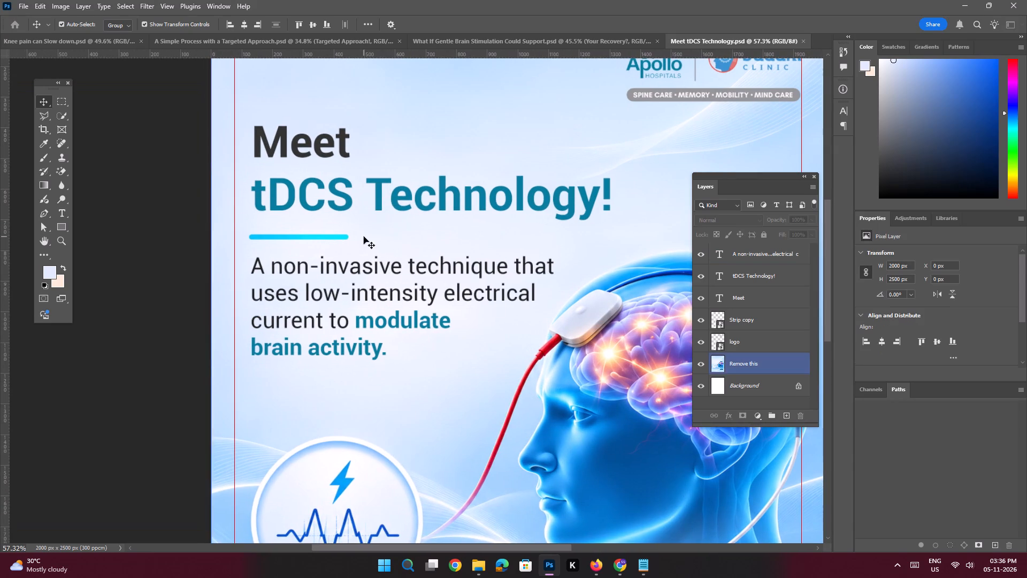
key(space)
ctrl+drag(361, 231, 370, 261)
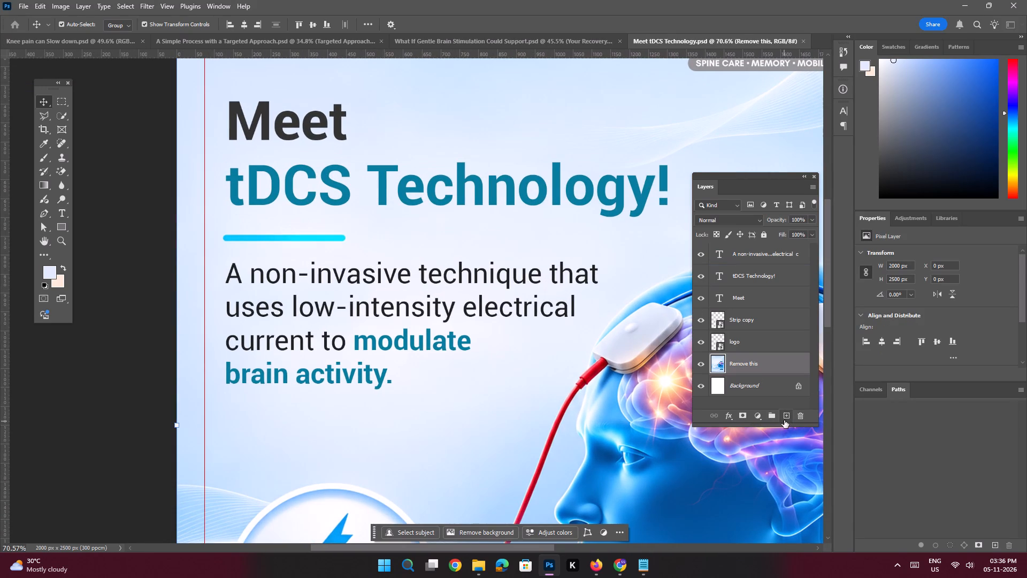
click(784, 420)
Choose the Rectangle tool and sample the red from the Buddhi Clinic logo as the fill colour.
click(60, 229)
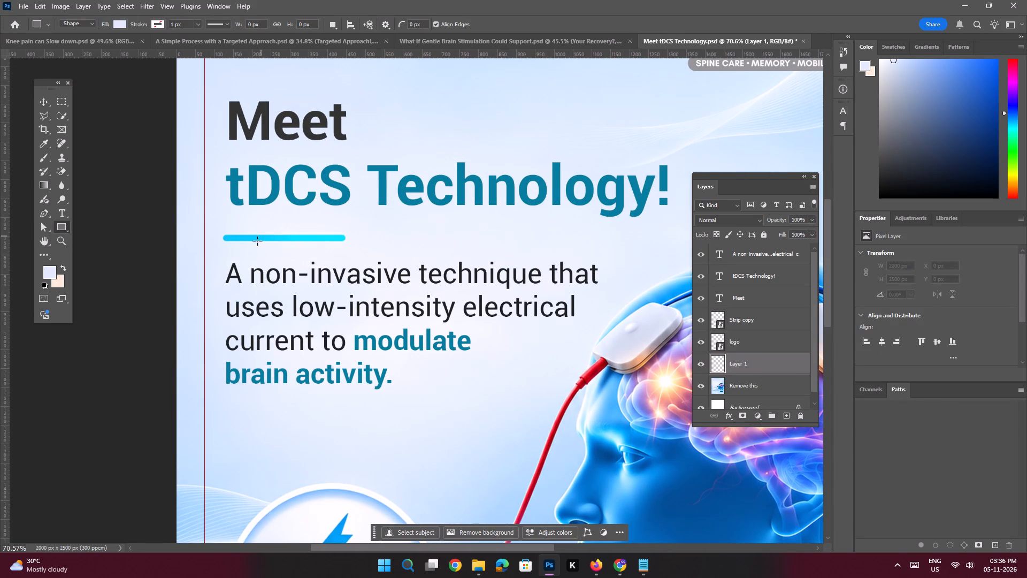
key(space)
key(space)
key(space)
key(space)
key(space)
key(space)
key(space)
key(space)
key(space)
key(space)
key(space)
key(space)
key(space)
key(space)
key(space)
key(space)
key(space)
key(space)
key(space)
key(space)
drag(326, 168, 274, 257)
drag(469, 162, 375, 182)
click(373, 184)
ctrl+drag(537, 151, 612, 294)
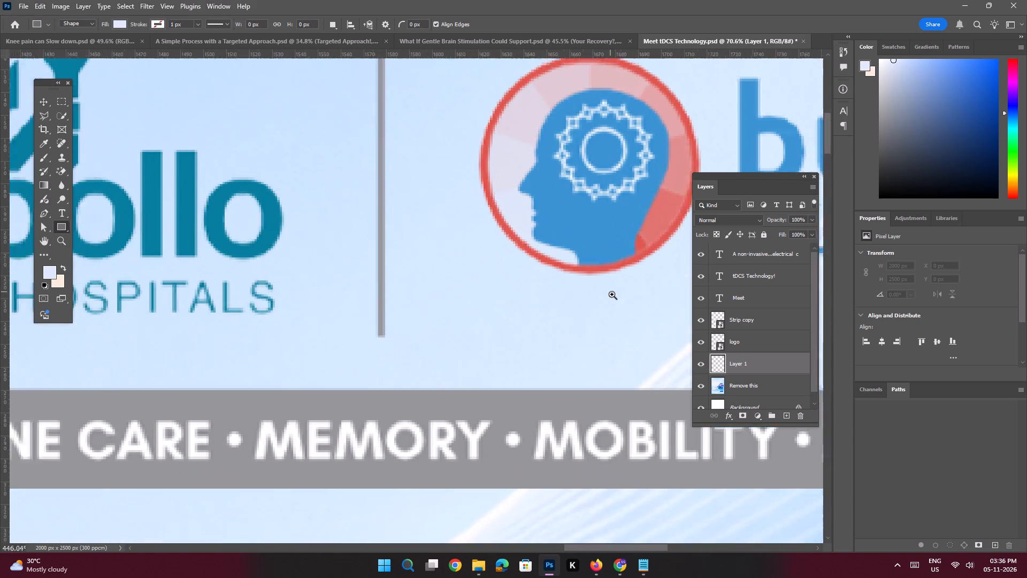
ctrl+drag(612, 294, 612, 295)
alt+click(649, 251)
Draw a red rectangle about 327 × 18 px over the cyan divider below "tDCS Technology!".
key(space)
ctrl+drag(527, 285, 484, 276)
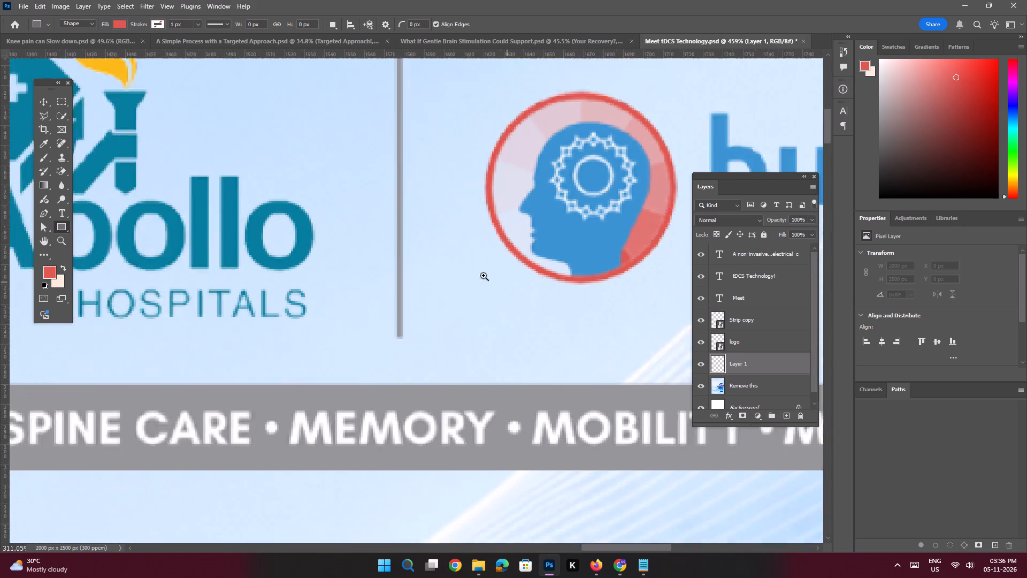
ctrl+drag(484, 276, 465, 268)
drag(342, 315, 557, 206)
click(410, 238)
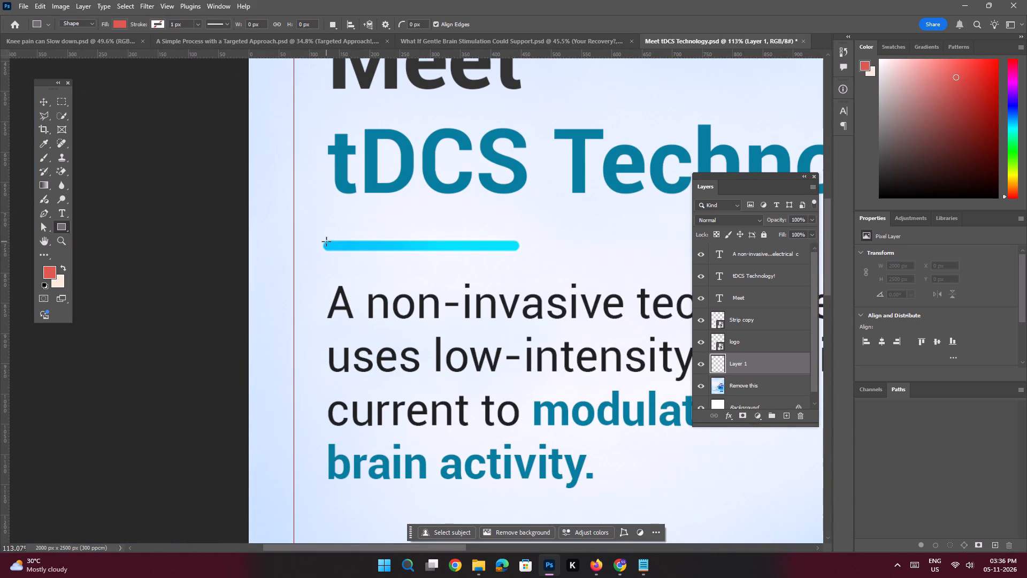
drag(323, 241, 520, 250)
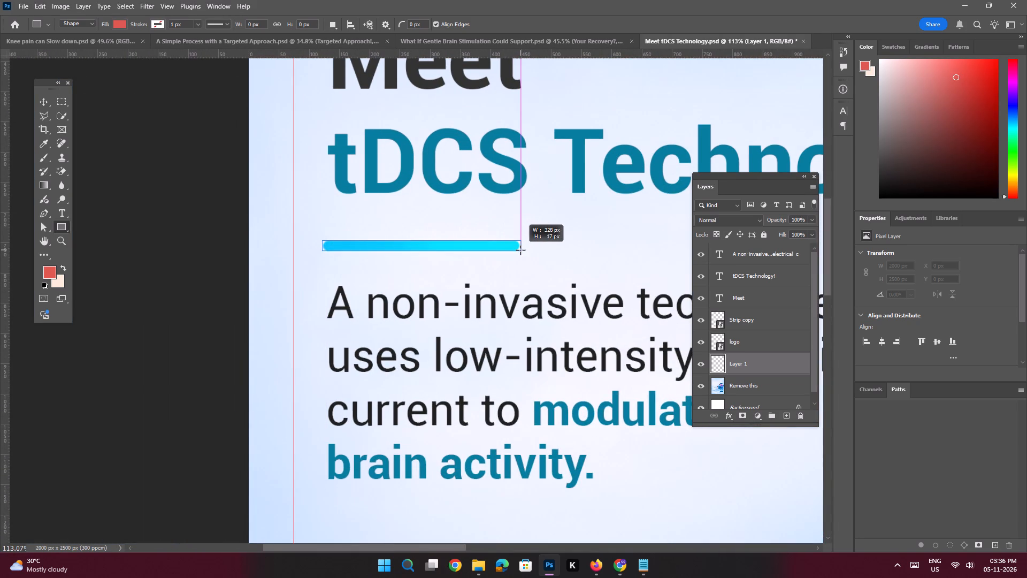
drag(520, 250, 520, 250)
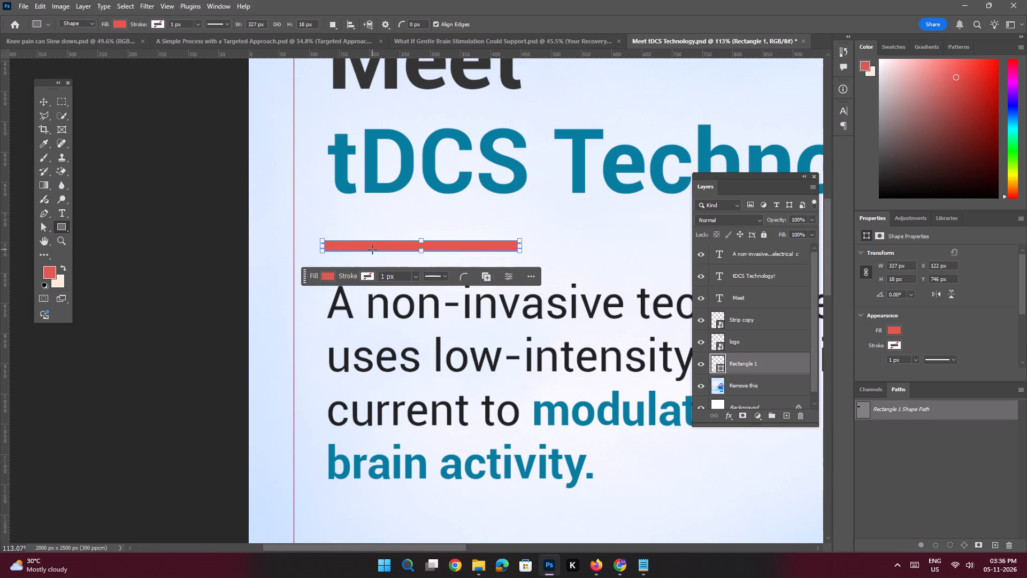
Round all corners of the red rectangle to 9 px and deselect it.
scroll(886, 333, down, 10)
drag(876, 300, 982, 300)
click(44, 105)
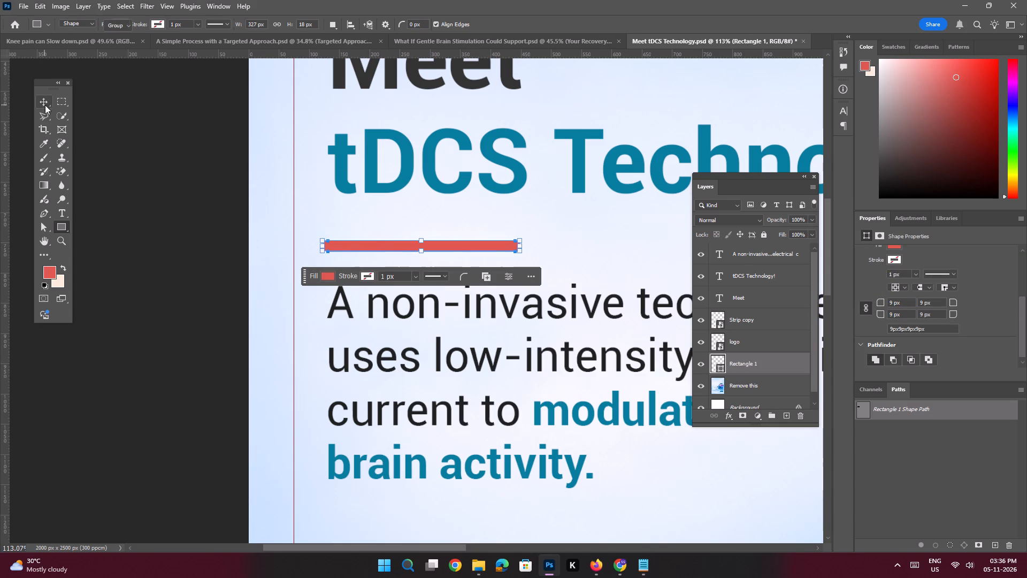
click(126, 155)
Copy the red rounded bar into the "What If Gentle Brain Stimulation Could Support" document, near the cyan divider under "Your Recovery?".
key(space)
ctrl+drag(410, 253, 355, 237)
drag(484, 206, 478, 212)
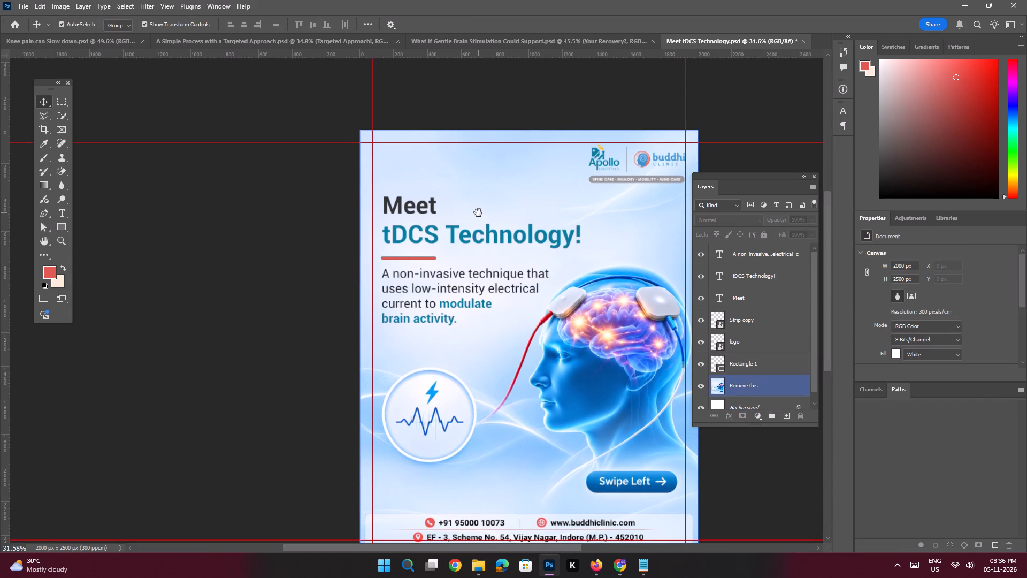
ctrl+drag(425, 255, 473, 348)
ctrl+drag(343, 261, 378, 319)
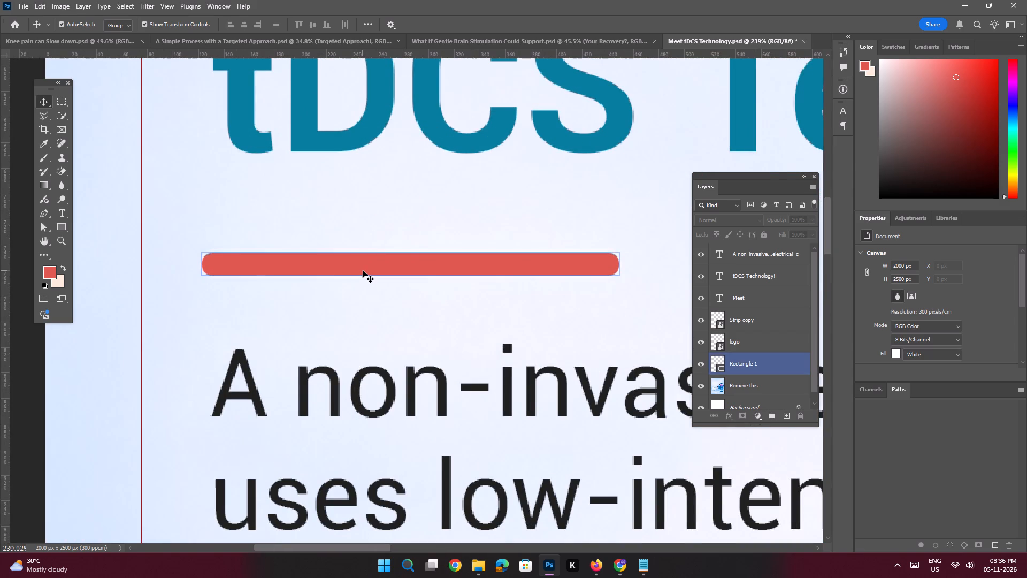
click(517, 41)
key(space)
ctrl+drag(250, 159, 264, 188)
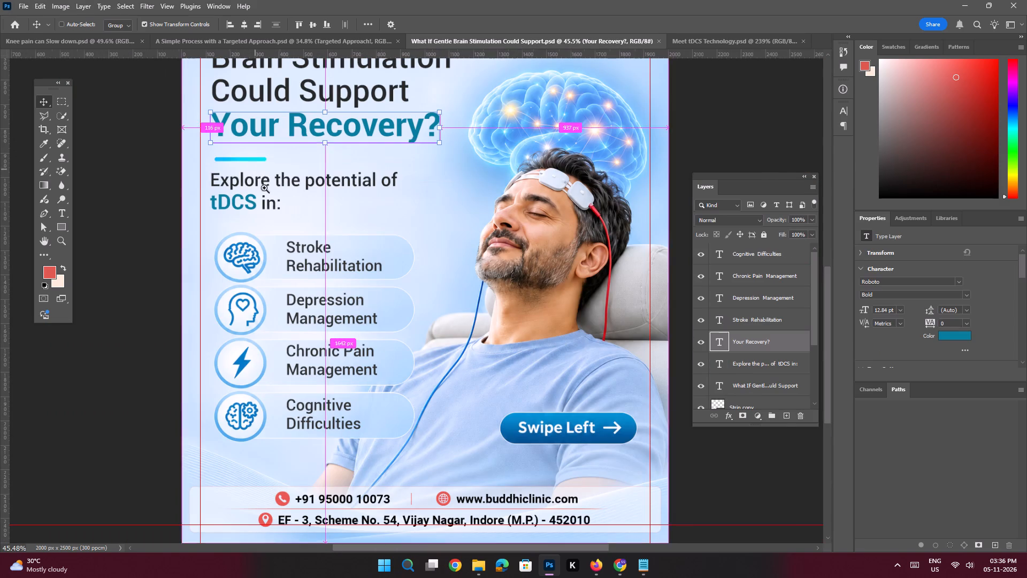
ctrl+drag(264, 188, 286, 244)
drag(254, 124, 328, 304)
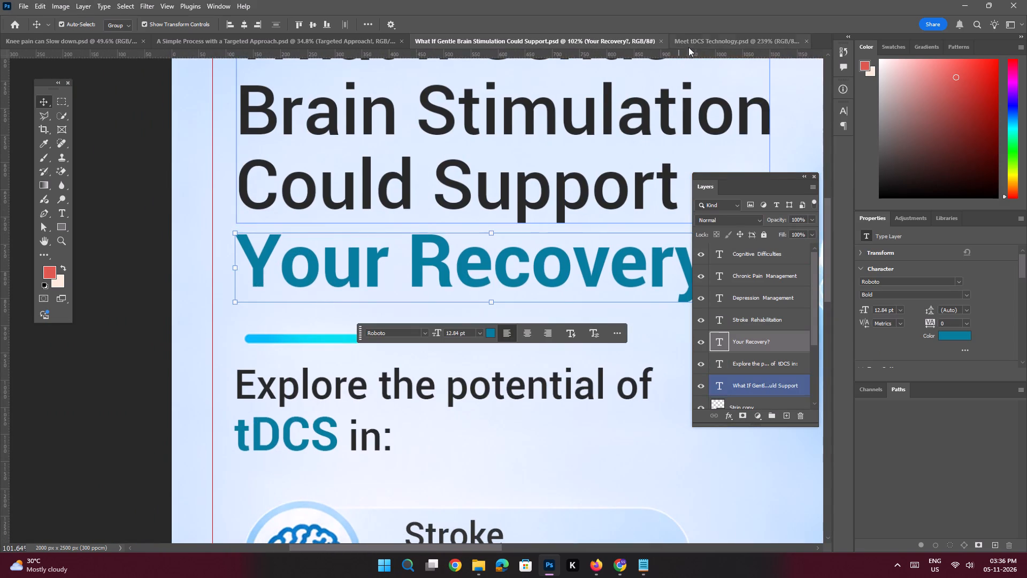
click(701, 38)
click(293, 268)
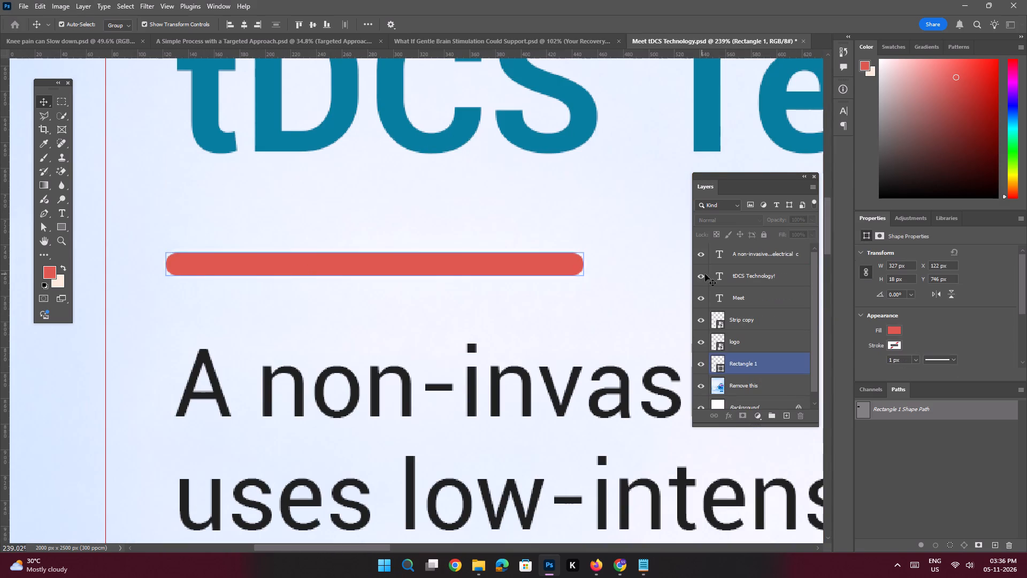
drag(748, 367, 474, 43)
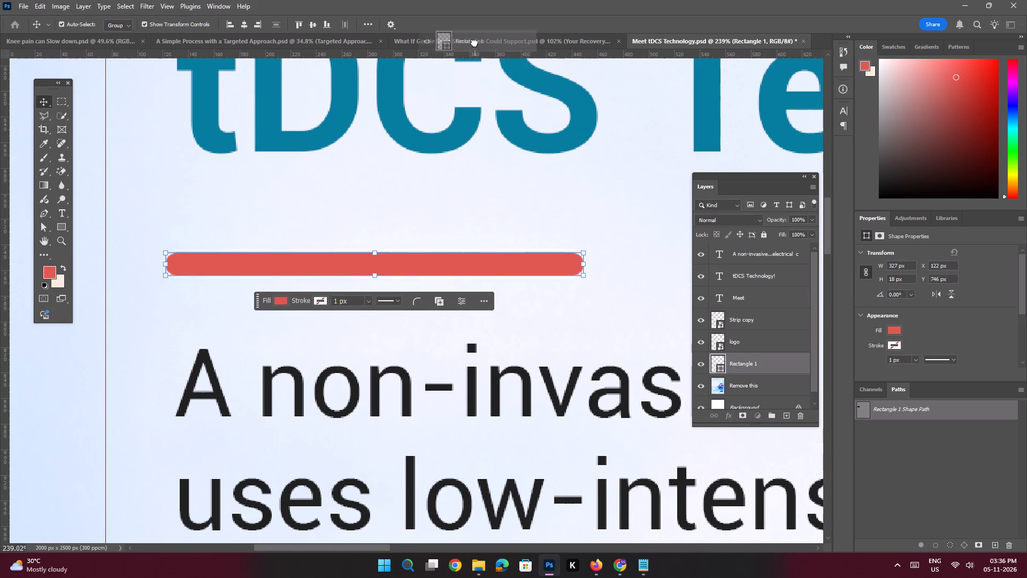
drag(474, 43, 167, 344)
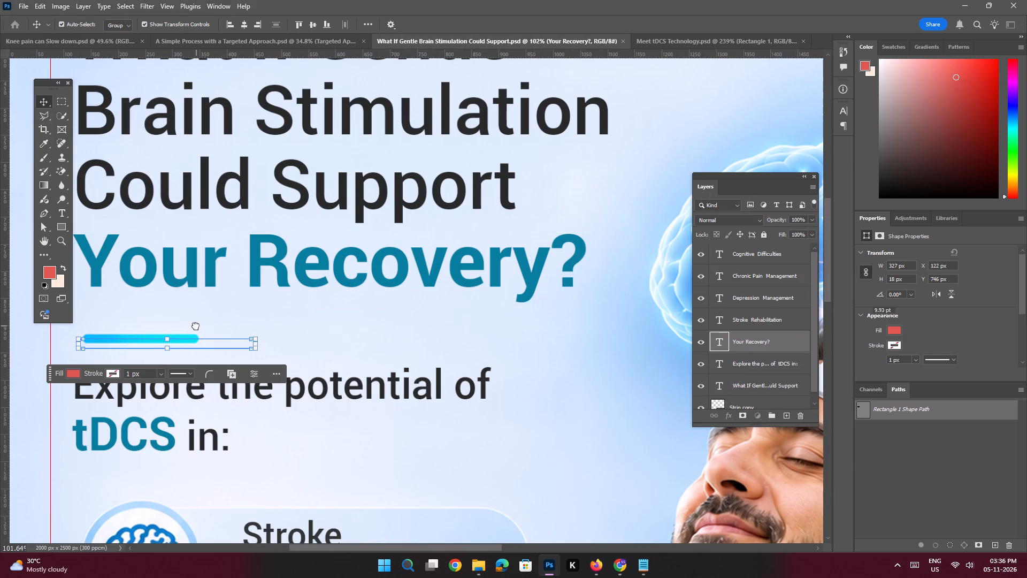
Move the copied red bar up and across so it covers the start of the cyan divider.
key(space)
key(space)
key(space)
key(space)
key(space)
key(space)
key(space)
key(space)
key(space)
drag(177, 343, 286, 324)
ctrl+drag(212, 317, 274, 384)
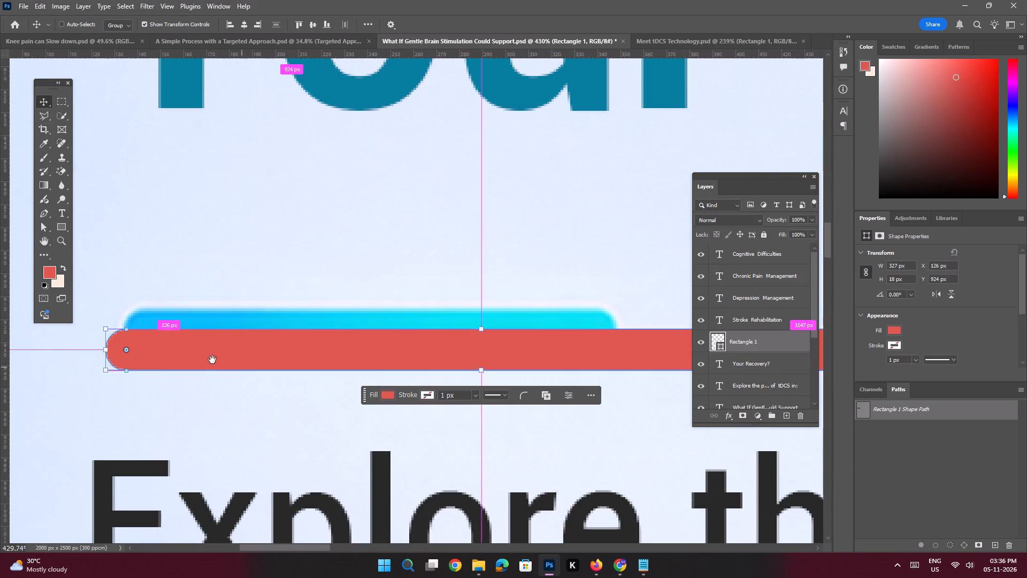
drag(210, 359, 221, 338)
Shorten the red bar under "Your Recovery?" to about 218 px wide to match the cyan divider, and save the document.
key(space)
key(space)
key(space)
key(space)
key(space)
key(space)
key(space)
key(space)
key(space)
key(space)
key(space)
key(space)
key(space)
key(space)
key(space)
drag(392, 314, 258, 317)
click(261, 317)
key(ctrl+t)
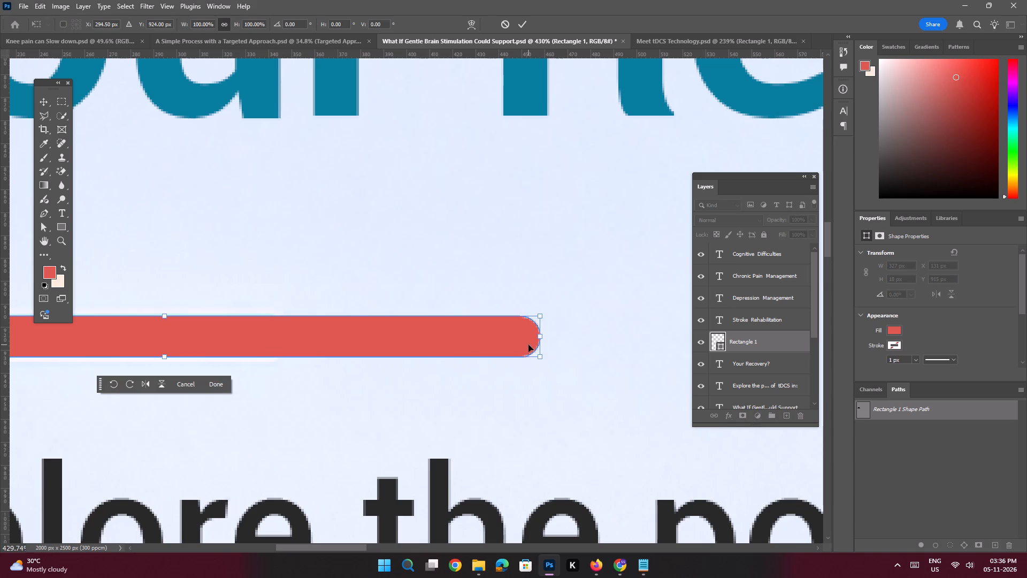
shift+drag(541, 338, 265, 330)
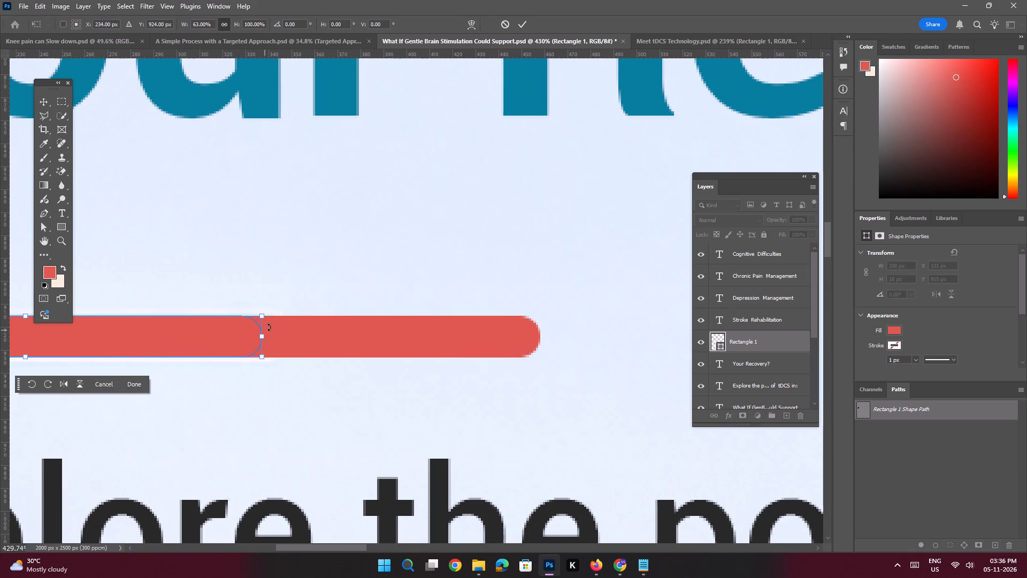
shift+drag(265, 334, 296, 338)
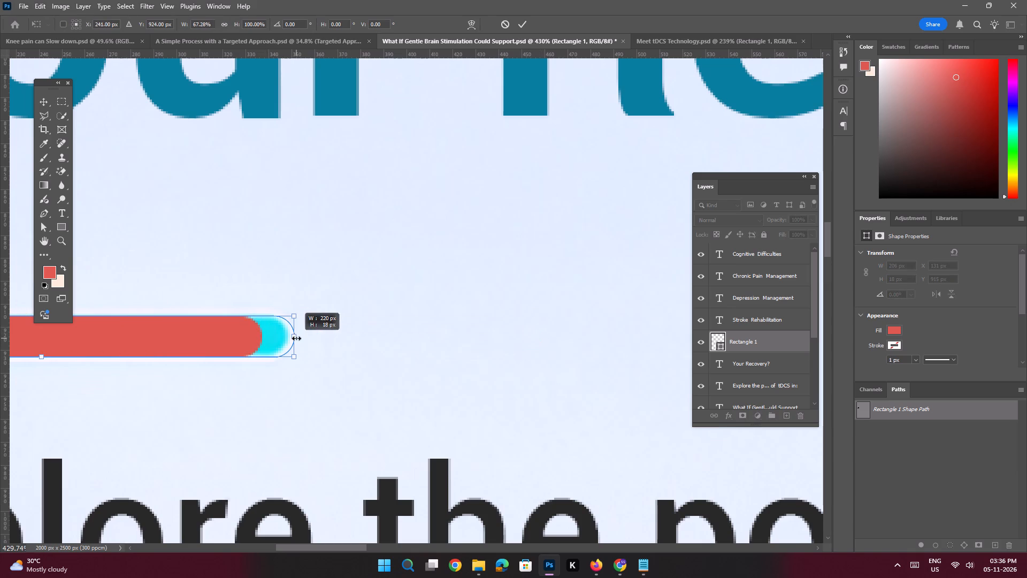
shift+drag(296, 338, 295, 338)
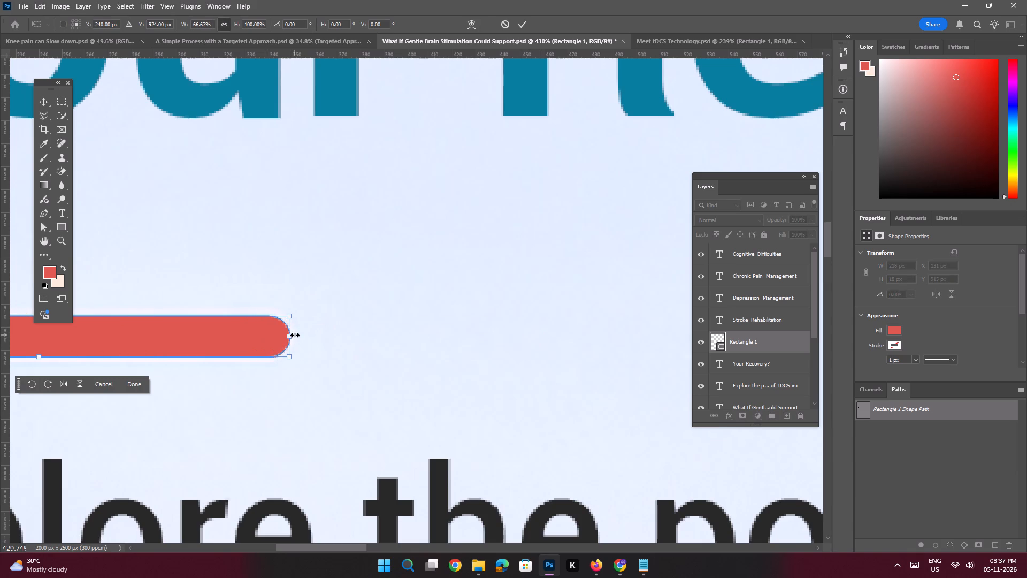
key(Return)
key(ctrl+0)
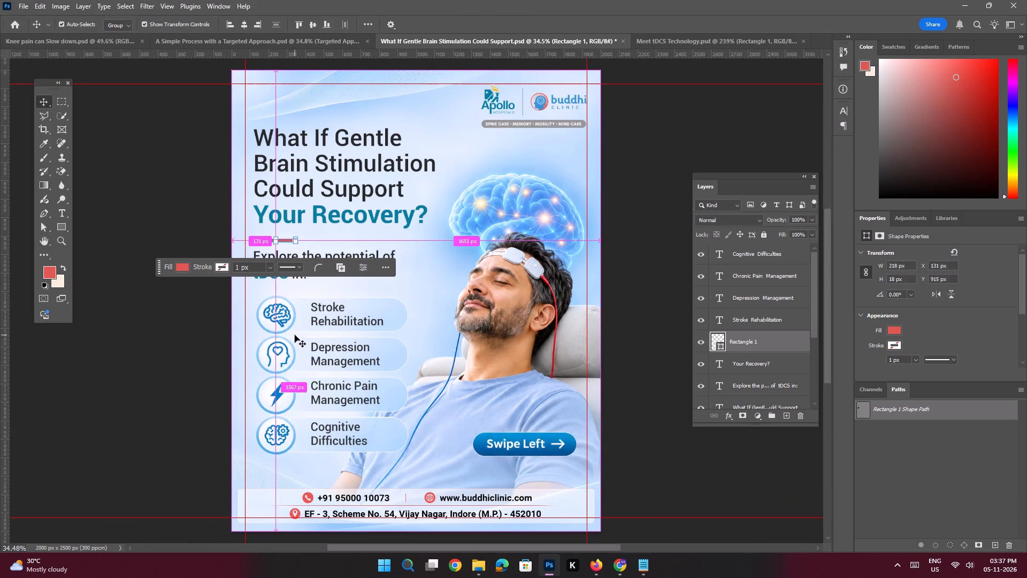
key(ctrl+s)
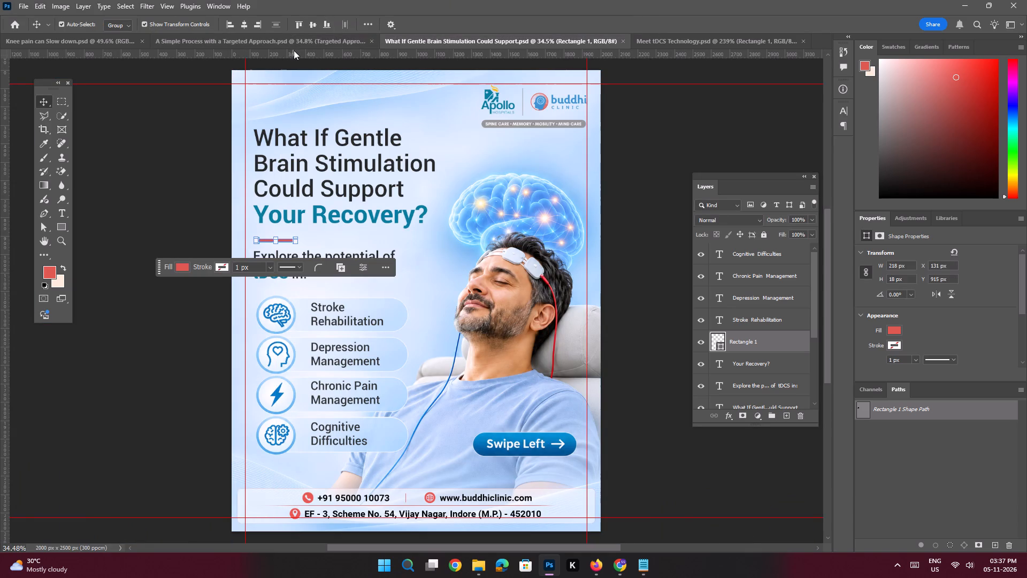
In "A Simple Process with a Targeted Approach", nudge the "A Simple Process with a" line slightly up and save.
click(295, 41)
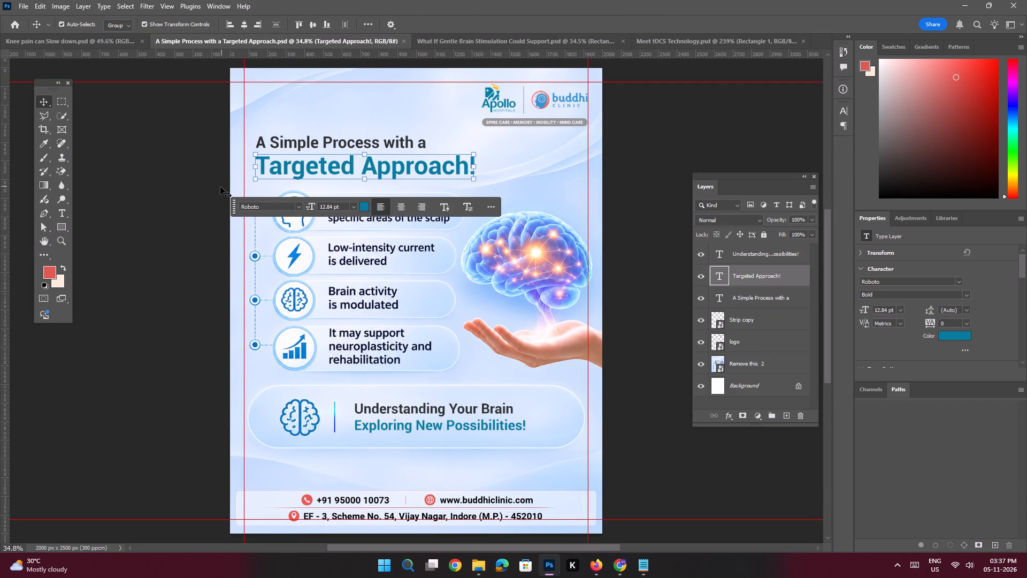
click(220, 187)
click(297, 148)
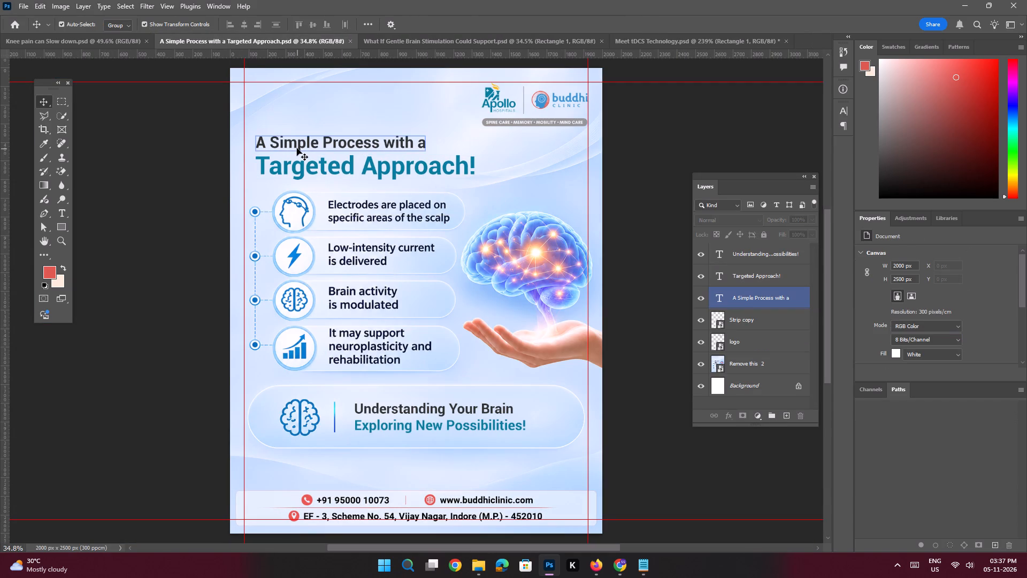
key(Up)
key(Up)
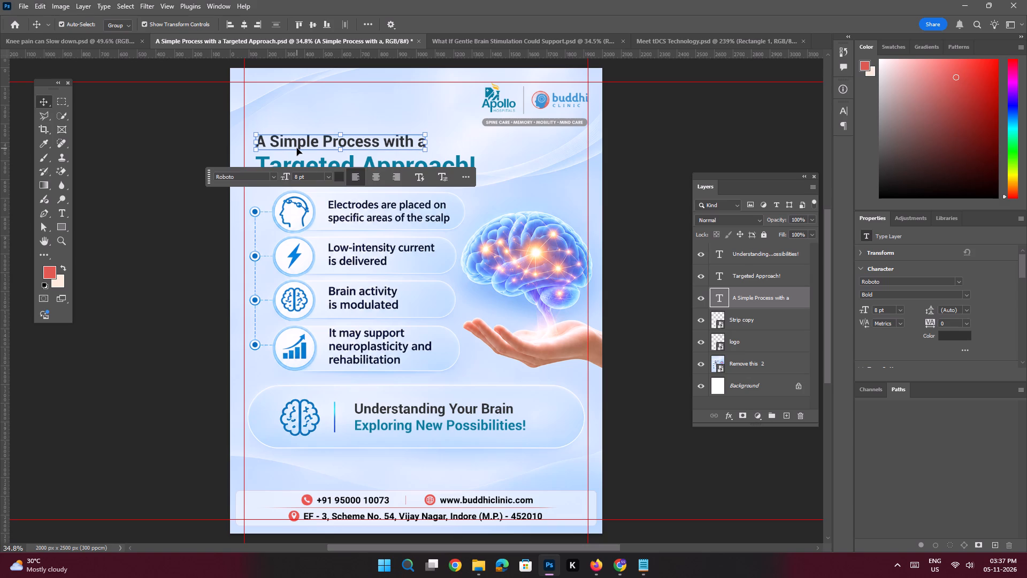
key(ctrl+s)
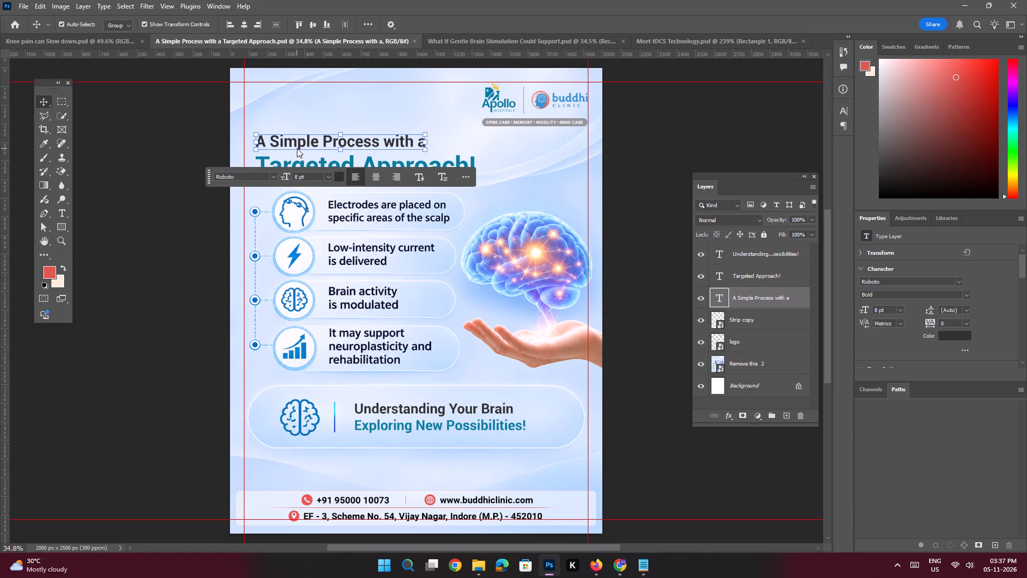
Export "A Simple Process with a Targeted Approach" as a 2000 × 2500 px PNG into the IB folder and save the document.
key(ctrl+alt+shift+w)
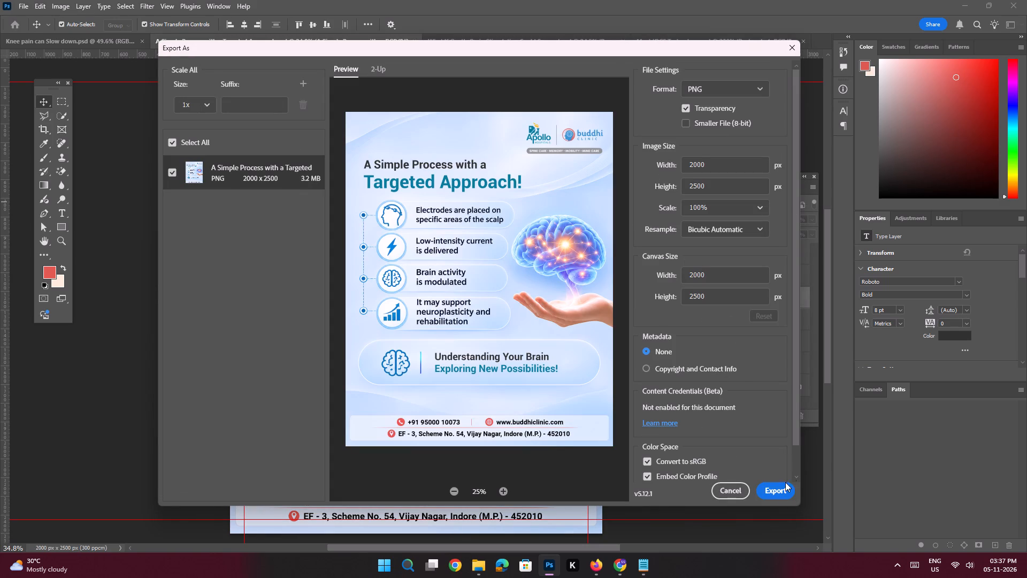
click(775, 491)
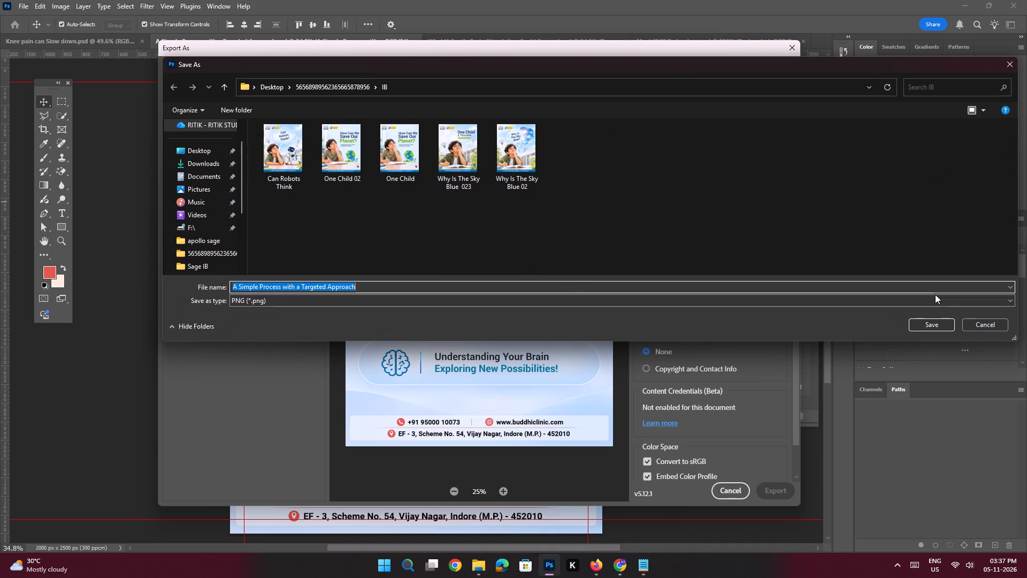
click(941, 323)
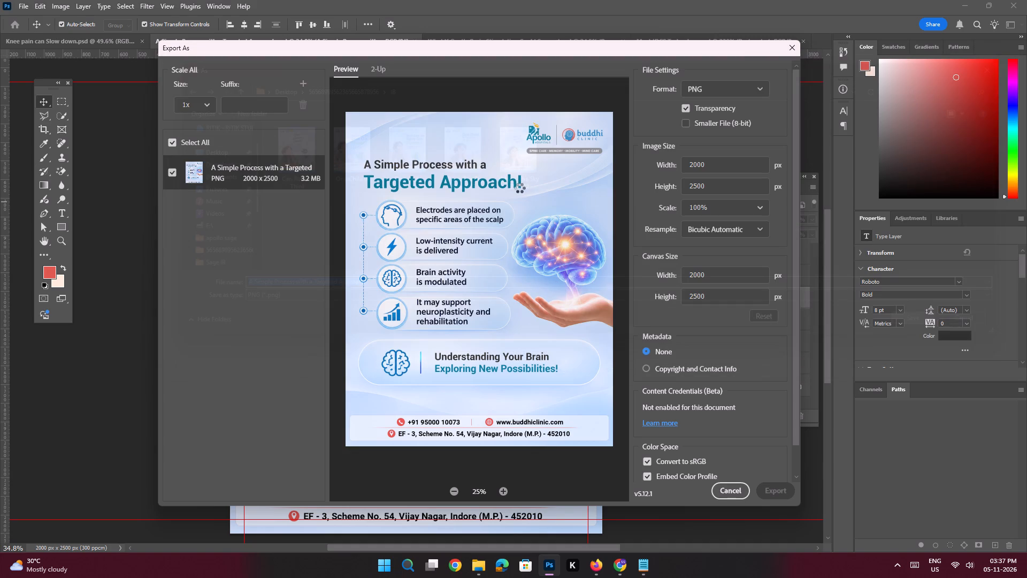
key(ctrl+s)
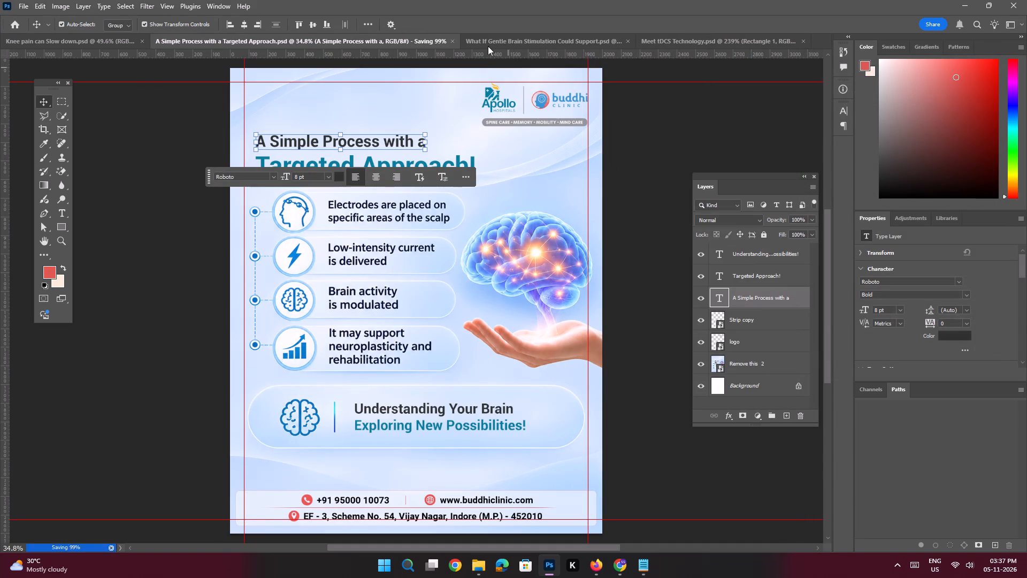
Export "What If Gentle Brain Stimulation Could Support" as a 2000 × 2500 px PNG into the IB folder and save the document.
click(477, 45)
key(ctrl+alt+shift+w)
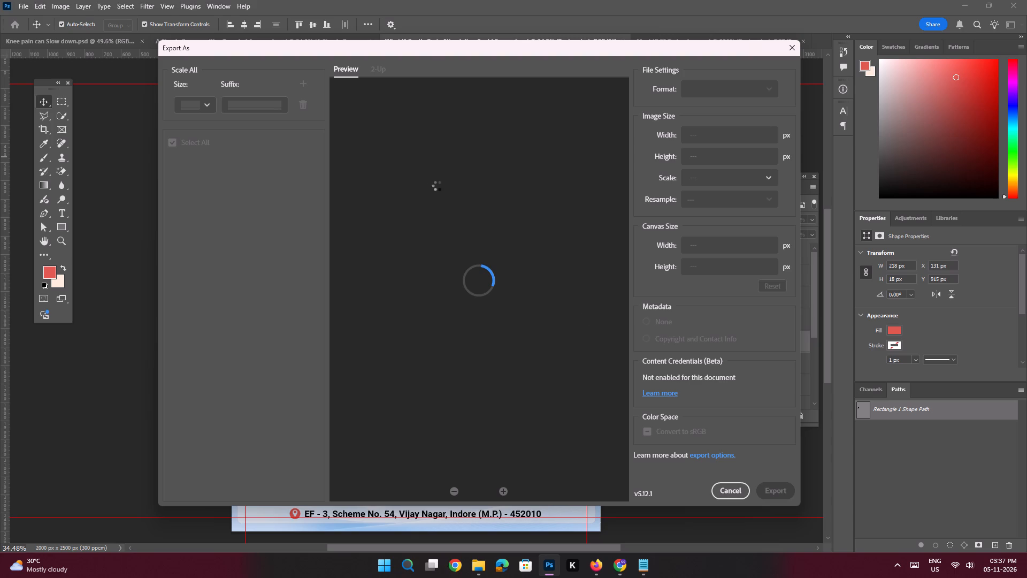
click(770, 491)
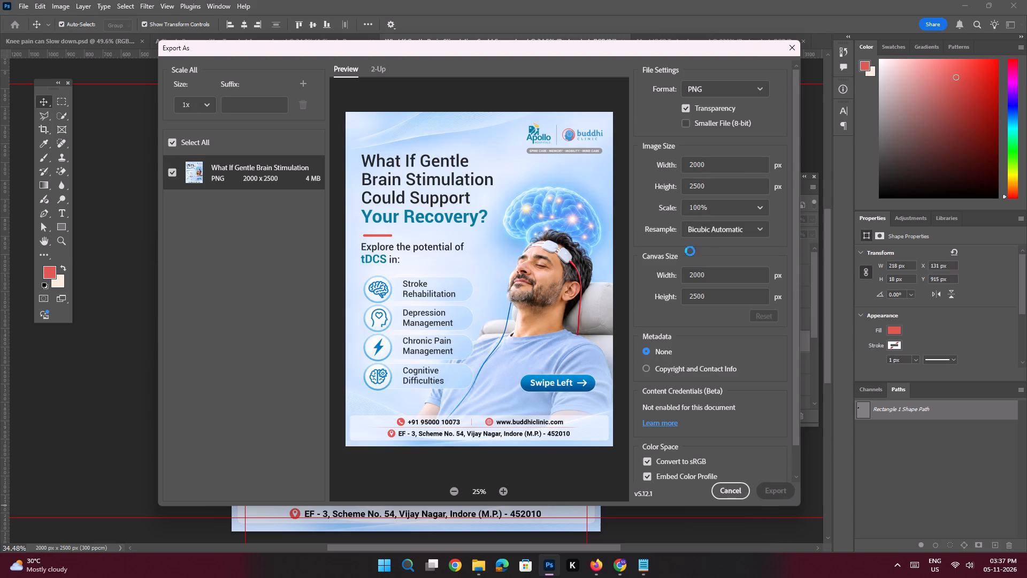
click(931, 321)
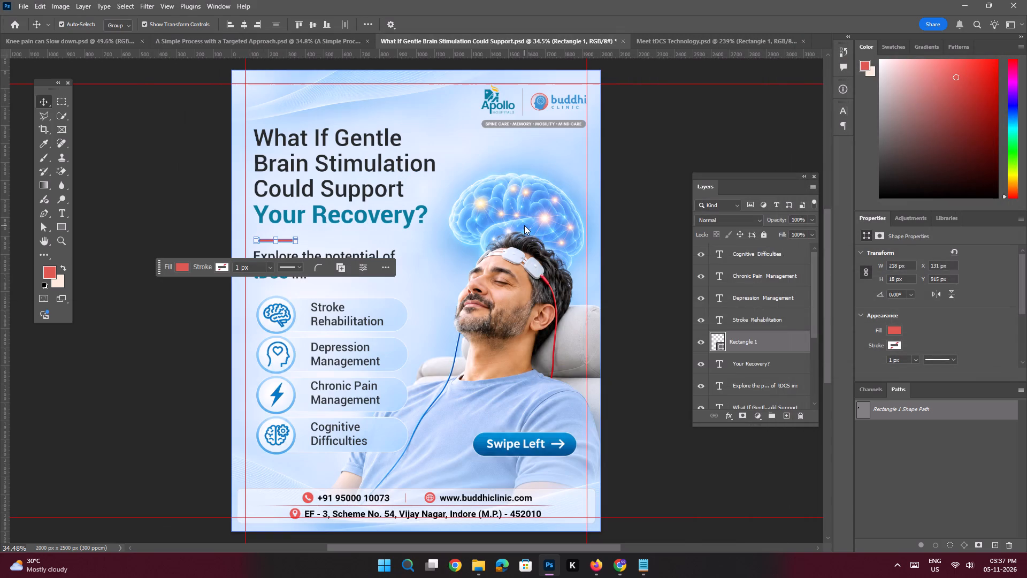
key(ctrl+s)
click(655, 42)
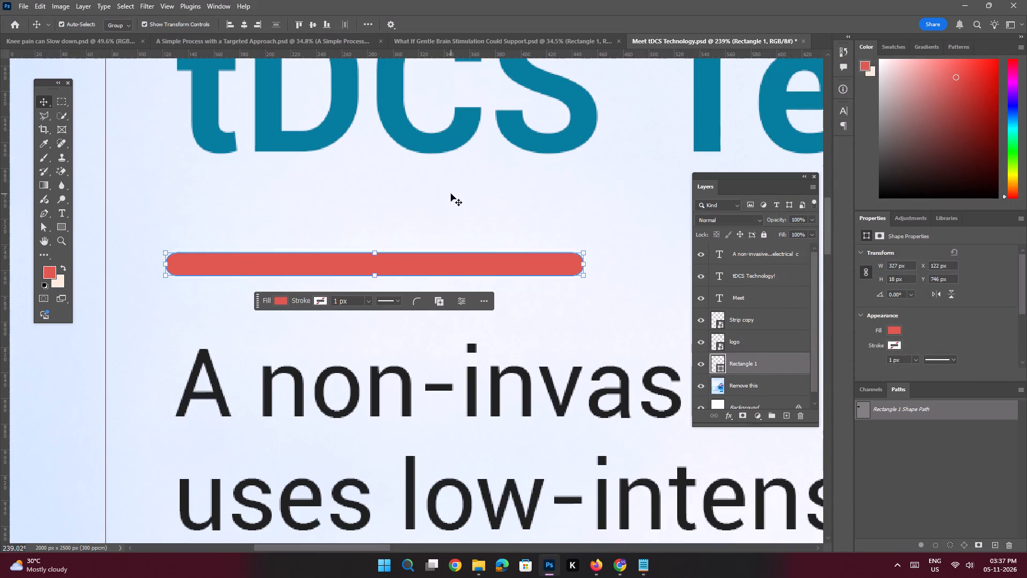
key(ctrl+0)
key(ctrl+alt+shift+w)
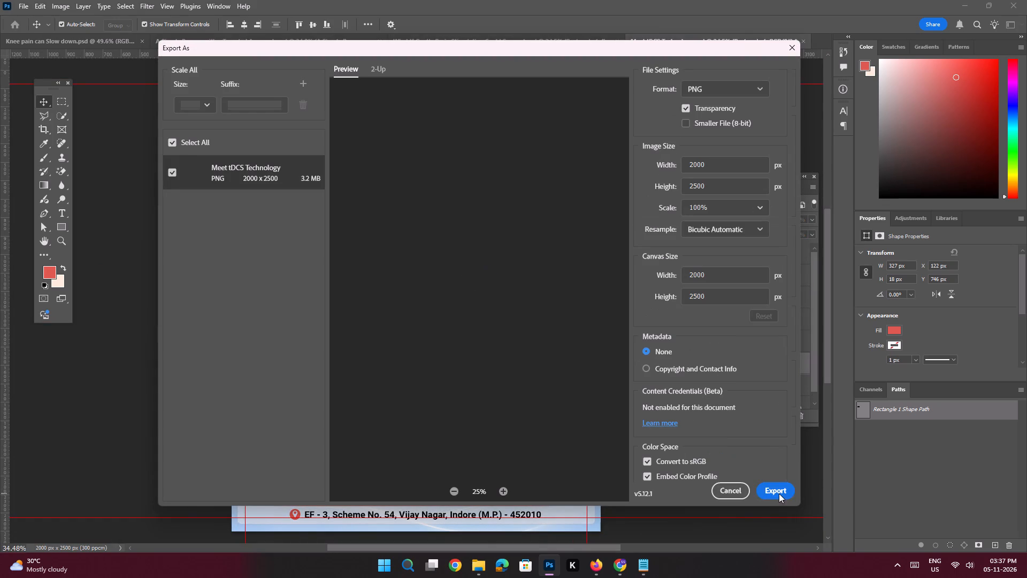